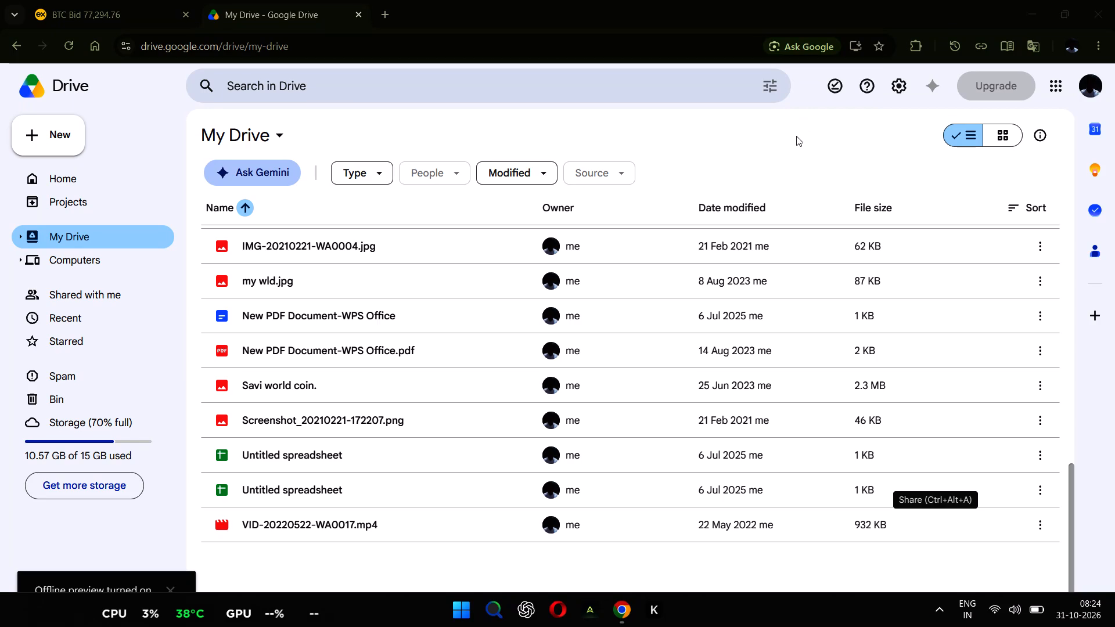
Bring up the BTC trading chart and close the Google Drive tab.
{"action": "left_click", "coordinate": [131, 0]}
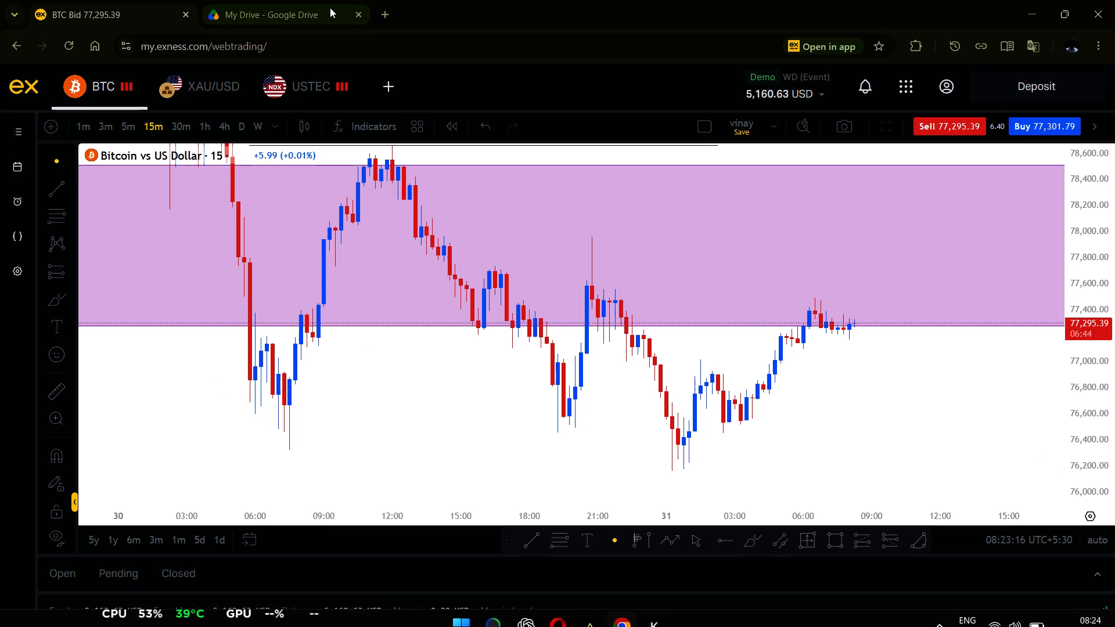
{"action": "left_click", "coordinate": [362, 17]}
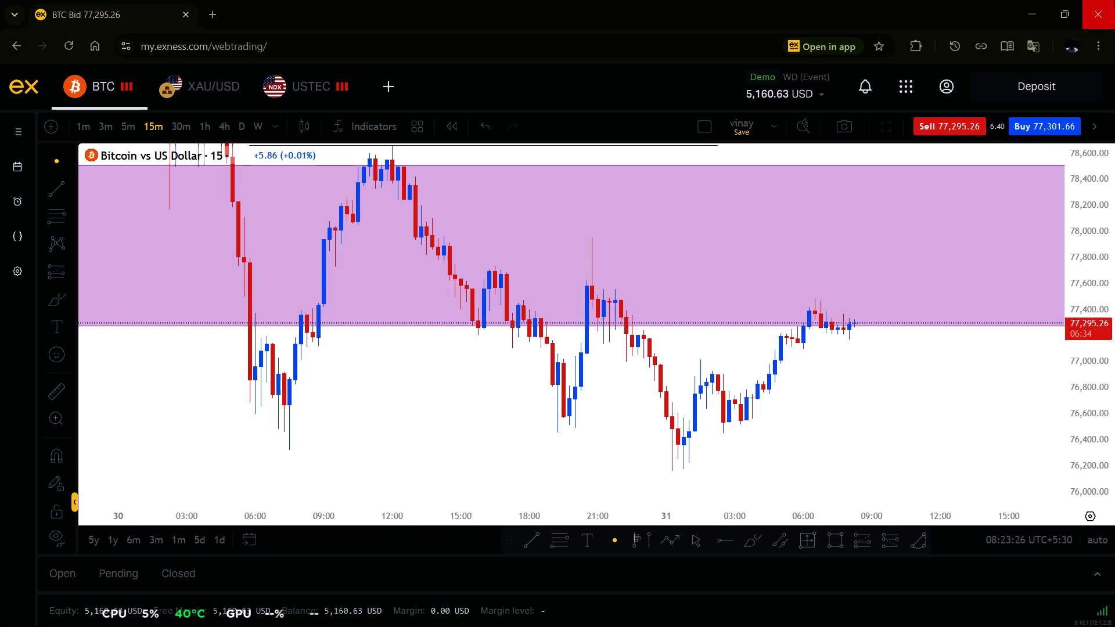
Examine the Bitcoin chart full screen on the daily timeframe, around the marked FVG zones and the October price action.
{"action": "left_click", "coordinate": [889, 127]}
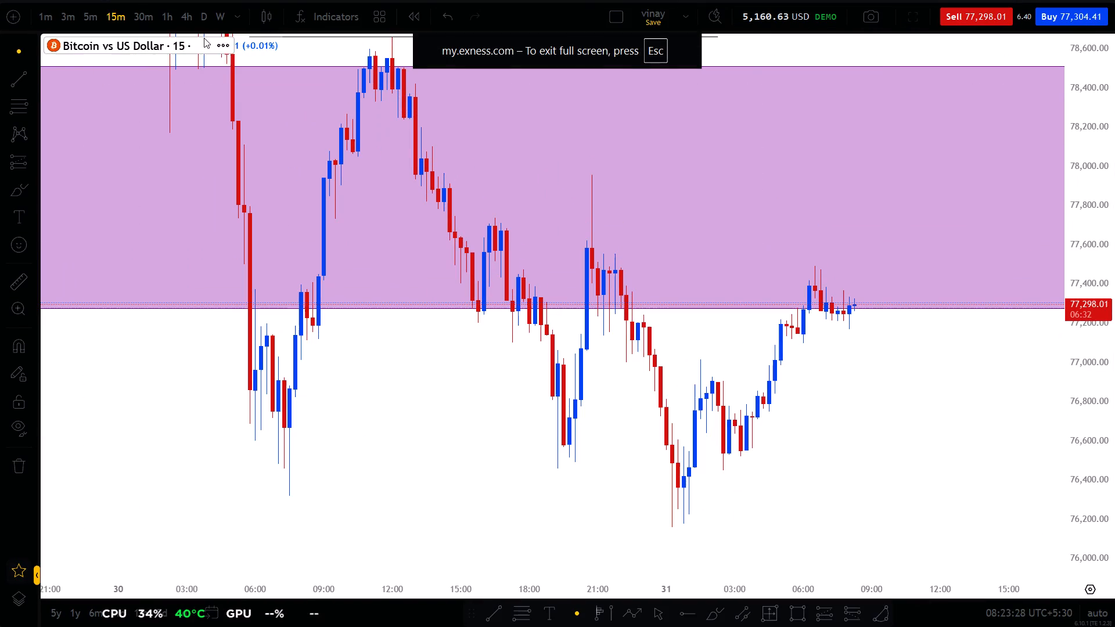
{"action": "left_click", "coordinate": [196, 24]}
{"action": "double_click", "coordinate": [1114, 362]}
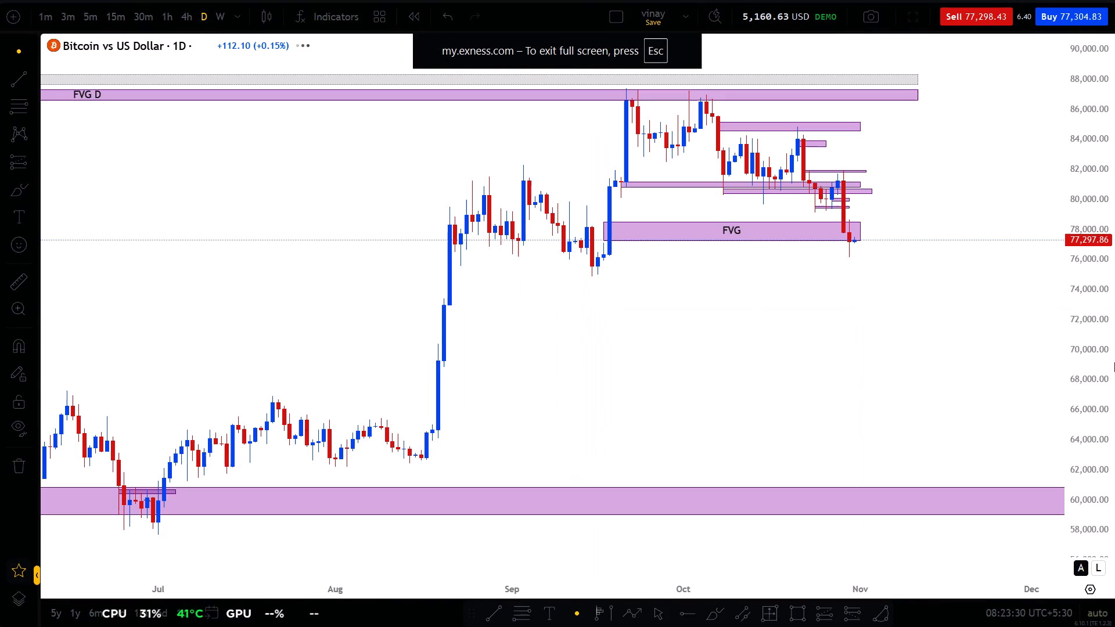
{"action": "left_click_drag", "start_coordinate": [934, 380], "coordinate": [930, 486]}
{"action": "scroll", "coordinate": [1114, 339], "scroll_direction": "down", "scroll_amount": 3}
{"action": "scroll", "coordinate": [1114, 339], "scroll_direction": "up", "scroll_amount": 2}
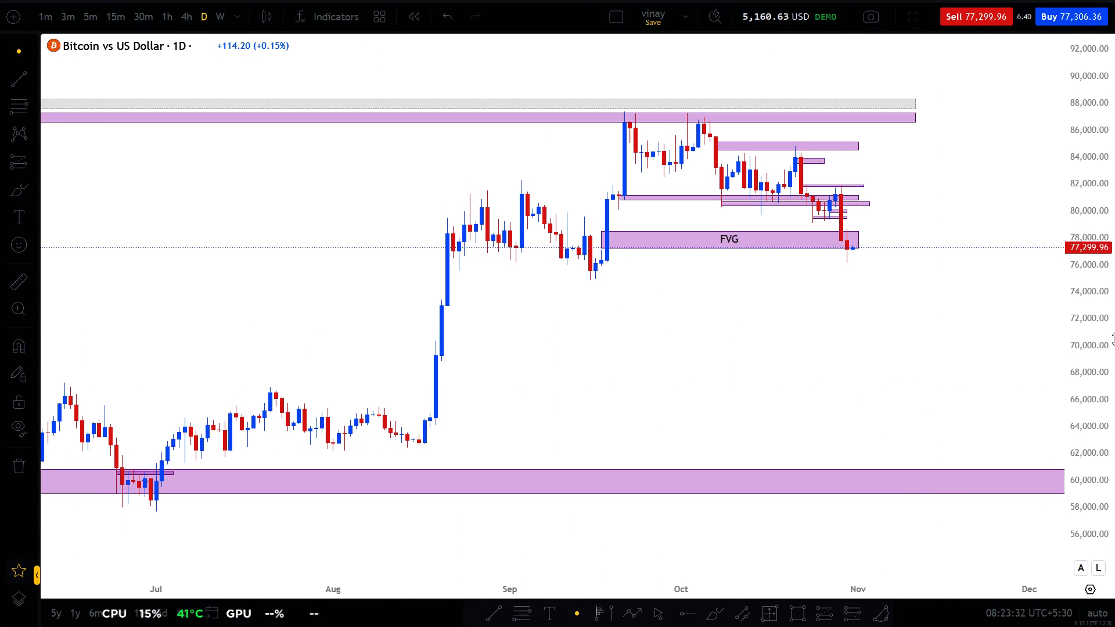
{"action": "left_click_drag", "start_coordinate": [1074, 327], "coordinate": [1067, 365]}
{"action": "scroll", "coordinate": [1114, 342], "scroll_direction": "up", "scroll_amount": 5}
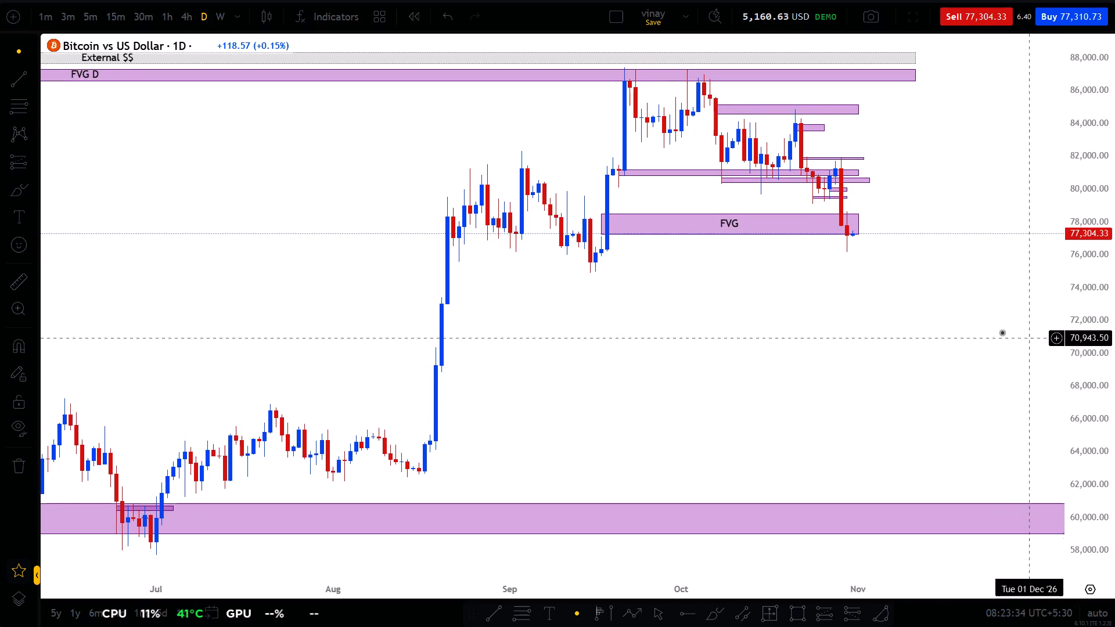
{"action": "left_click_drag", "start_coordinate": [987, 329], "coordinate": [973, 401]}
{"action": "scroll", "coordinate": [1088, 389], "scroll_direction": "up", "scroll_amount": 8}
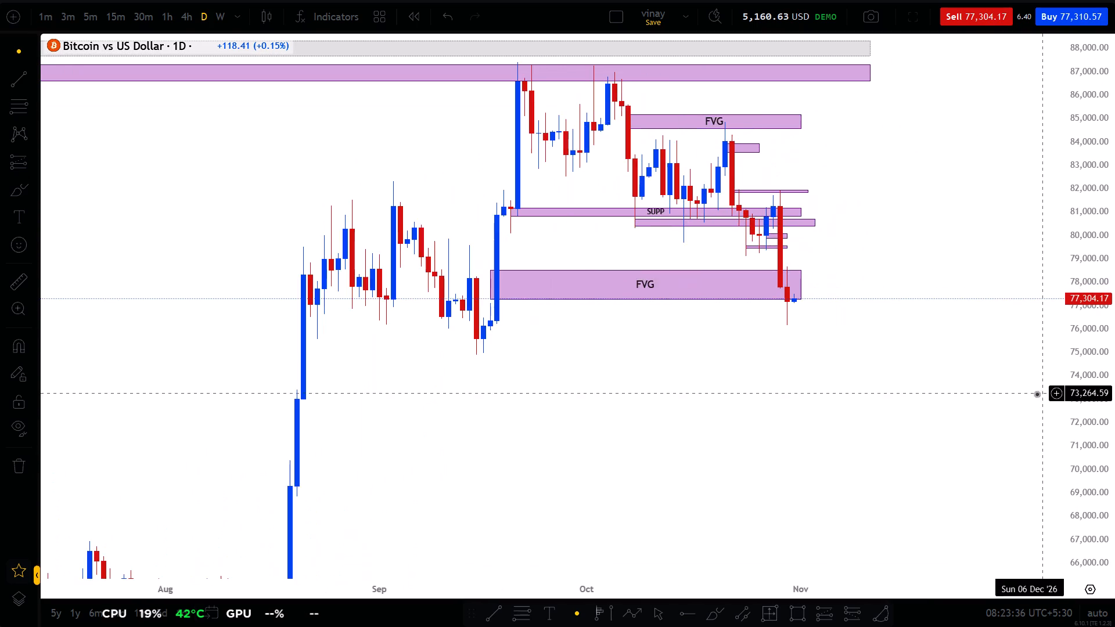
{"action": "scroll", "coordinate": [944, 398], "scroll_direction": "up", "scroll_amount": 2}
{"action": "left_click_drag", "start_coordinate": [799, 255], "coordinate": [809, 283]}
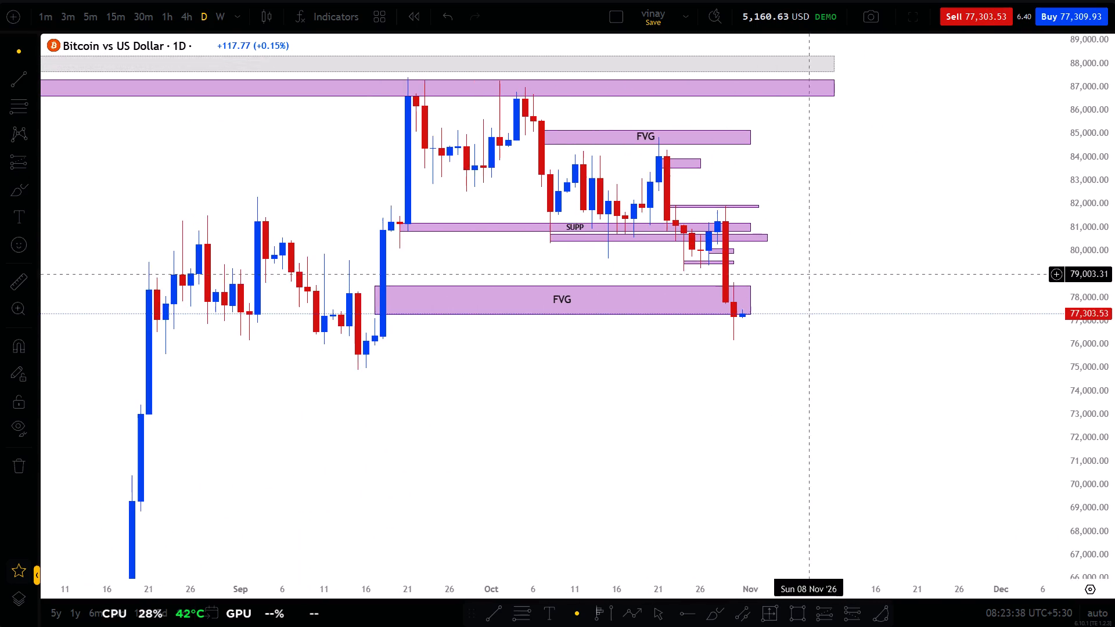
{"action": "left_click_drag", "start_coordinate": [809, 283], "coordinate": [822, 313]}
{"action": "scroll", "coordinate": [1114, 354], "scroll_direction": "up", "scroll_amount": 7}
{"action": "scroll", "coordinate": [997, 350], "scroll_direction": "up", "scroll_amount": 6}
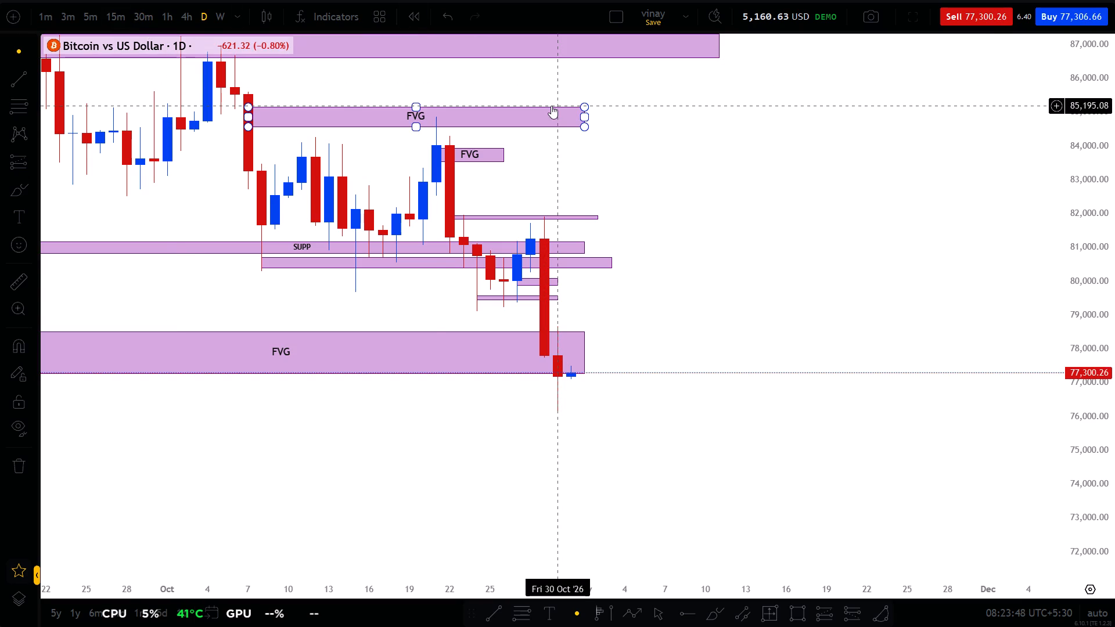
{"action": "scroll", "coordinate": [768, 480], "scroll_direction": "down", "scroll_amount": 7}
{"action": "left_click_drag", "start_coordinate": [731, 482], "coordinate": [720, 444]}
{"action": "scroll", "coordinate": [1114, 333], "scroll_direction": "down", "scroll_amount": 7}
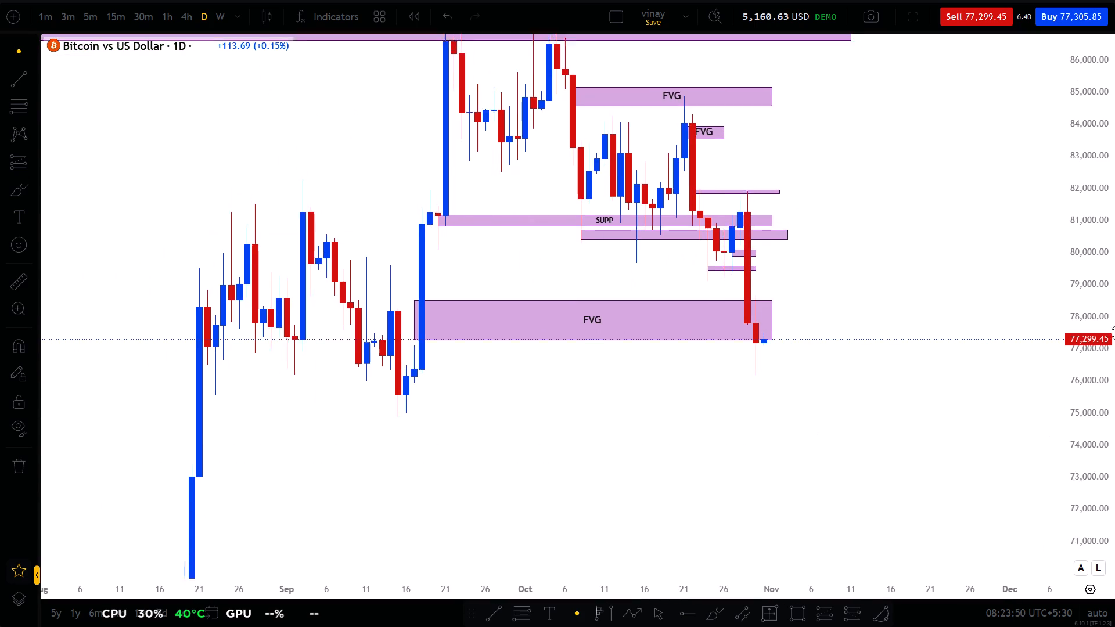
{"action": "scroll", "coordinate": [1114, 333], "scroll_direction": "down", "scroll_amount": 2}
{"action": "left_click_drag", "start_coordinate": [883, 404], "coordinate": [797, 399]}
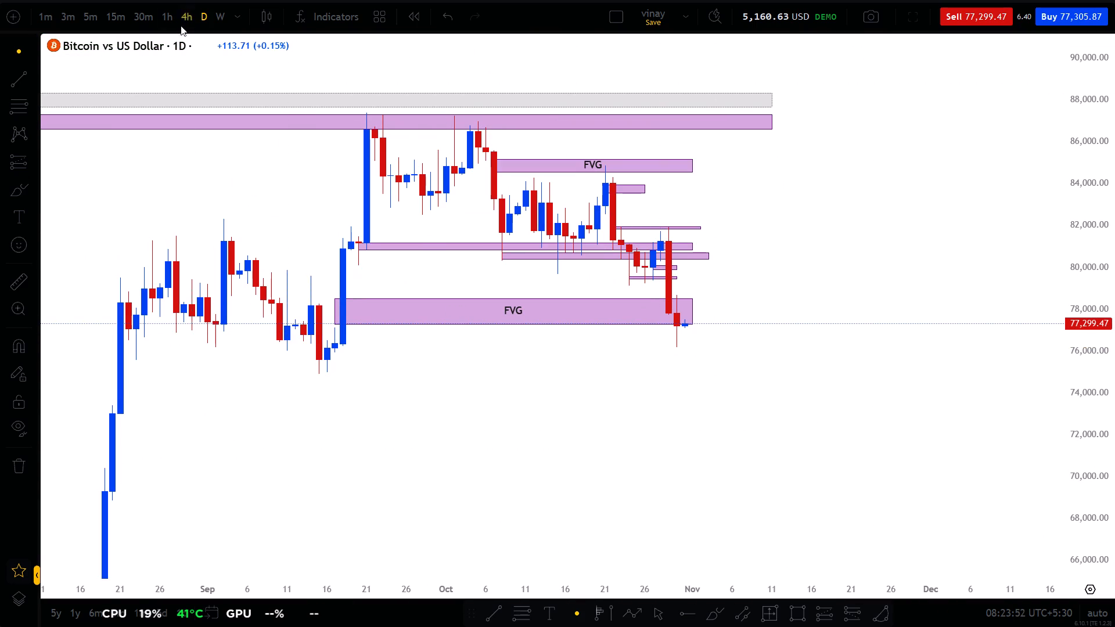
Examine the Bitcoin chart on the 1-hour timeframe, around the large FVG zone and the latest swings.
{"action": "left_click", "coordinate": [171, 19]}
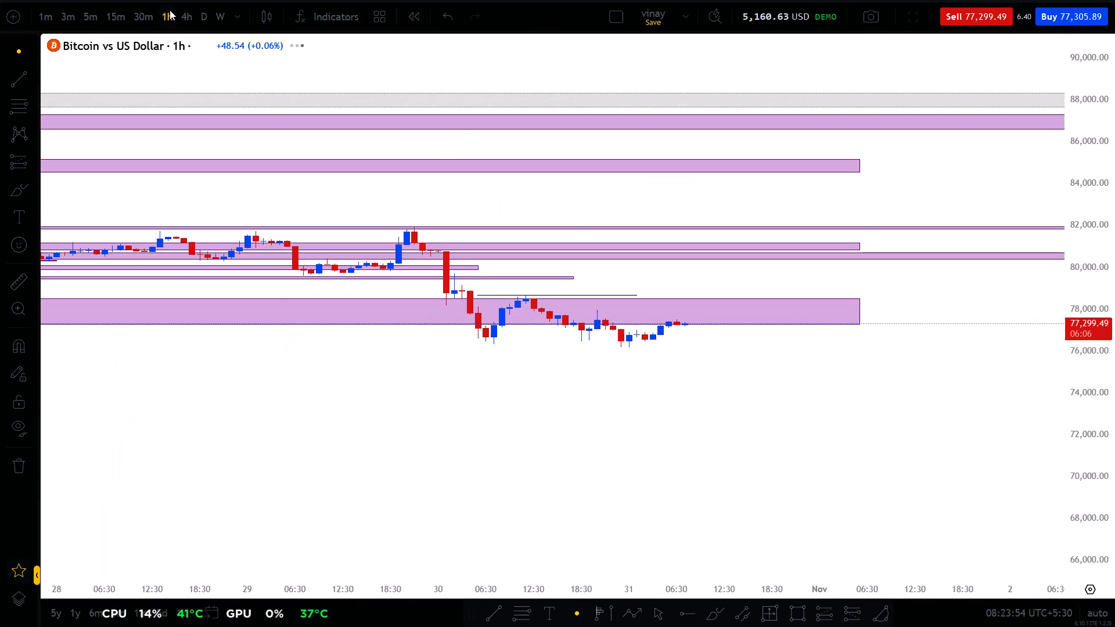
{"action": "scroll", "coordinate": [1114, 145], "scroll_direction": "down", "scroll_amount": 12}
{"action": "scroll", "coordinate": [1015, 156], "scroll_direction": "down", "scroll_amount": 11}
{"action": "scroll", "coordinate": [1019, 156], "scroll_direction": "down", "scroll_amount": 10}
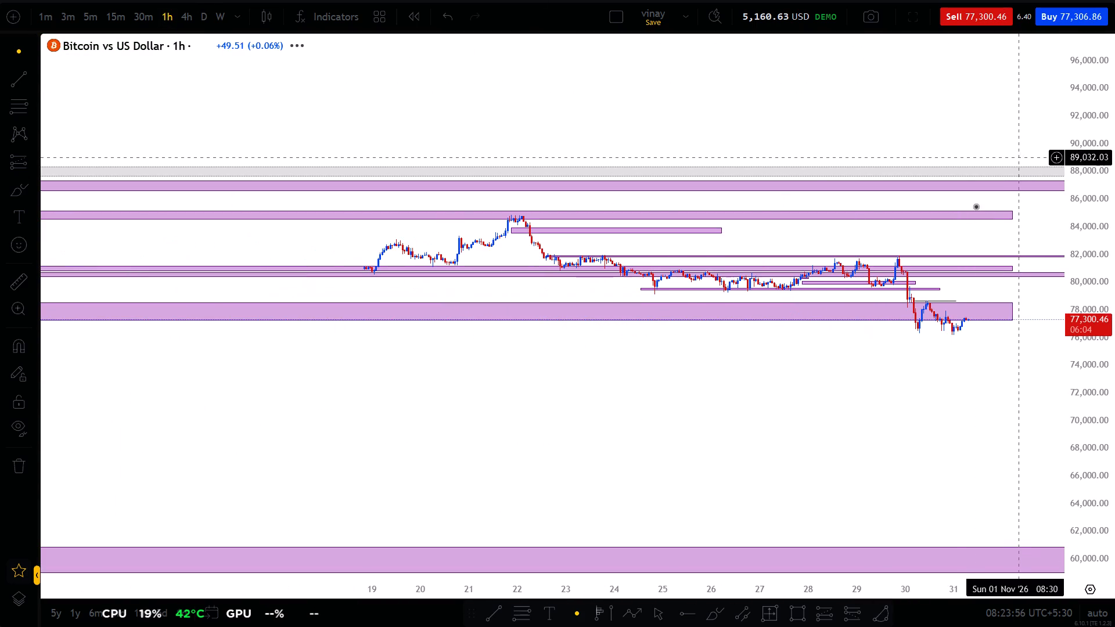
{"action": "scroll", "coordinate": [1114, 313], "scroll_direction": "up", "scroll_amount": 20}
{"action": "scroll", "coordinate": [1114, 313], "scroll_direction": "up", "scroll_amount": 14}
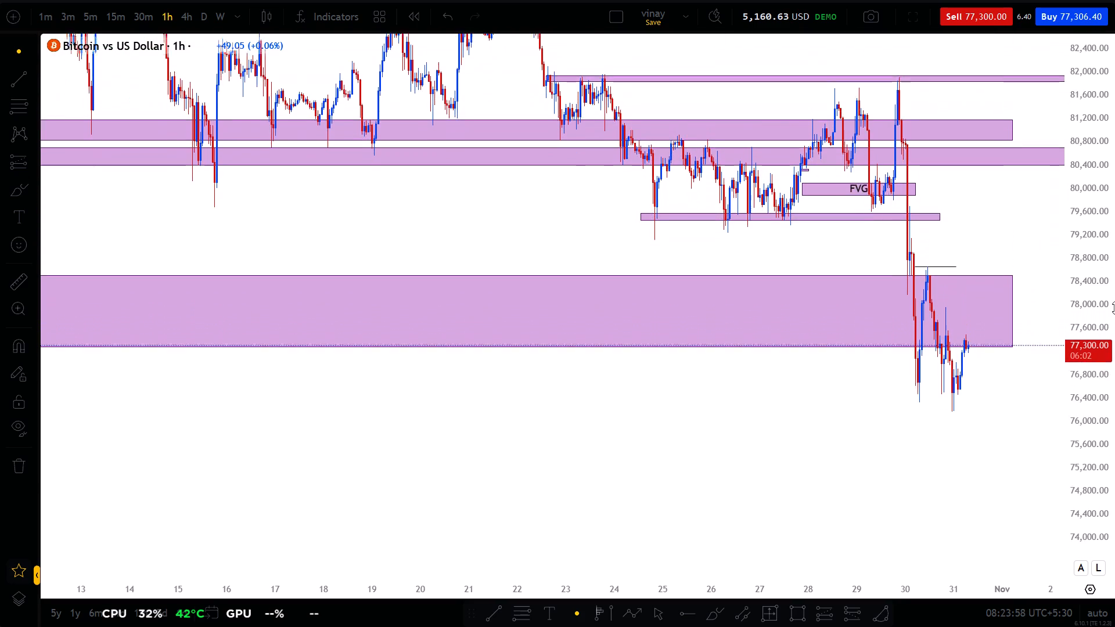
{"action": "scroll", "coordinate": [1114, 308], "scroll_direction": "up", "scroll_amount": 2}
{"action": "scroll", "coordinate": [958, 380], "scroll_direction": "up", "scroll_amount": 17}
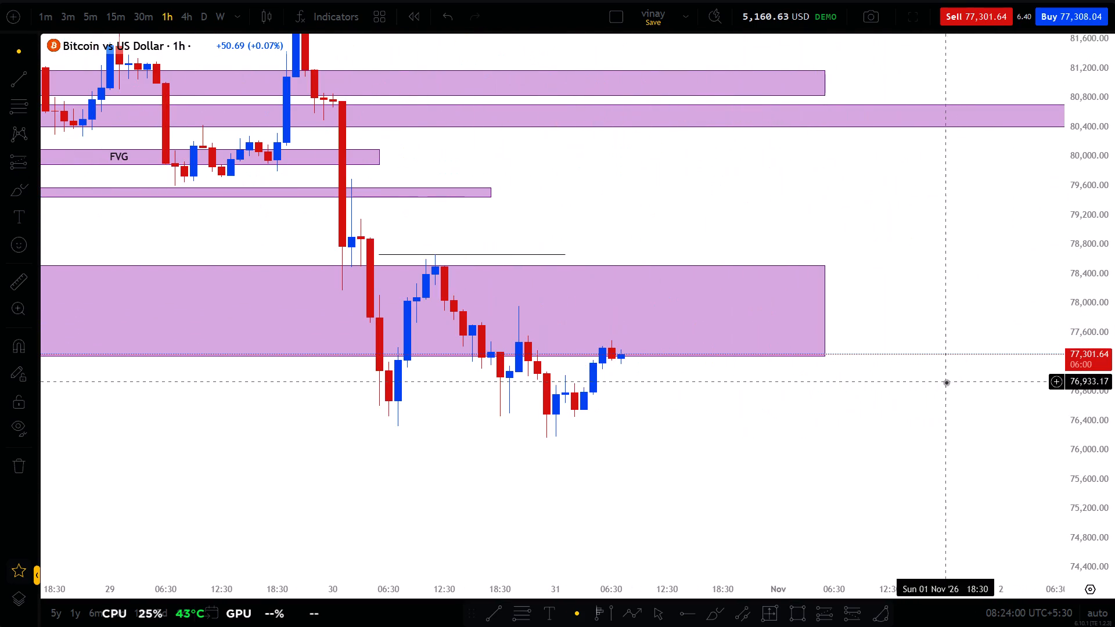
{"action": "left_click_drag", "start_coordinate": [677, 417], "coordinate": [690, 385]}
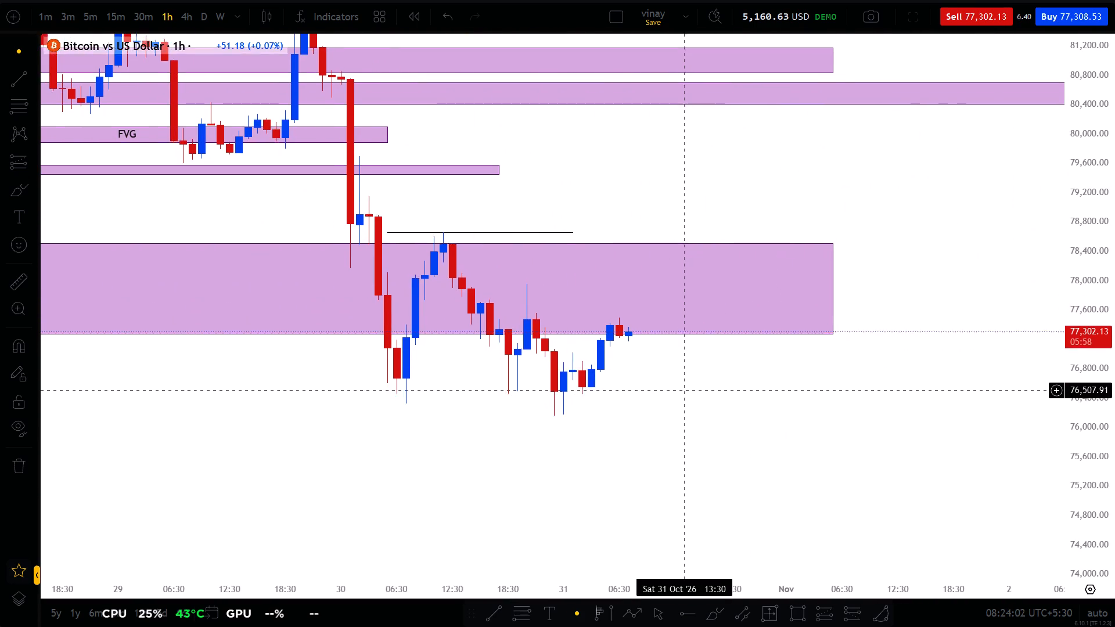
{"action": "left_click_drag", "start_coordinate": [690, 385], "coordinate": [699, 359]}
{"action": "left_click_drag", "start_coordinate": [699, 359], "coordinate": [858, 459]}
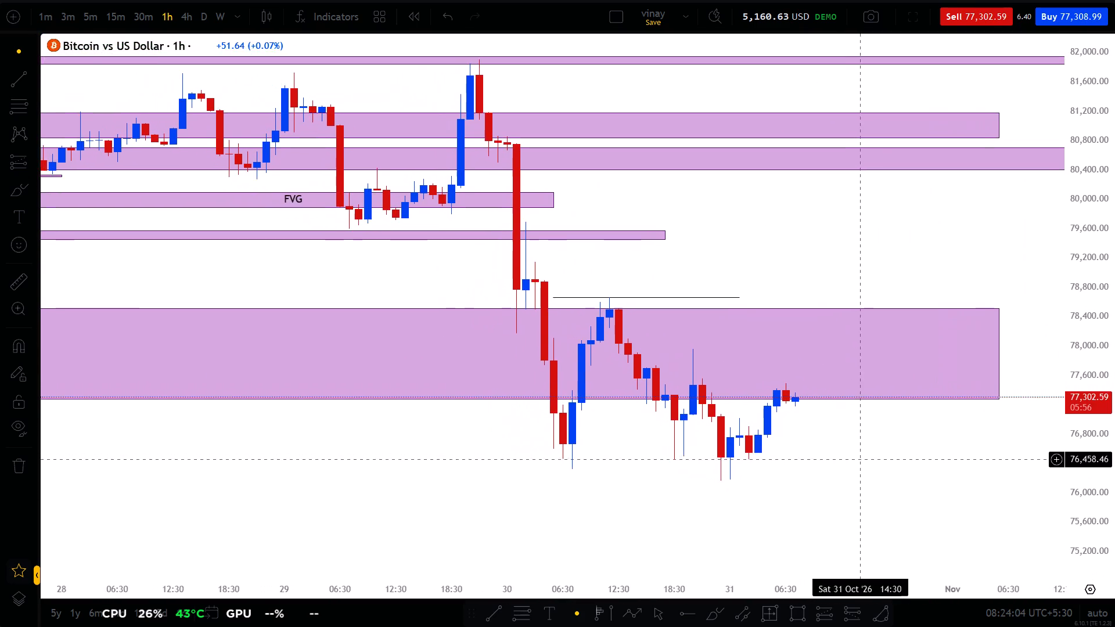
{"action": "left_click_drag", "start_coordinate": [858, 459], "coordinate": [882, 426]}
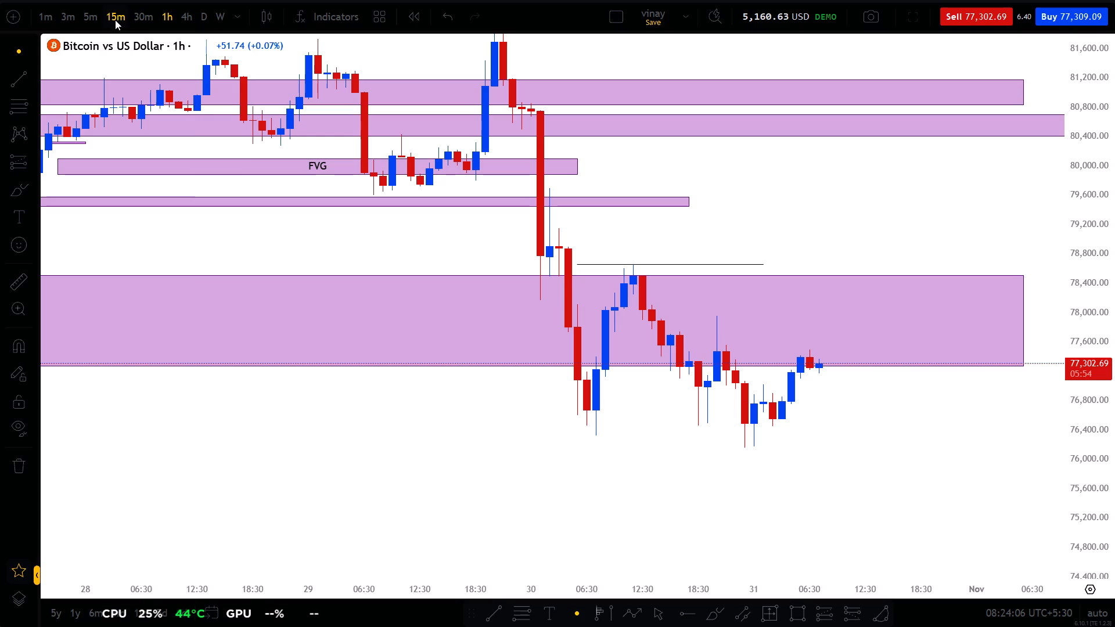
On the 15-minute chart, move the horizontal line down to the late 30 Oct swing high, at about 77,927.
{"action": "left_click", "coordinate": [115, 20]}
{"action": "scroll", "coordinate": [1114, 352], "scroll_direction": "down", "scroll_amount": 9}
{"action": "scroll", "coordinate": [444, 394], "scroll_direction": "down", "scroll_amount": 11}
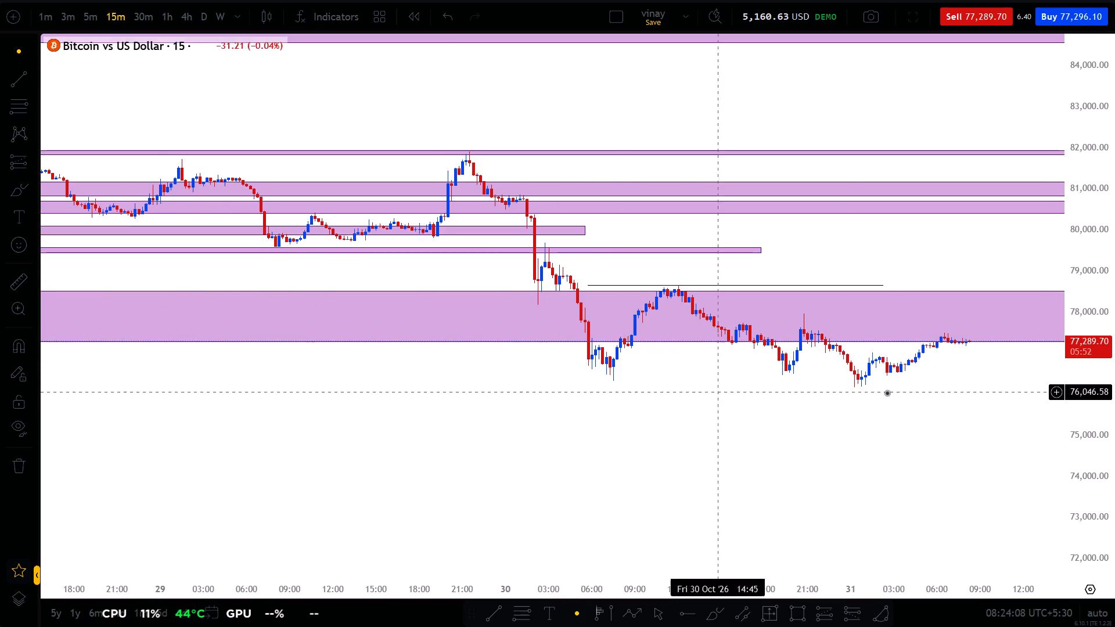
{"action": "scroll", "coordinate": [1114, 394], "scroll_direction": "up", "scroll_amount": 9}
{"action": "scroll", "coordinate": [768, 390], "scroll_direction": "up", "scroll_amount": 3}
{"action": "scroll", "coordinate": [638, 445], "scroll_direction": "up", "scroll_amount": 2}
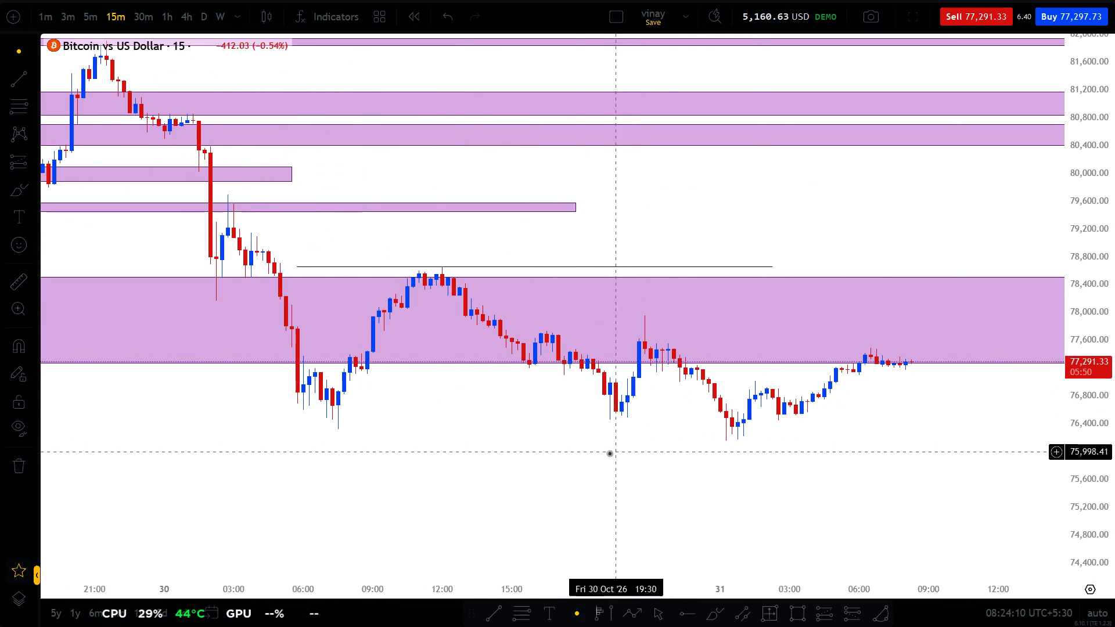
{"action": "left_click_drag", "start_coordinate": [604, 453], "coordinate": [452, 440]}
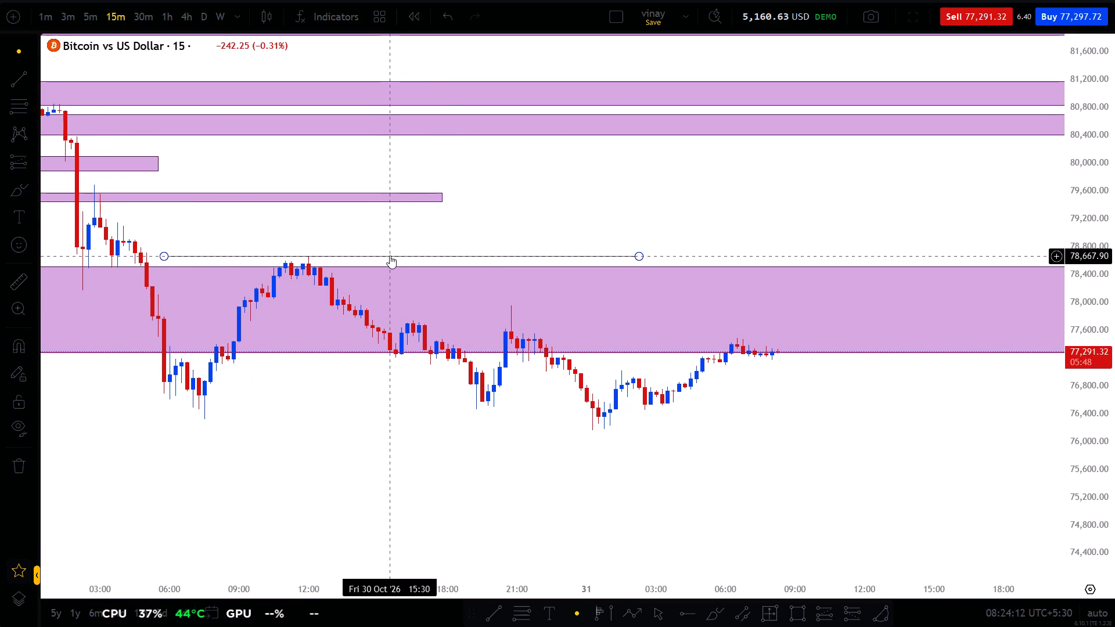
{"action": "left_click_drag", "start_coordinate": [390, 255], "coordinate": [646, 307]}
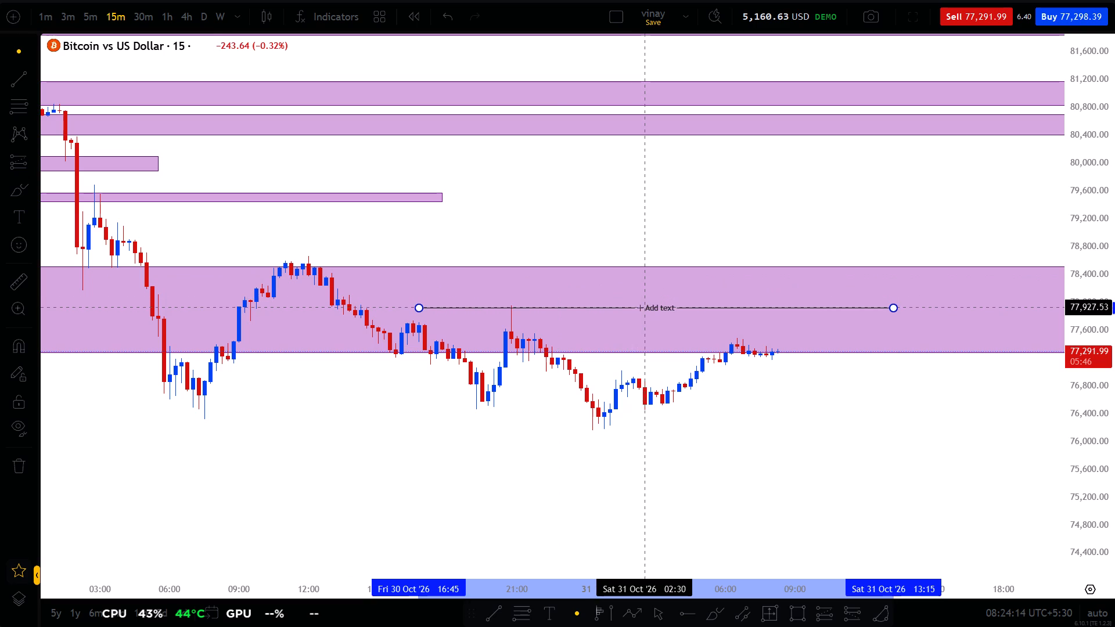
{"action": "left_click_drag", "start_coordinate": [646, 307], "coordinate": [652, 307]}
{"action": "left_click", "coordinate": [749, 459]}
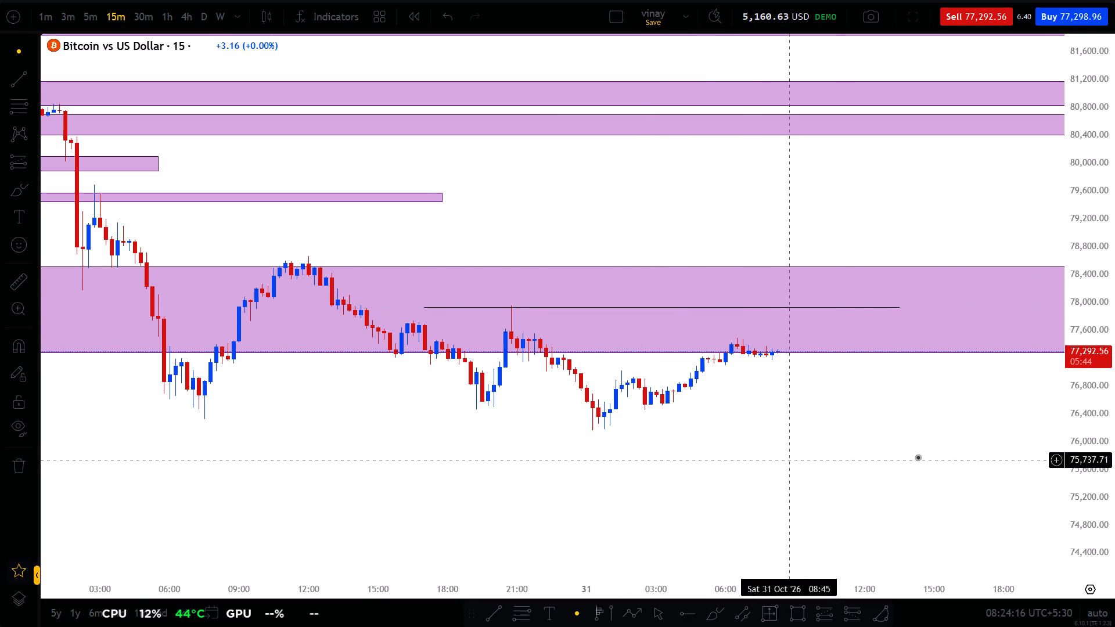
{"action": "scroll", "coordinate": [1114, 434], "scroll_direction": "up", "scroll_amount": 13}
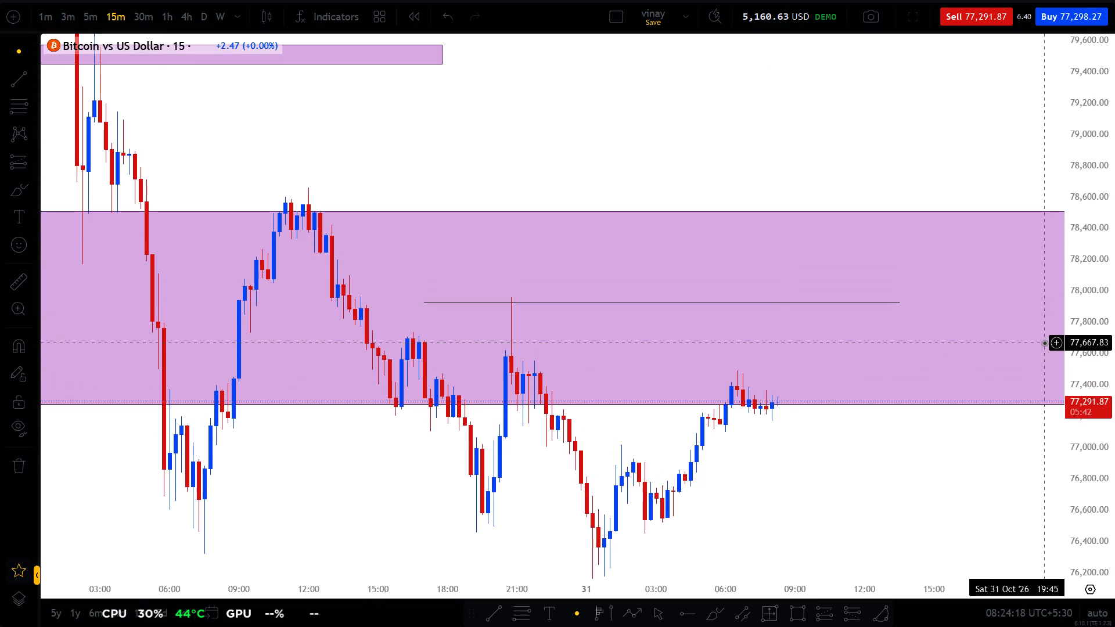
Open the DOC-20261026-WA0023 PDF from the desktop and skim to the HART Protocol and OSI Model section.
{"action": "key", "text": "super+d"}
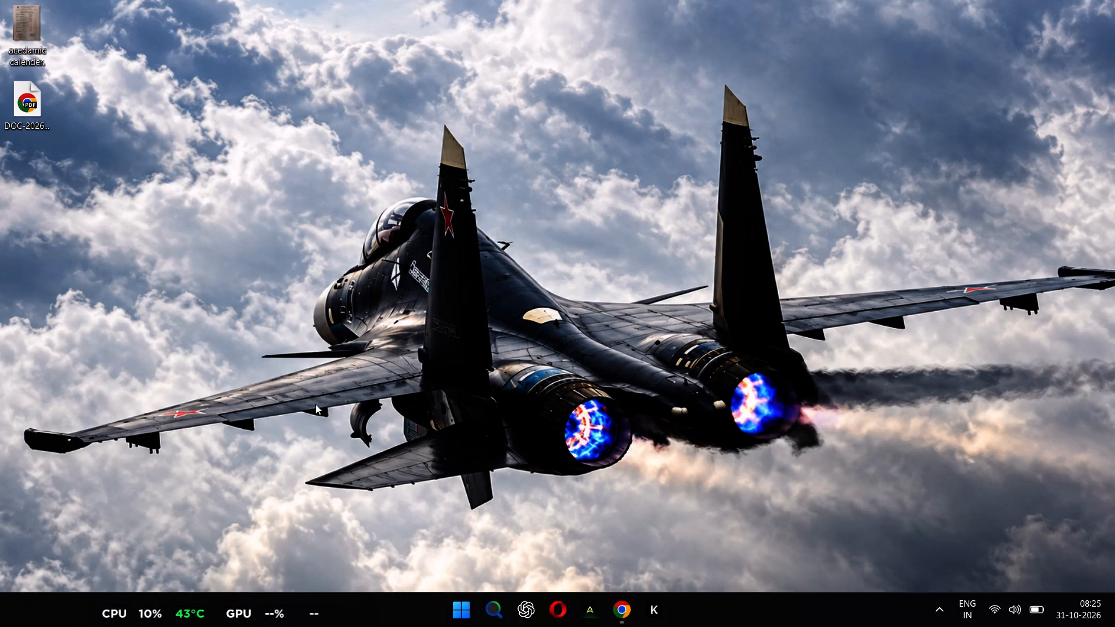
{"action": "double_click", "coordinate": [20, 106]}
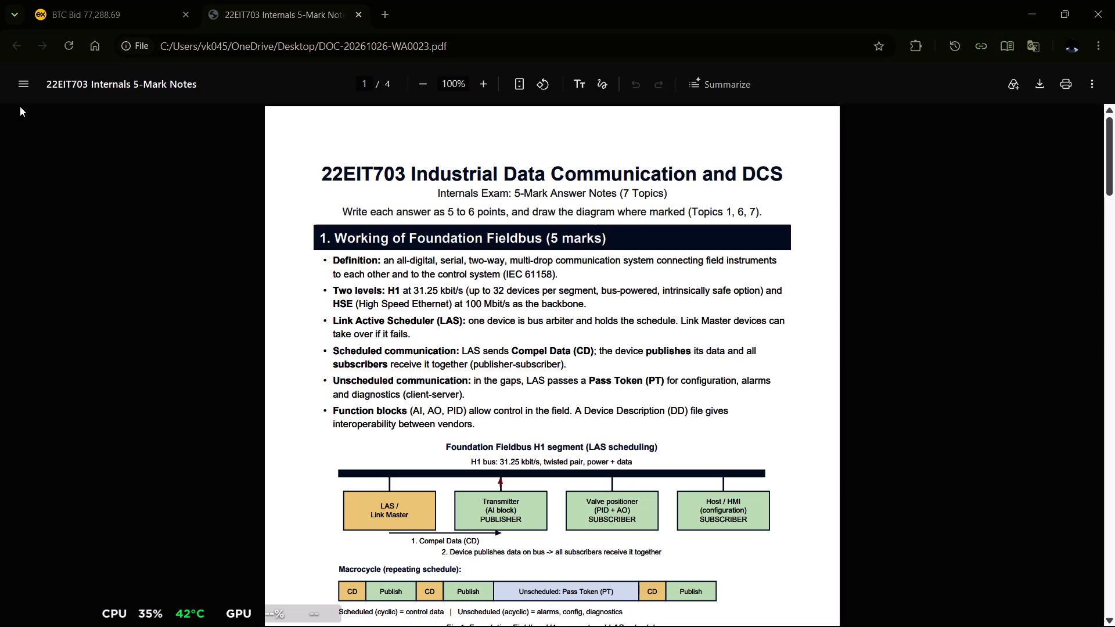
{"action": "scroll", "coordinate": [542, 273], "scroll_direction": "down", "scroll_amount": 5}
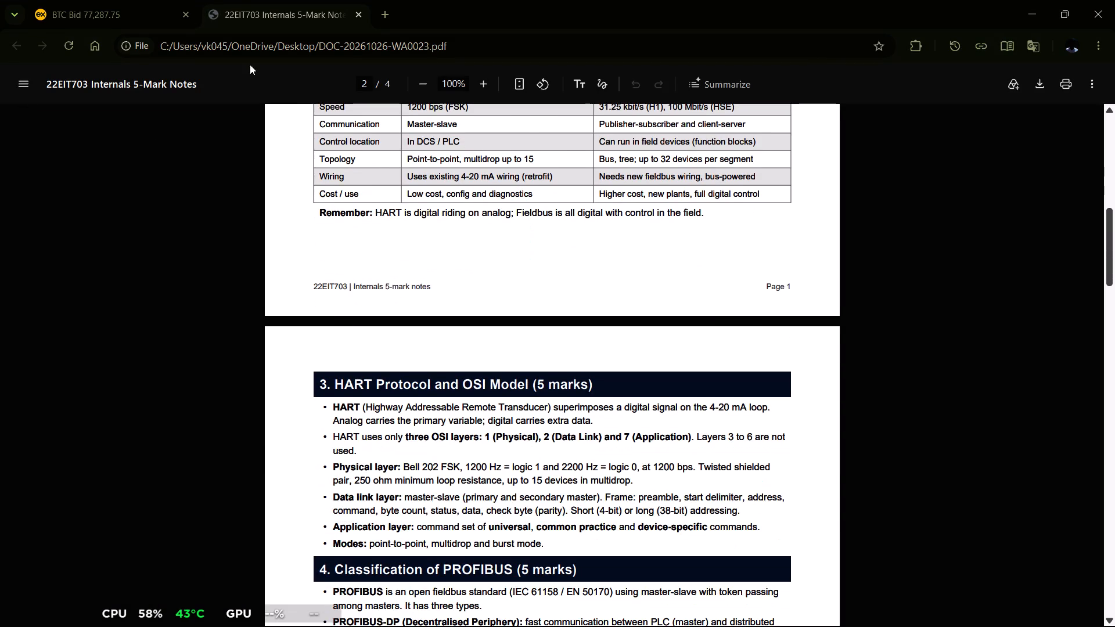
Separate the PDF notes from the trading chart into their own maximised browser window.
{"action": "left_click", "coordinate": [178, 0]}
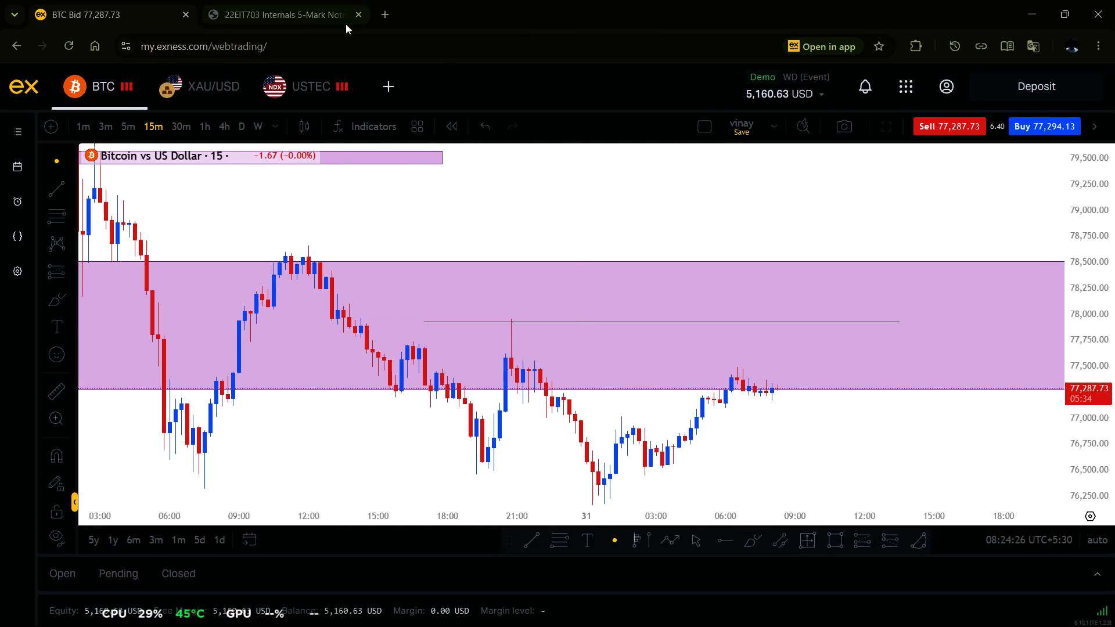
{"action": "left_click_drag", "start_coordinate": [307, 23], "coordinate": [407, 116]}
{"action": "double_click", "coordinate": [447, 109]}
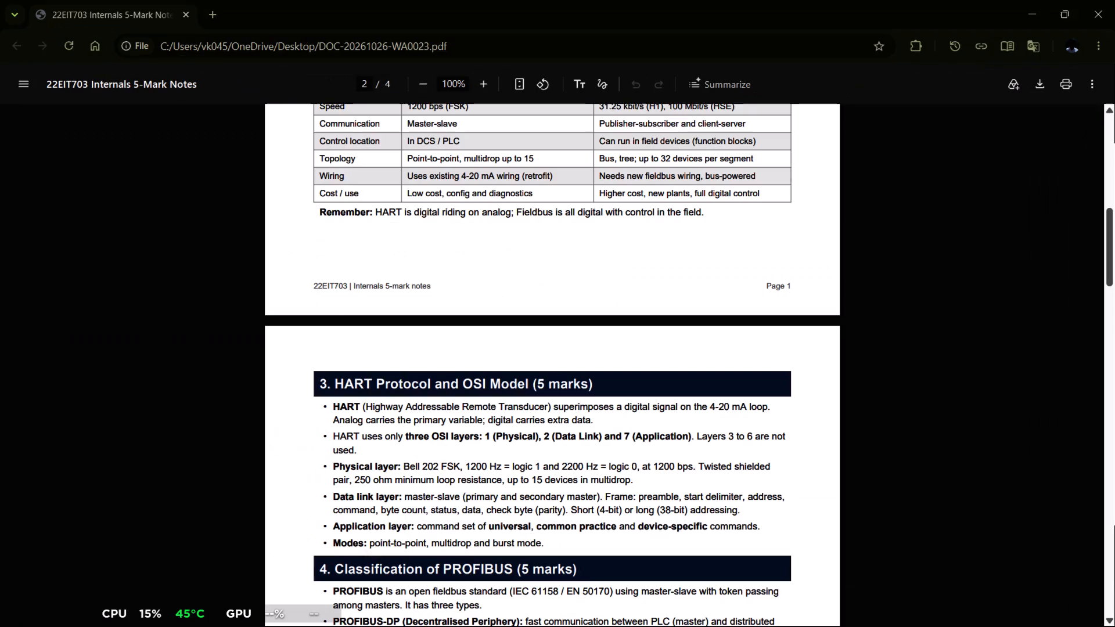
Set the PDF zoom to 150% and go to the Classification of PROFIBUS section.
{"action": "double_click", "coordinate": [520, 80]}
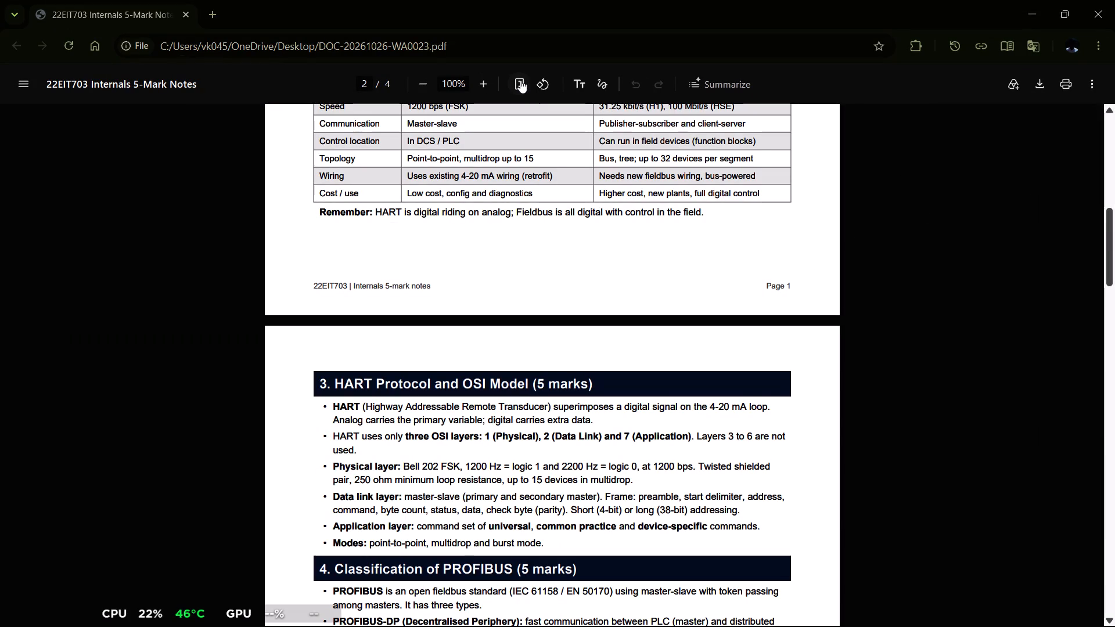
{"action": "left_click", "coordinate": [418, 91]}
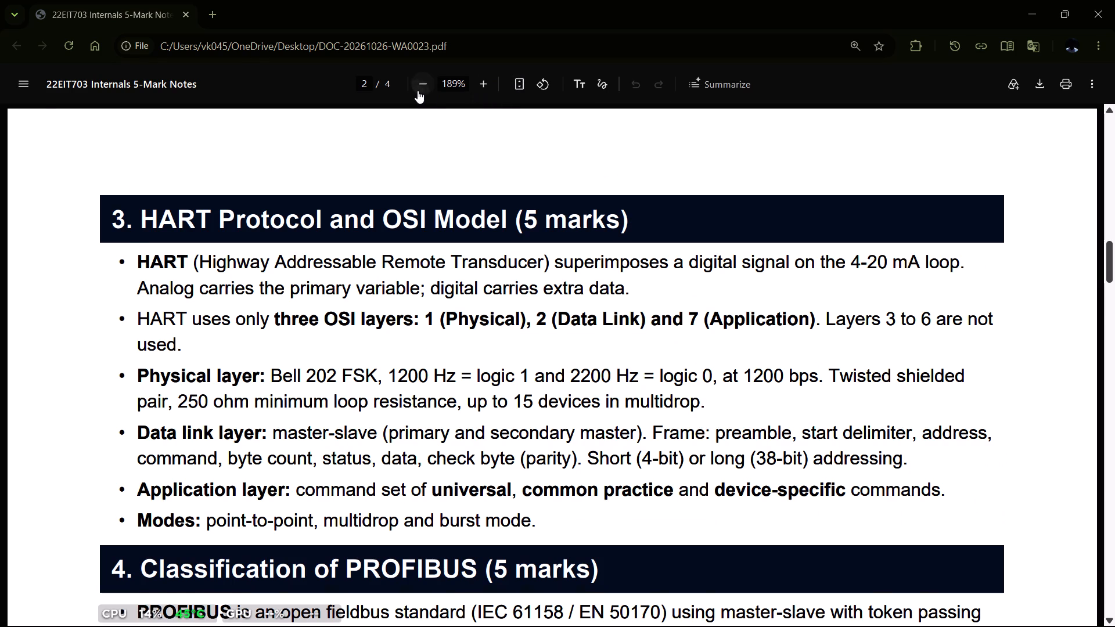
{"action": "left_click", "coordinate": [416, 91]}
{"action": "scroll", "coordinate": [438, 228], "scroll_direction": "down", "scroll_amount": 2}
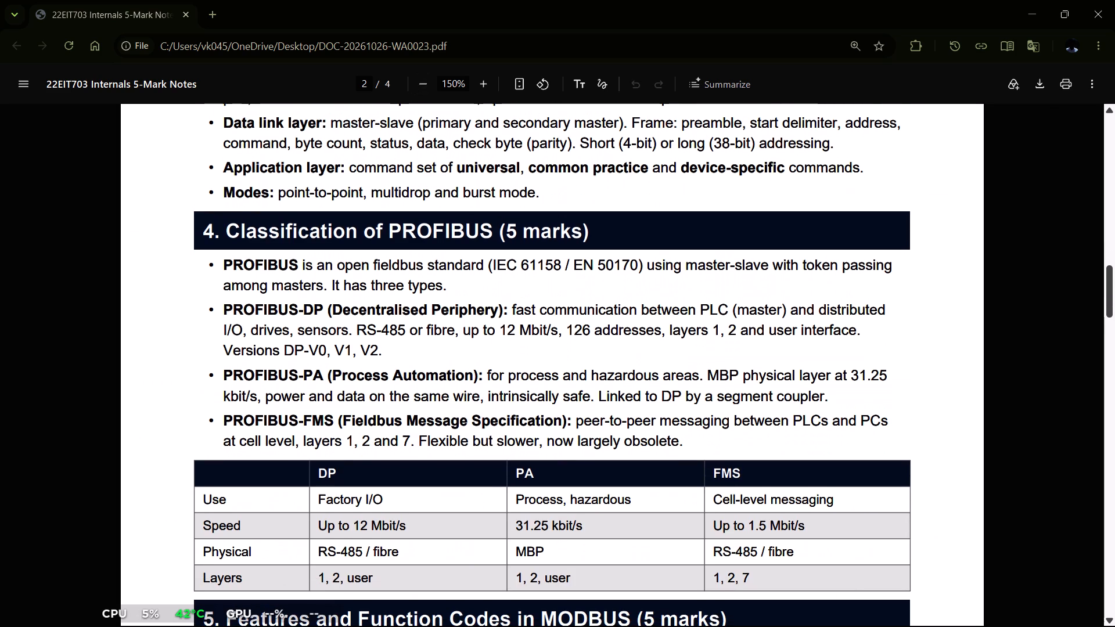
Switch to the trading chart window and save the chart layout.
{"action": "key", "text": "alt+Tab"}
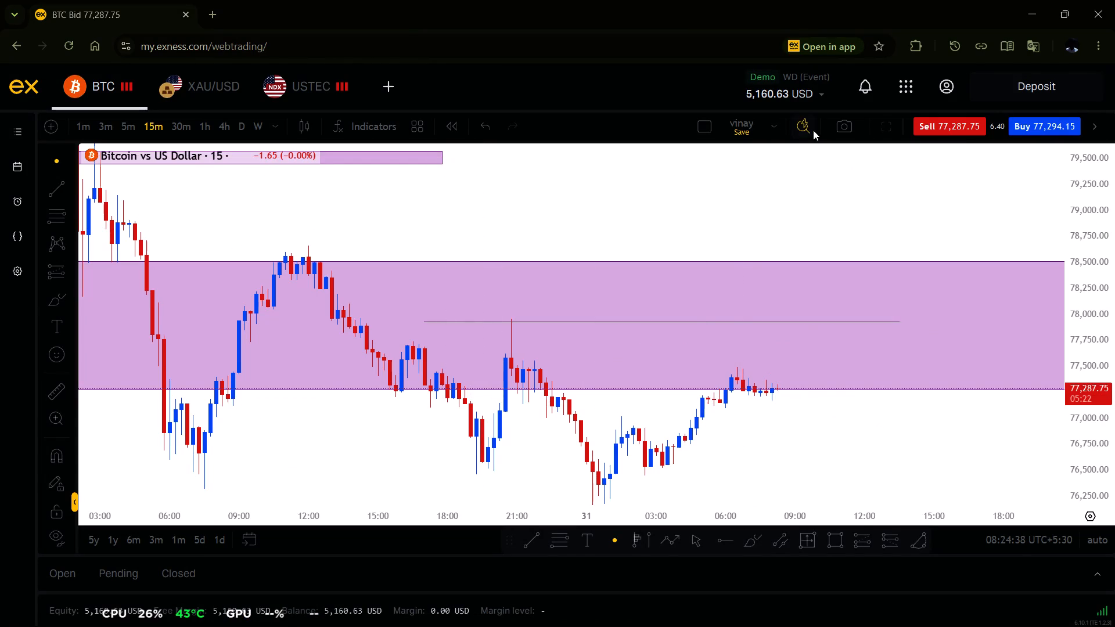
{"action": "left_click", "coordinate": [754, 130]}
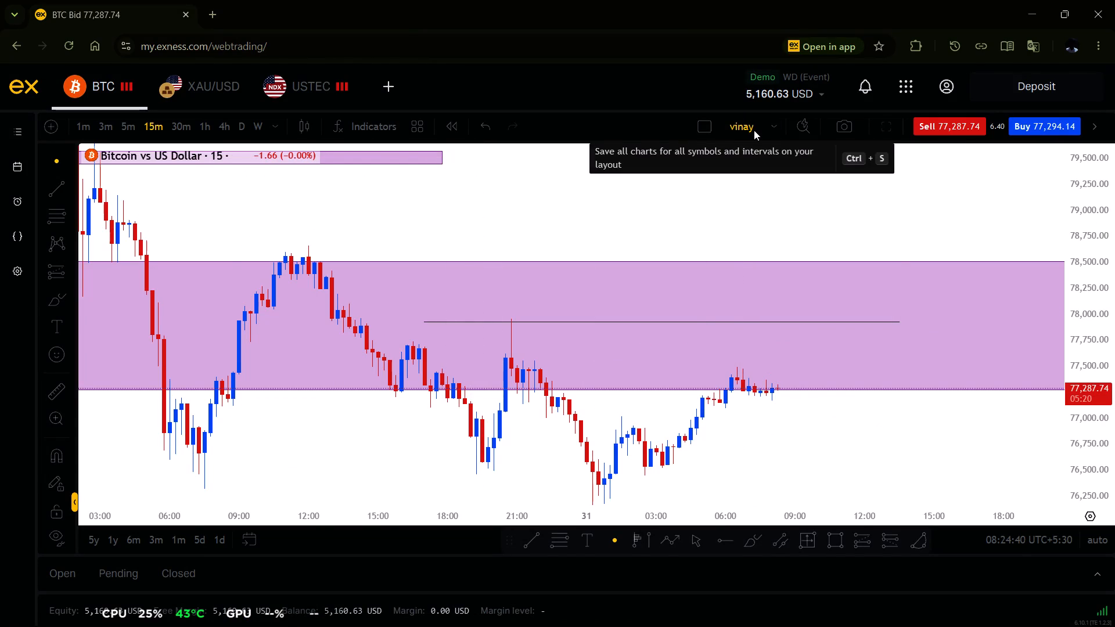
Return to the PDF notes window at the Classification of PROFIBUS section.
{"action": "key", "text": "alt+Tab"}
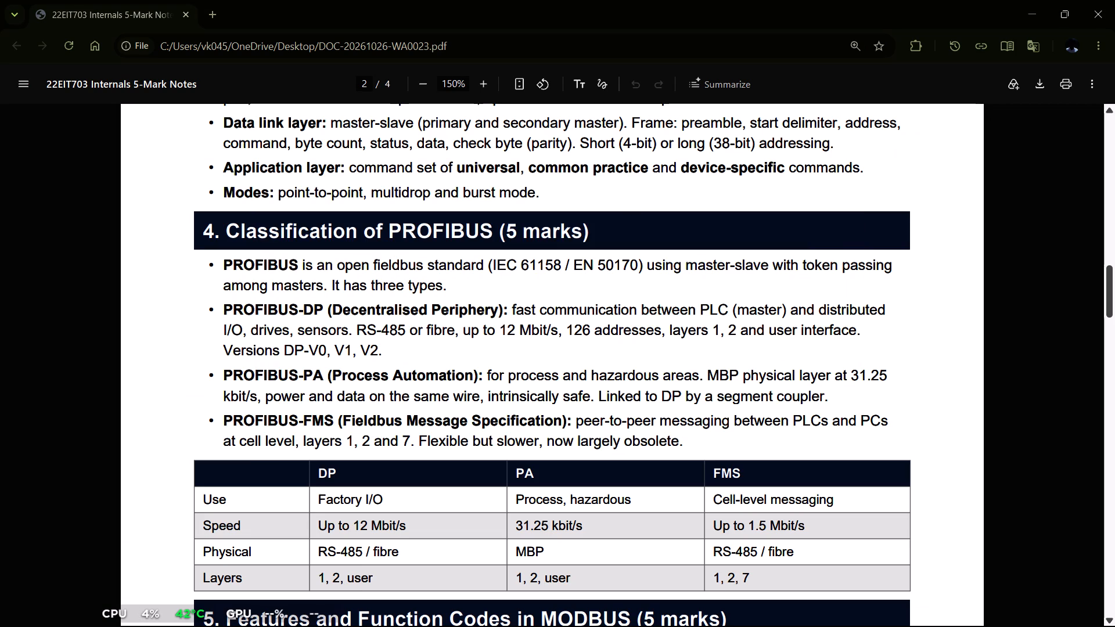
Read on through the PROFIBUS comparison table to the start of the MODBUS section in the notes.
{"action": "scroll", "coordinate": [545, 276], "scroll_direction": "down", "scroll_amount": 1}
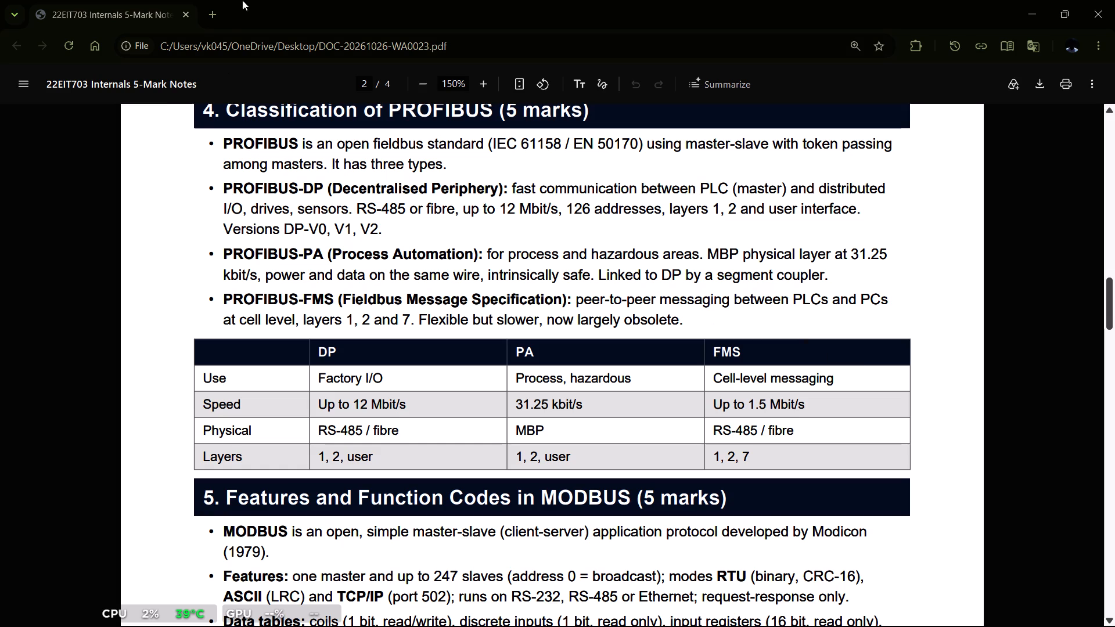
Switch to the Bitcoin trading chart window and show the chart full screen.
{"action": "key", "text": "alt+Tab"}
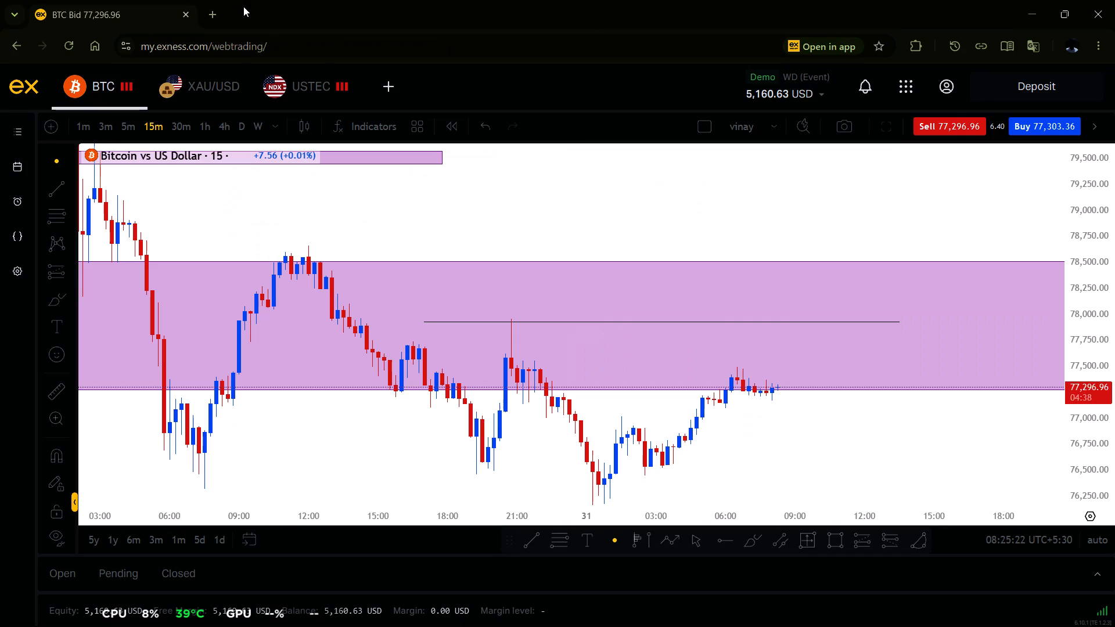
{"action": "left_click", "coordinate": [888, 129]}
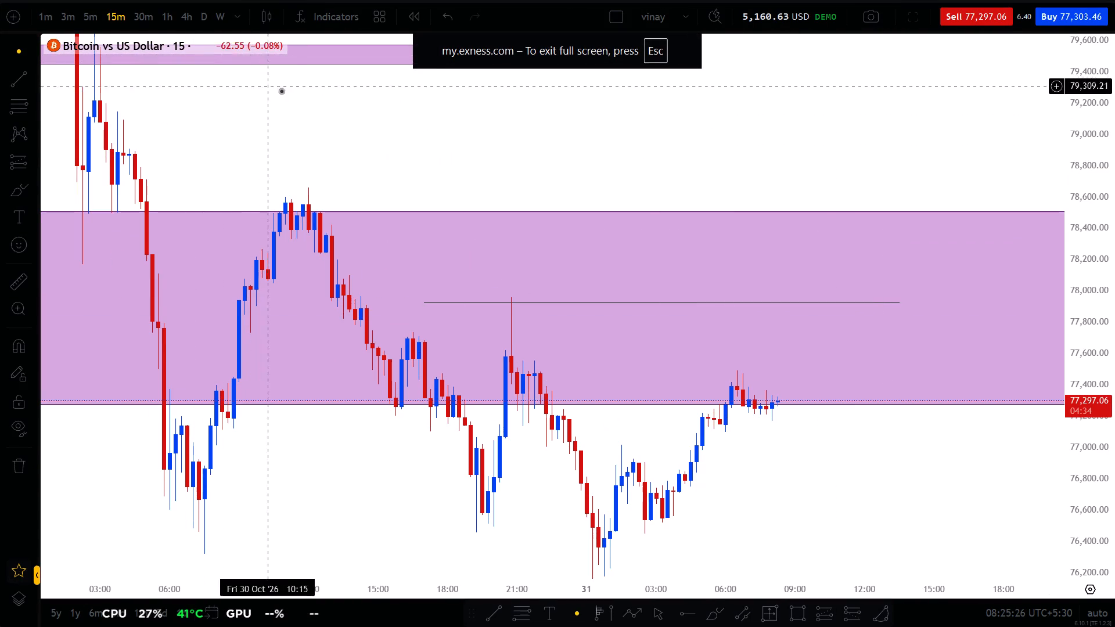
Move the black level line up to about 77,953 at the tall wick's tip, spanning 30 Oct 17:45 to 31 Oct 14:15.
{"action": "left_click_drag", "start_coordinate": [394, 122], "coordinate": [365, 86]}
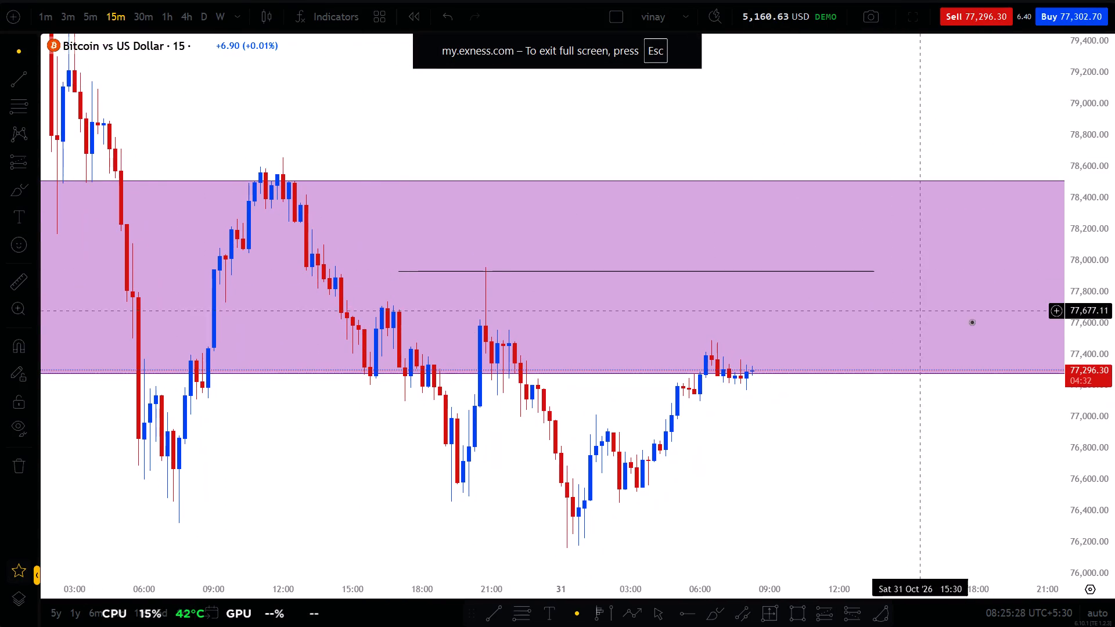
{"action": "scroll", "coordinate": [887, 329], "scroll_direction": "up", "scroll_amount": 5}
{"action": "scroll", "coordinate": [1114, 328], "scroll_direction": "up", "scroll_amount": 8}
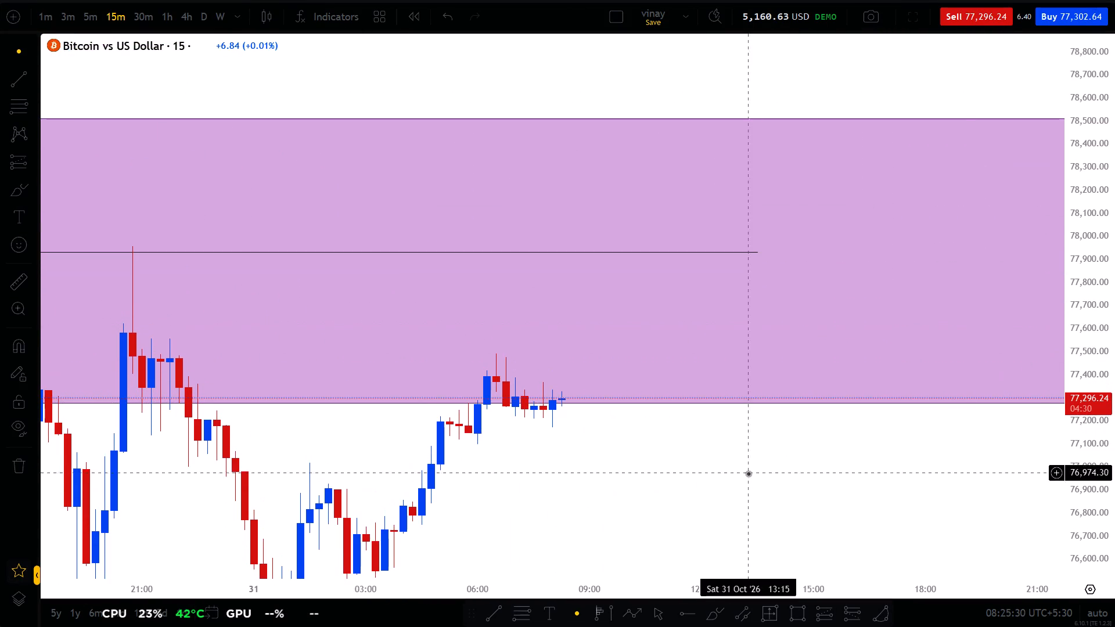
{"action": "left_click_drag", "start_coordinate": [748, 473], "coordinate": [948, 492]}
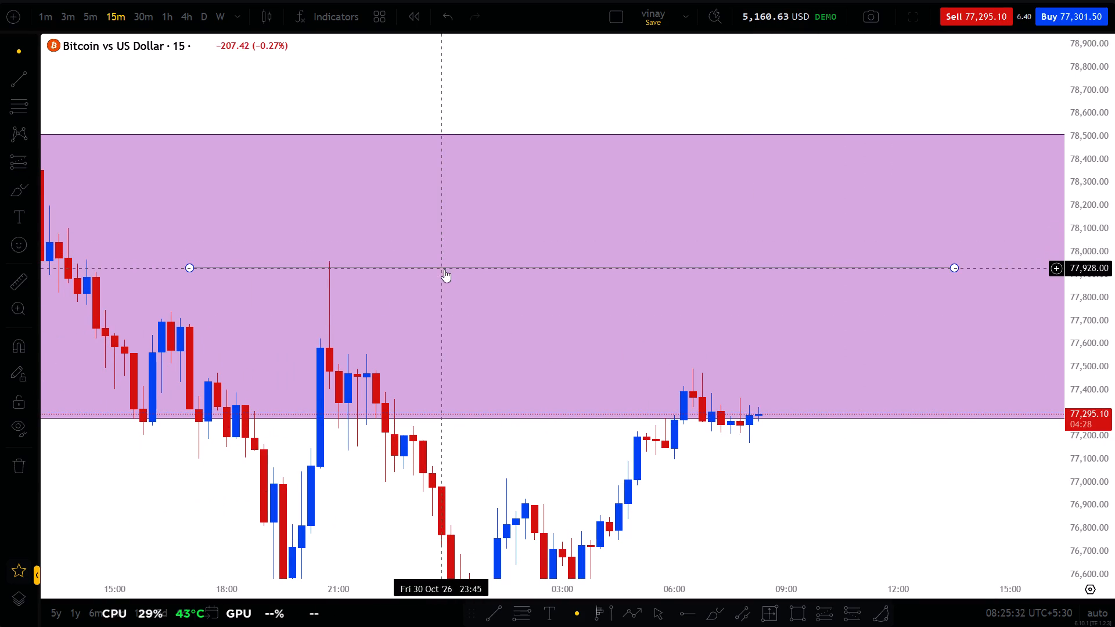
{"action": "left_click_drag", "start_coordinate": [444, 269], "coordinate": [474, 261]}
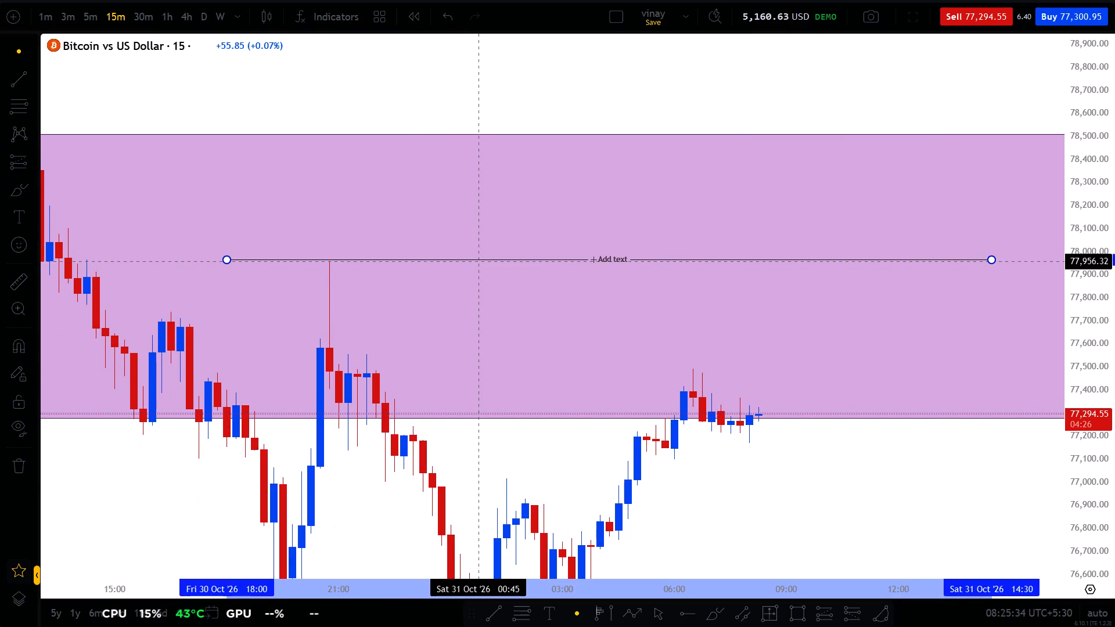
{"action": "left_click_drag", "start_coordinate": [474, 261], "coordinate": [466, 262]}
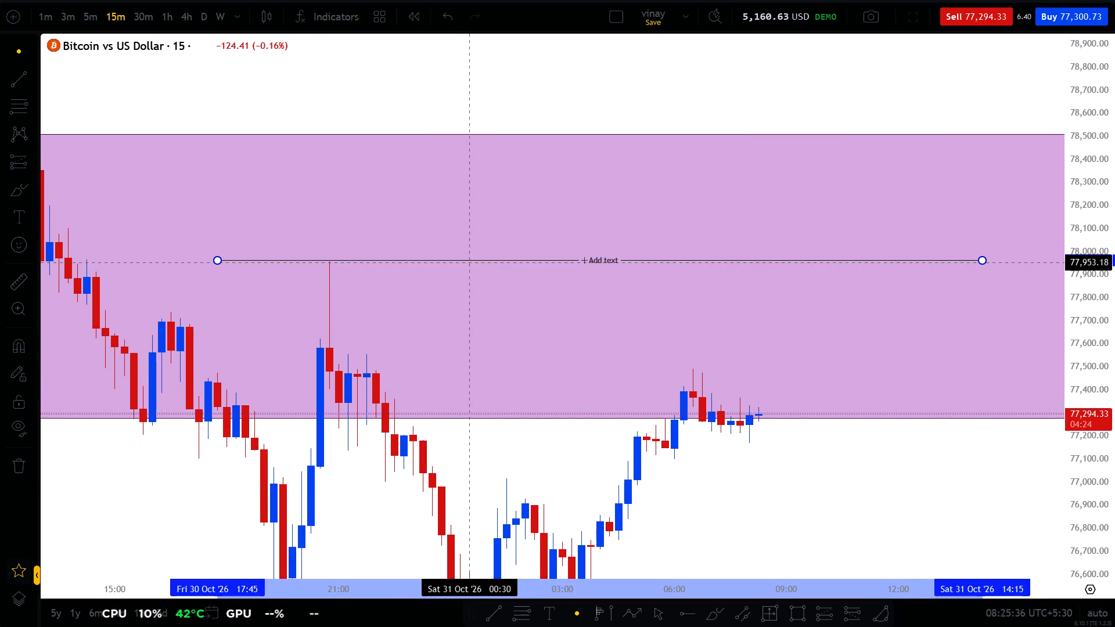
{"action": "left_click_drag", "start_coordinate": [466, 262], "coordinate": [469, 264]}
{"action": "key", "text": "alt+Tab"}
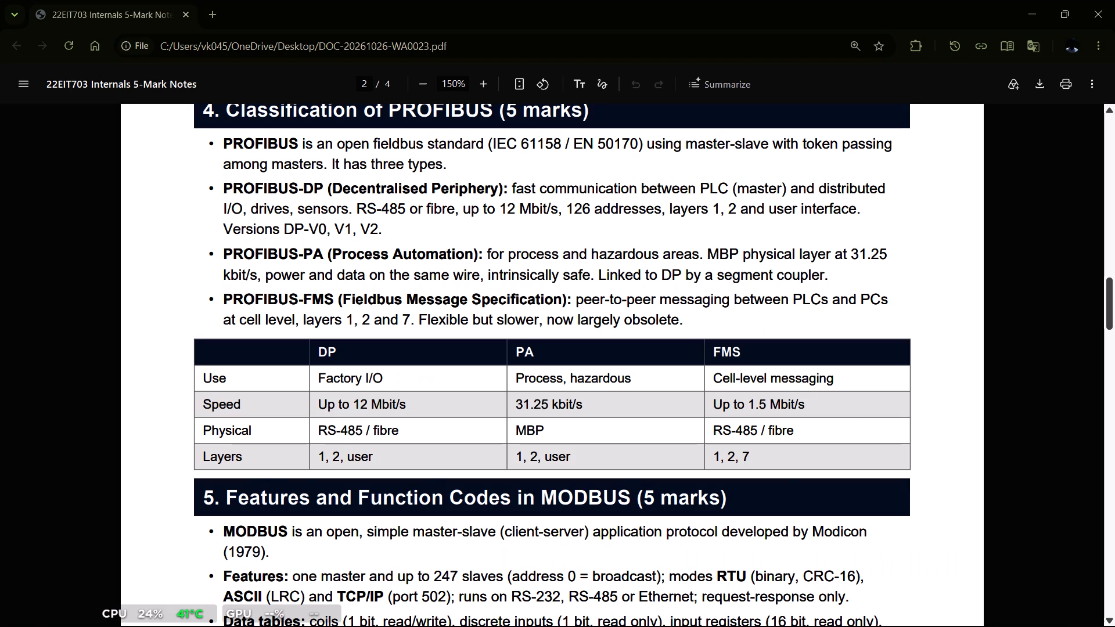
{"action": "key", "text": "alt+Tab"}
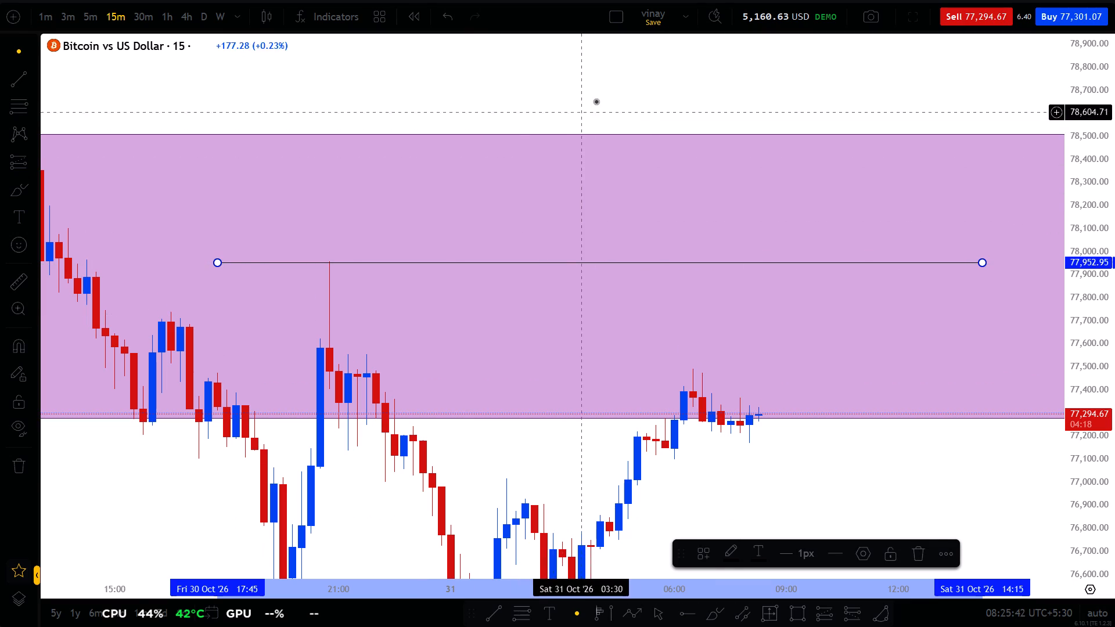
Fine-tune the black level line onto the wick's tip at about 77,955, spanning 30 Oct 18:00 to 31 Oct 14:30.
{"action": "scroll", "coordinate": [1114, 353], "scroll_direction": "up", "scroll_amount": 9}
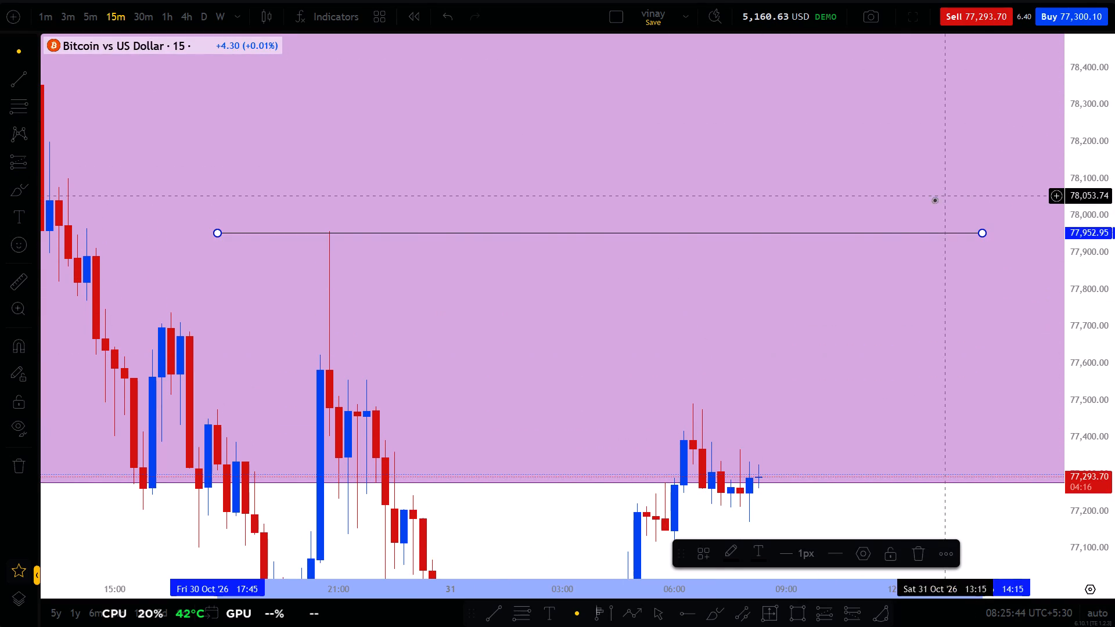
{"action": "left_click_drag", "start_coordinate": [885, 232], "coordinate": [899, 232]}
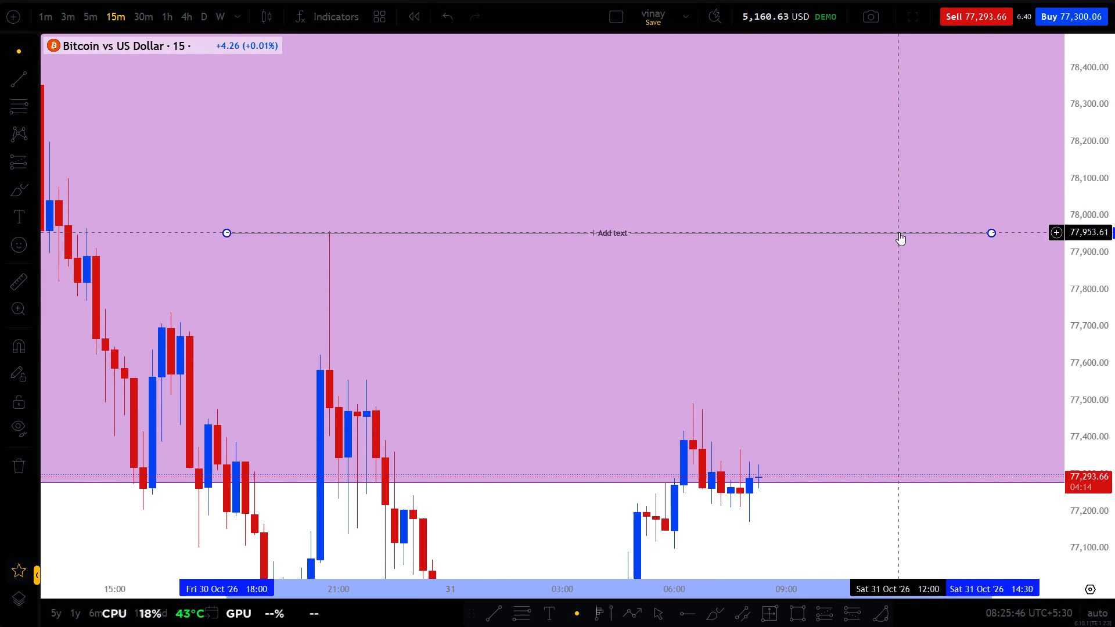
{"action": "key", "text": "alt+Tab"}
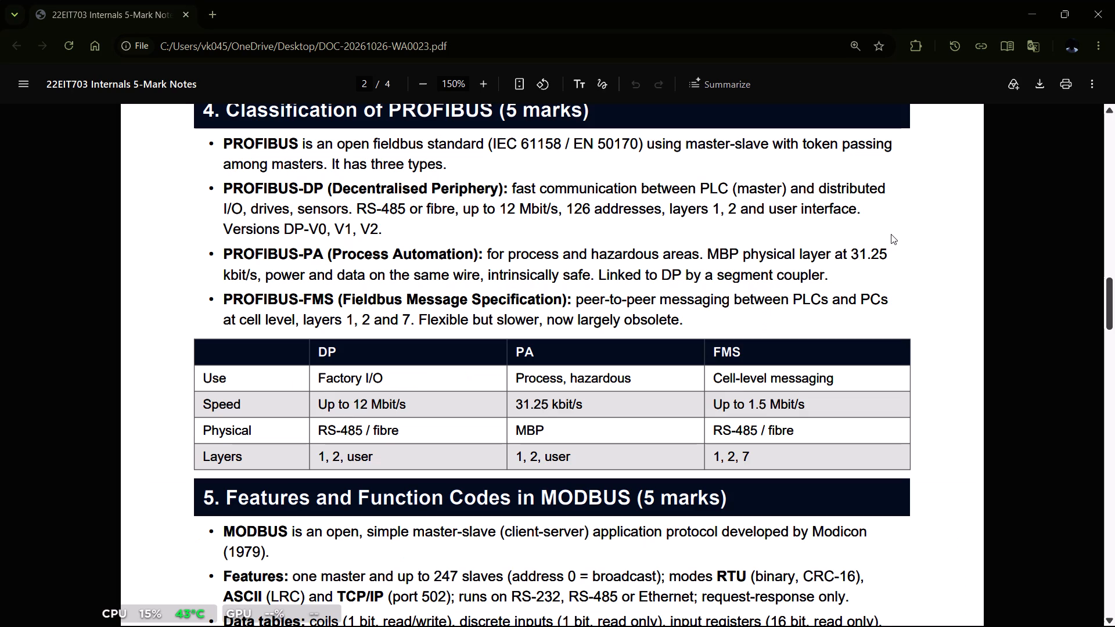
{"action": "key", "text": "alt+Tab"}
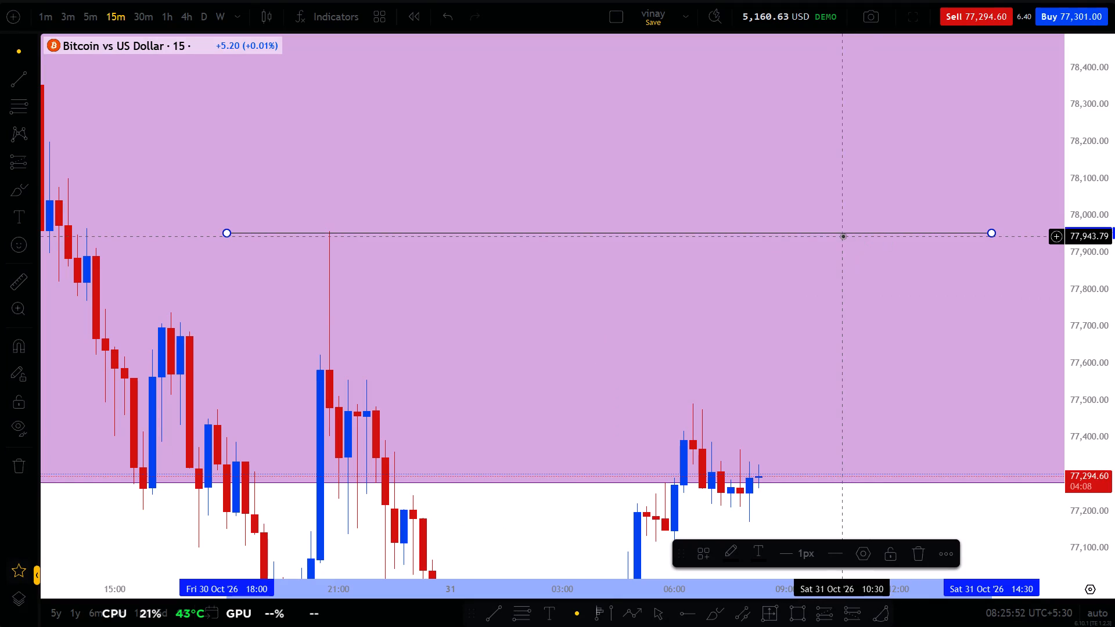
{"action": "left_click", "coordinate": [847, 235]}
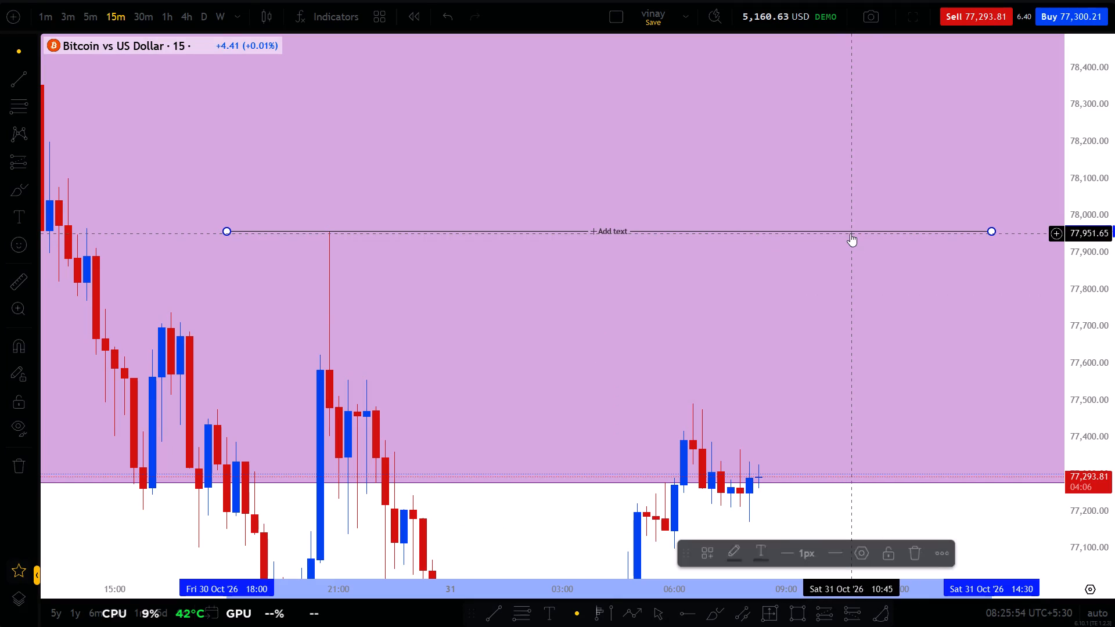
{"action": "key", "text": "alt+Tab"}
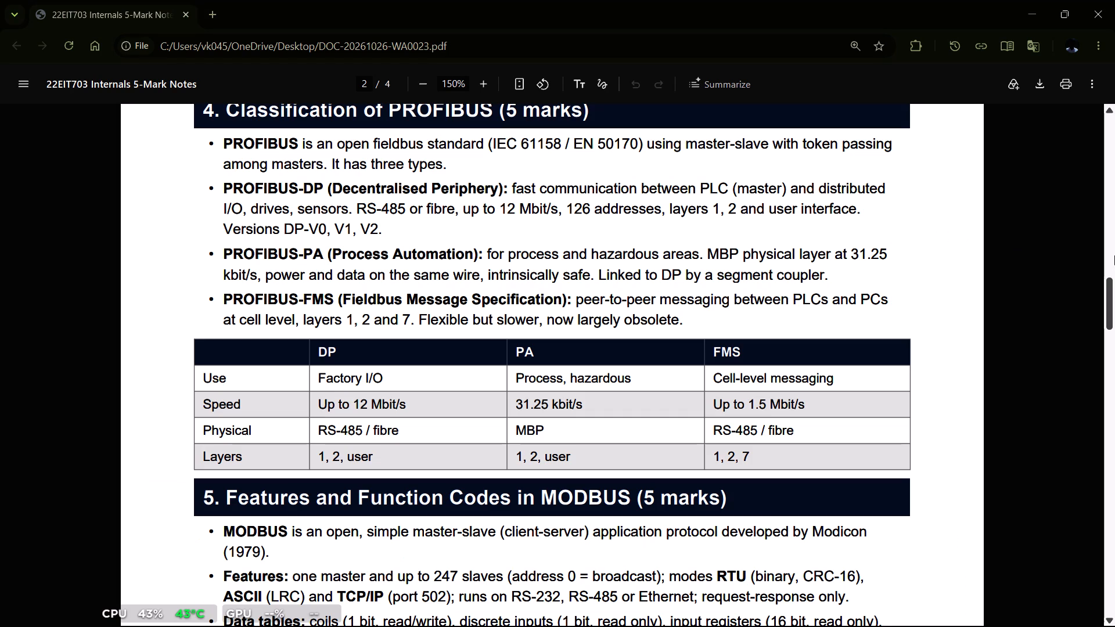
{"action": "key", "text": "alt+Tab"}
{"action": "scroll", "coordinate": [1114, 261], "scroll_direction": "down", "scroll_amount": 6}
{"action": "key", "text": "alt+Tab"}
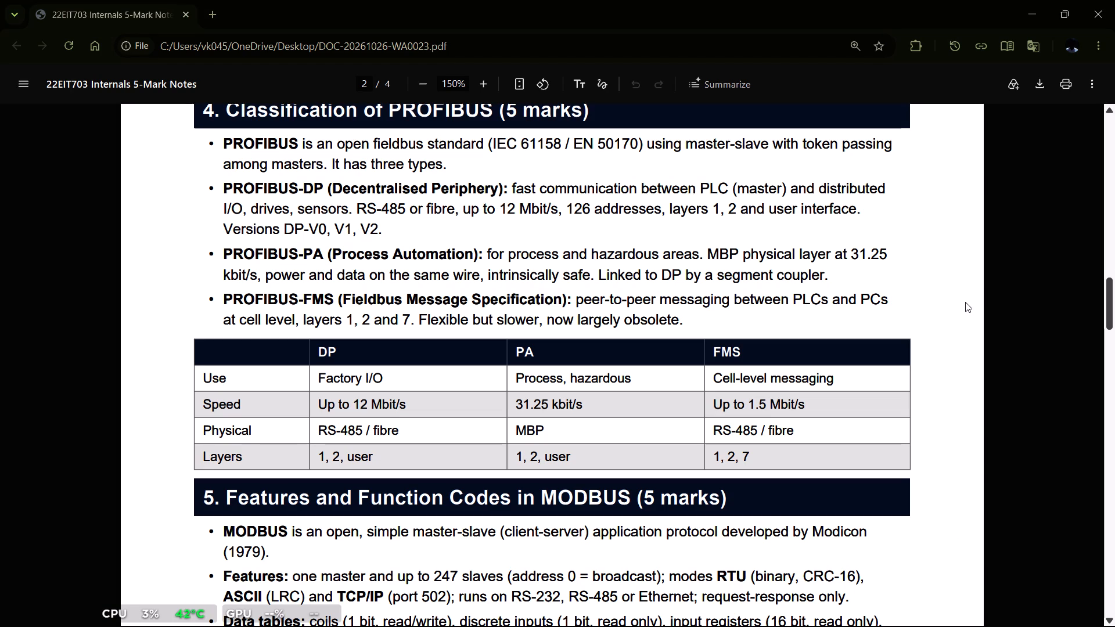
Lower the system sound volume to 30 and return to the notes.
{"action": "key", "text": "super+a"}
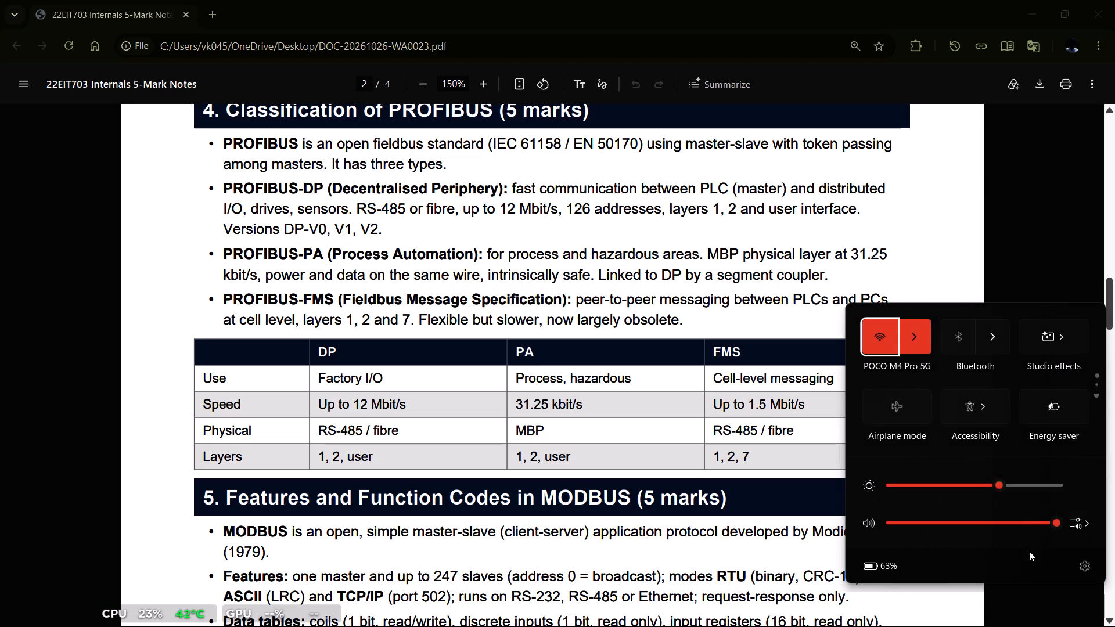
{"action": "left_click_drag", "start_coordinate": [1042, 524], "coordinate": [937, 527]}
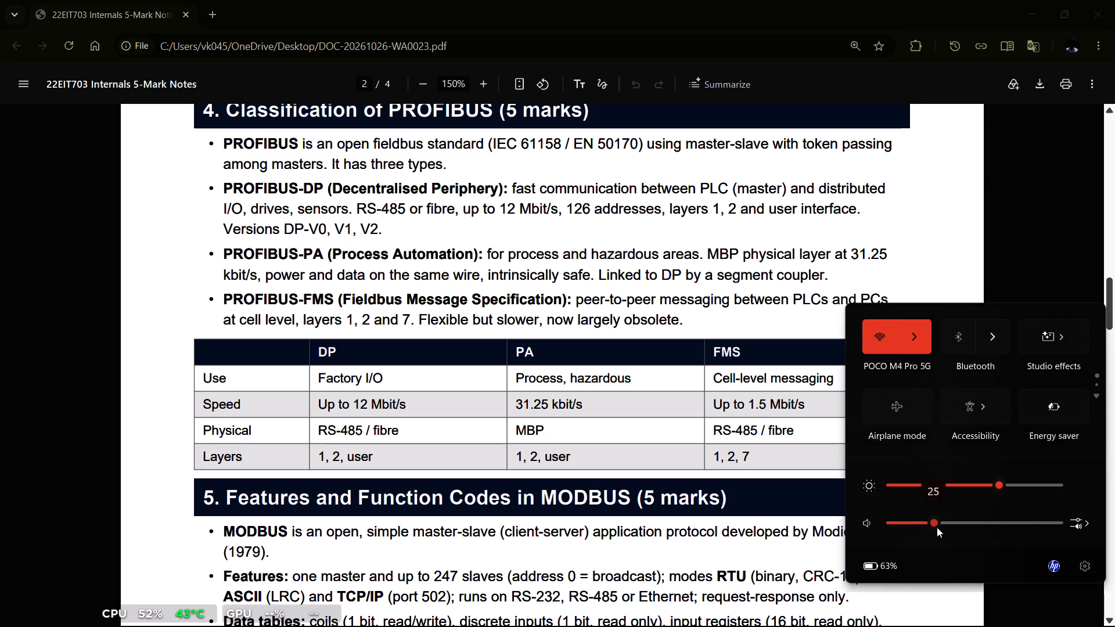
{"action": "left_click_drag", "start_coordinate": [937, 527], "coordinate": [941, 524]}
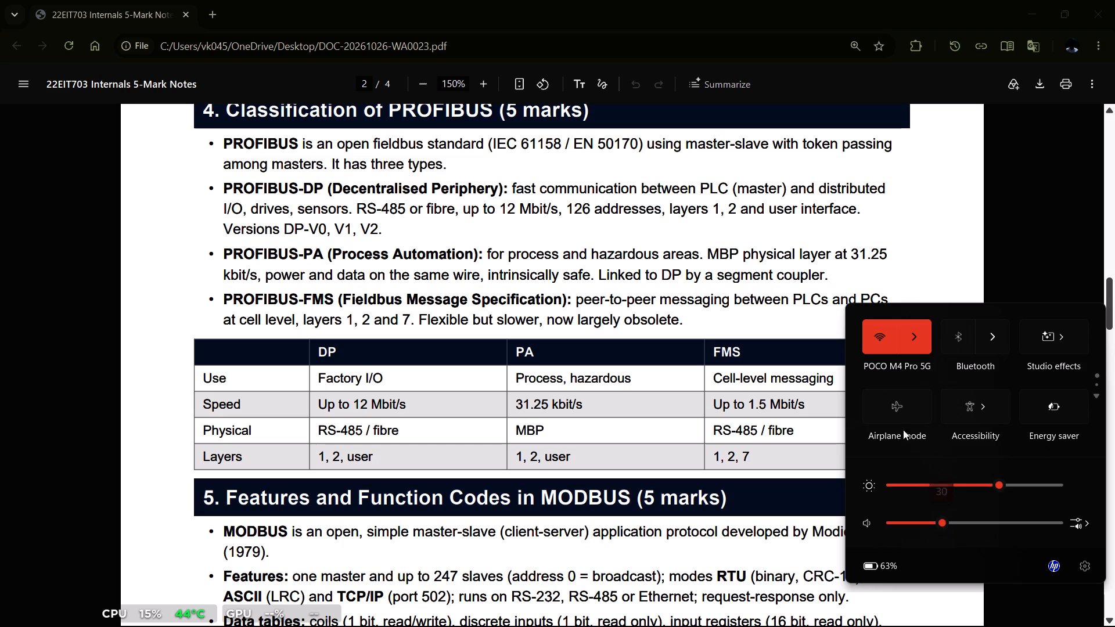
{"action": "left_click", "coordinate": [656, 265]}
Switch back to the Bitcoin chart, bring the 30–31 October price swings into view, and start drawing with the Rectangle tool.
{"action": "key", "text": "alt+Tab"}
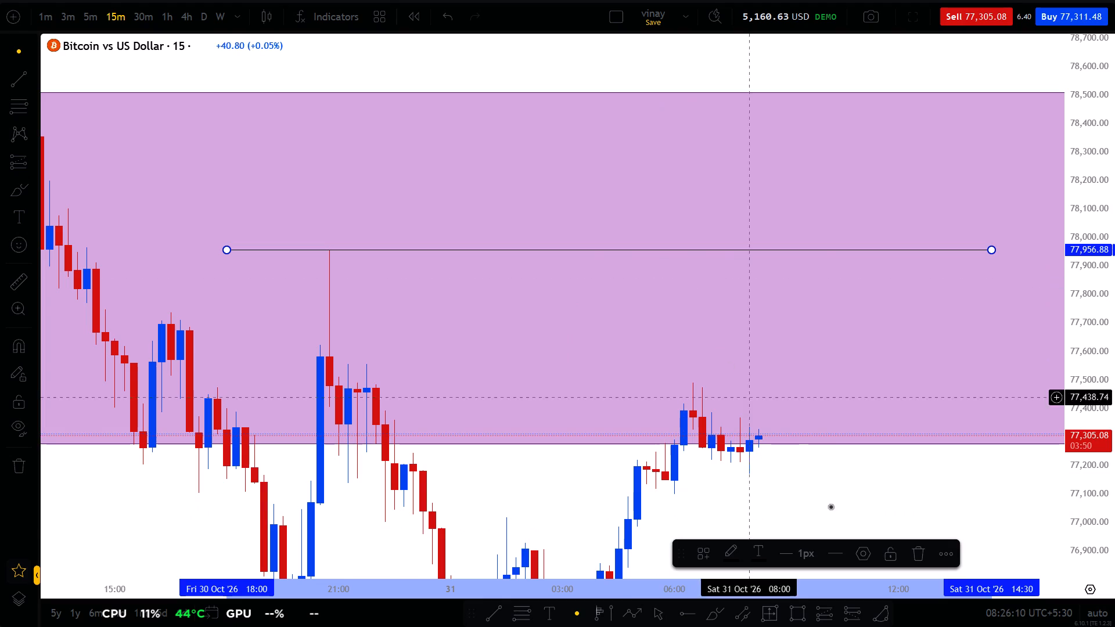
{"action": "left_click_drag", "start_coordinate": [887, 503], "coordinate": [855, 396]}
{"action": "scroll", "coordinate": [1114, 329], "scroll_direction": "down", "scroll_amount": 20}
{"action": "scroll", "coordinate": [1114, 329], "scroll_direction": "down", "scroll_amount": 4}
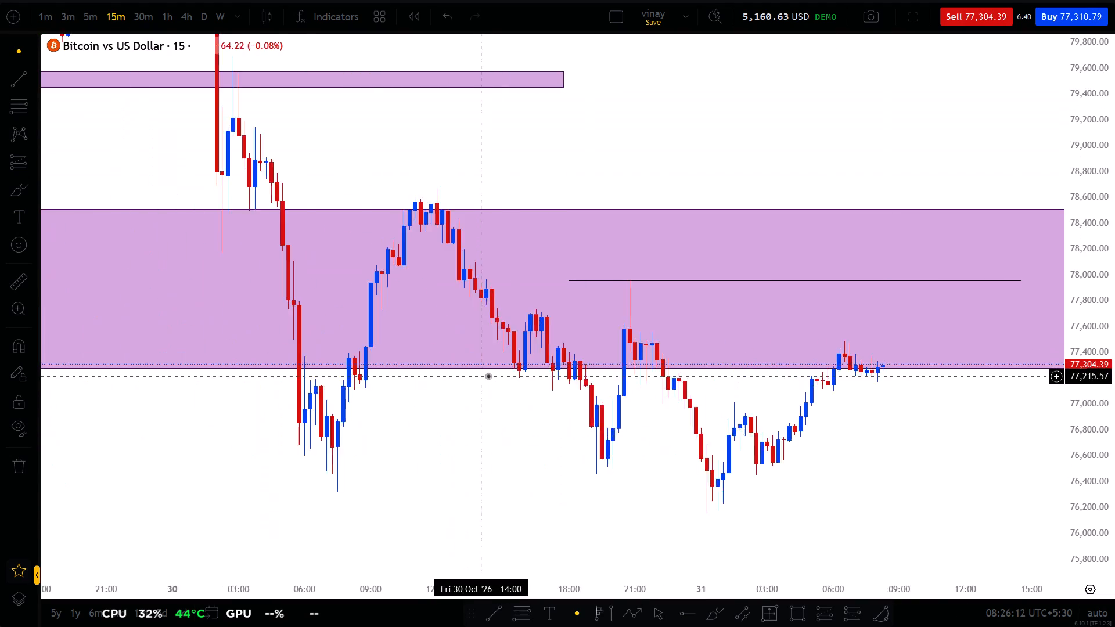
{"action": "scroll", "coordinate": [488, 376], "scroll_direction": "down", "scroll_amount": 3}
{"action": "left_click_drag", "start_coordinate": [599, 469], "coordinate": [499, 326]}
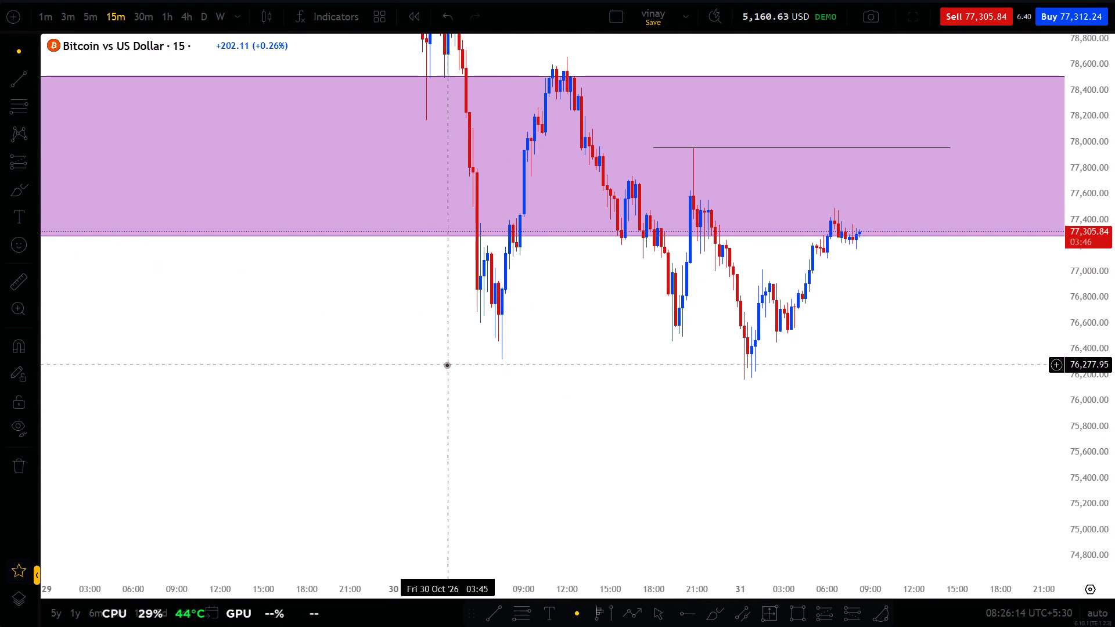
{"action": "scroll", "coordinate": [461, 359], "scroll_direction": "up", "scroll_amount": 3}
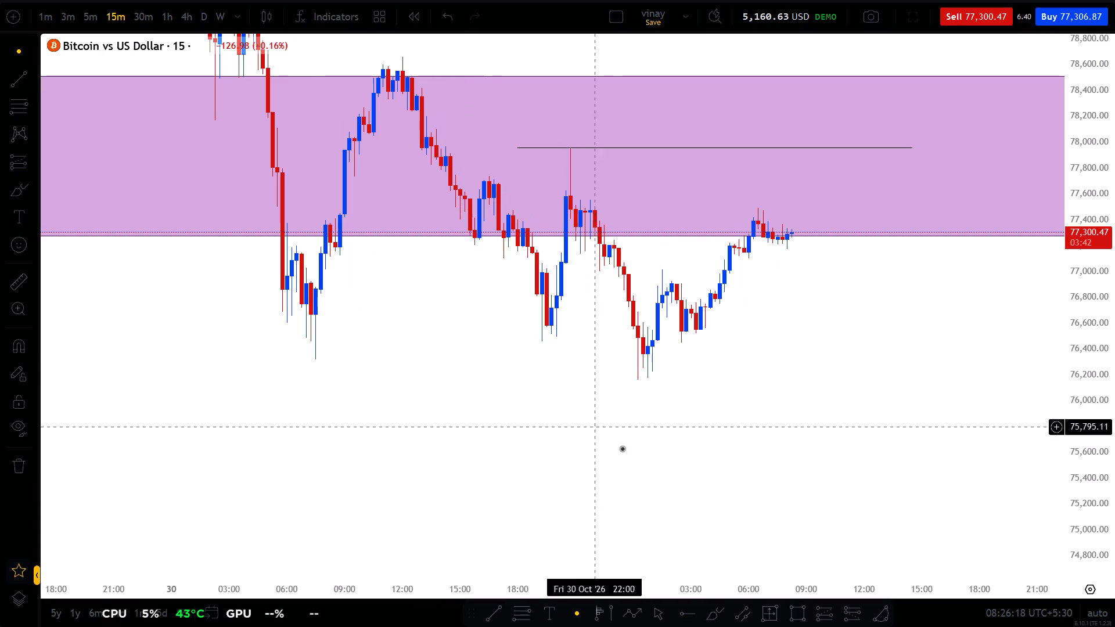
{"action": "left_click", "coordinate": [796, 611]}
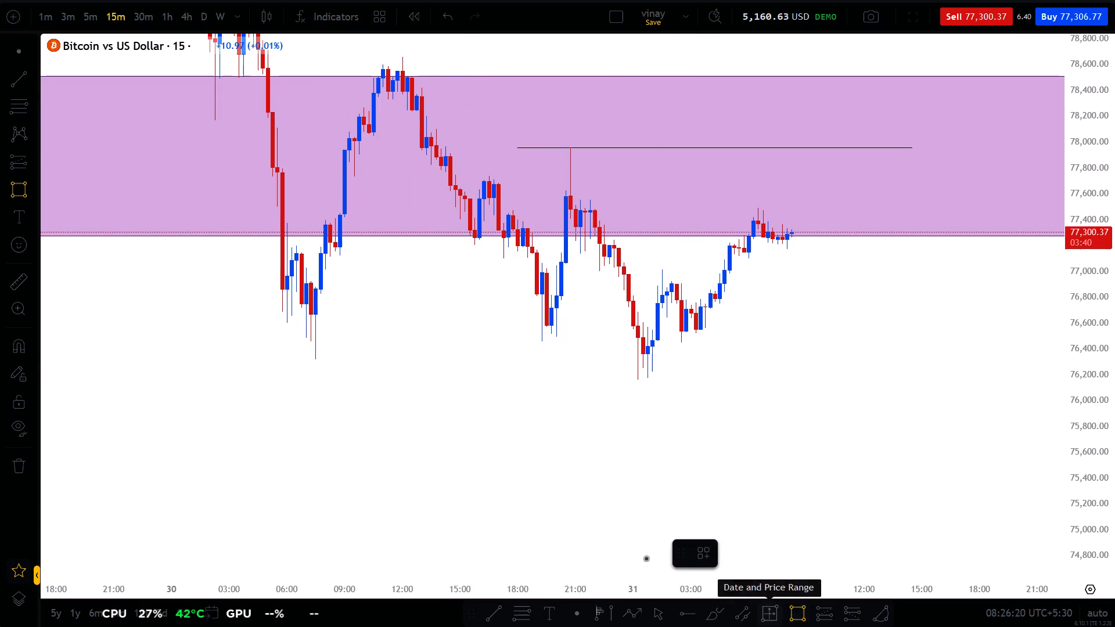
Draw a rectangle zone over the recent lows from 30 Oct 03:15 to 31 Oct 18:00, between about 76,458 and 76,310.
{"action": "left_click", "coordinate": [232, 341]}
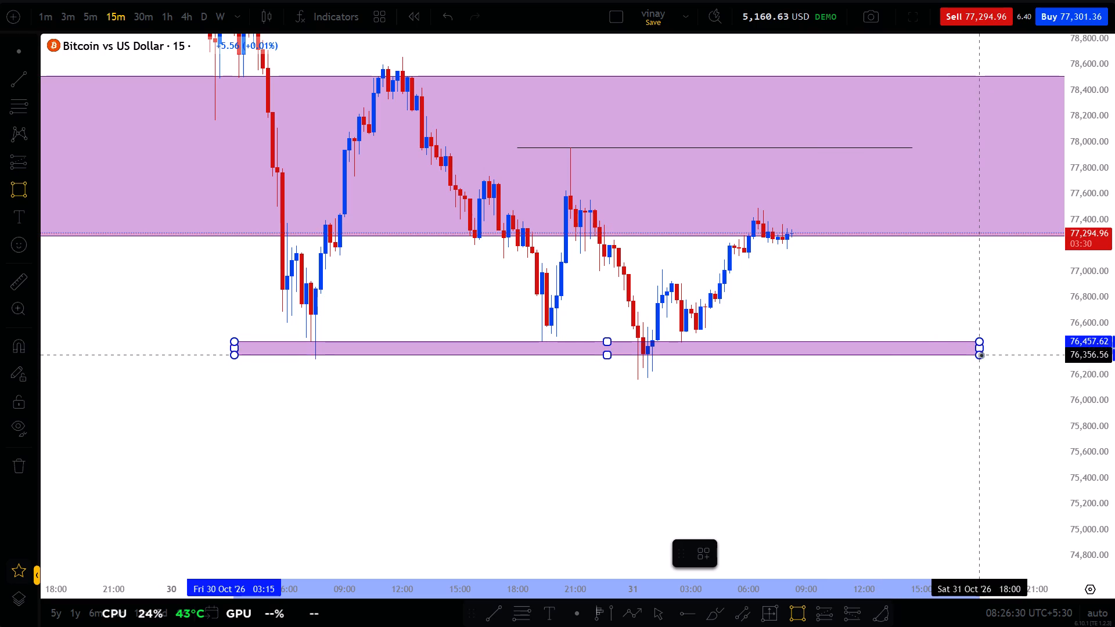
{"action": "left_click", "coordinate": [980, 361]}
{"action": "left_click", "coordinate": [927, 405]}
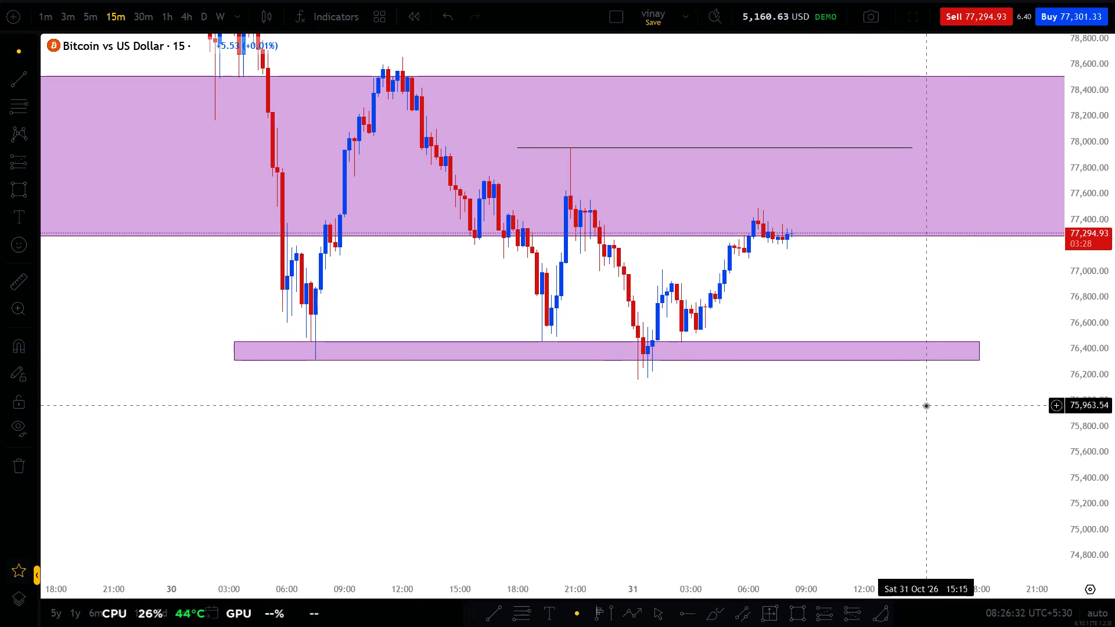
Examine the new lower zone against the earlier price action and the higher zones on the 15-minute chart.
{"action": "left_click_drag", "start_coordinate": [925, 406], "coordinate": [863, 421]}
{"action": "scroll", "coordinate": [842, 420], "scroll_direction": "down", "scroll_amount": 4}
{"action": "scroll", "coordinate": [1114, 337], "scroll_direction": "down", "scroll_amount": 7}
{"action": "scroll", "coordinate": [236, 352], "scroll_direction": "down", "scroll_amount": 3}
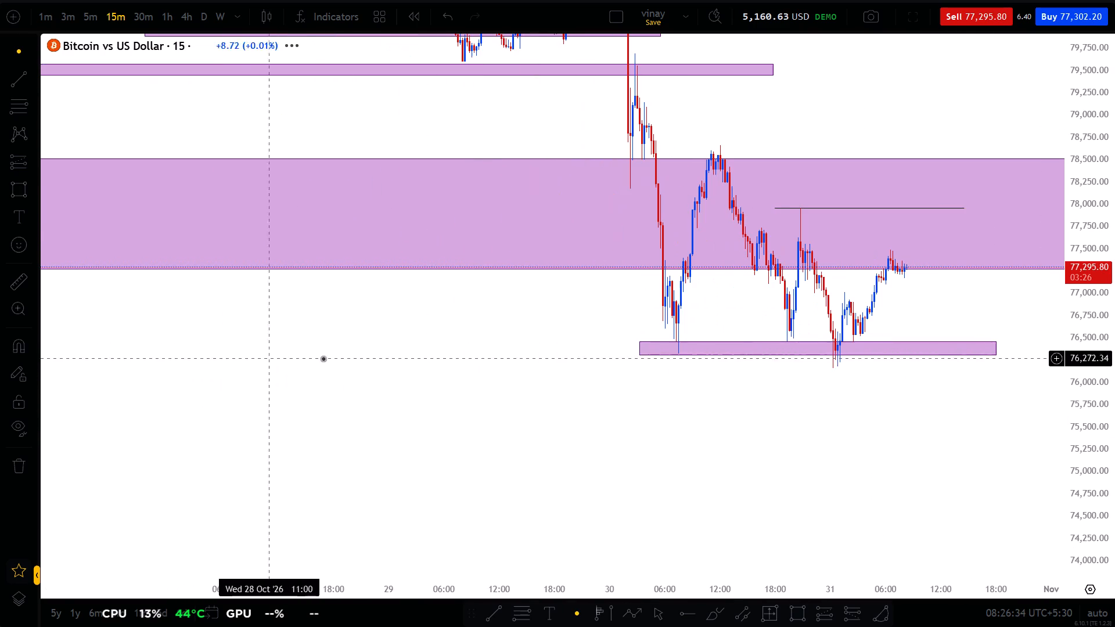
{"action": "scroll", "coordinate": [574, 410], "scroll_direction": "up", "scroll_amount": 5}
{"action": "left_click_drag", "start_coordinate": [569, 414], "coordinate": [562, 444]}
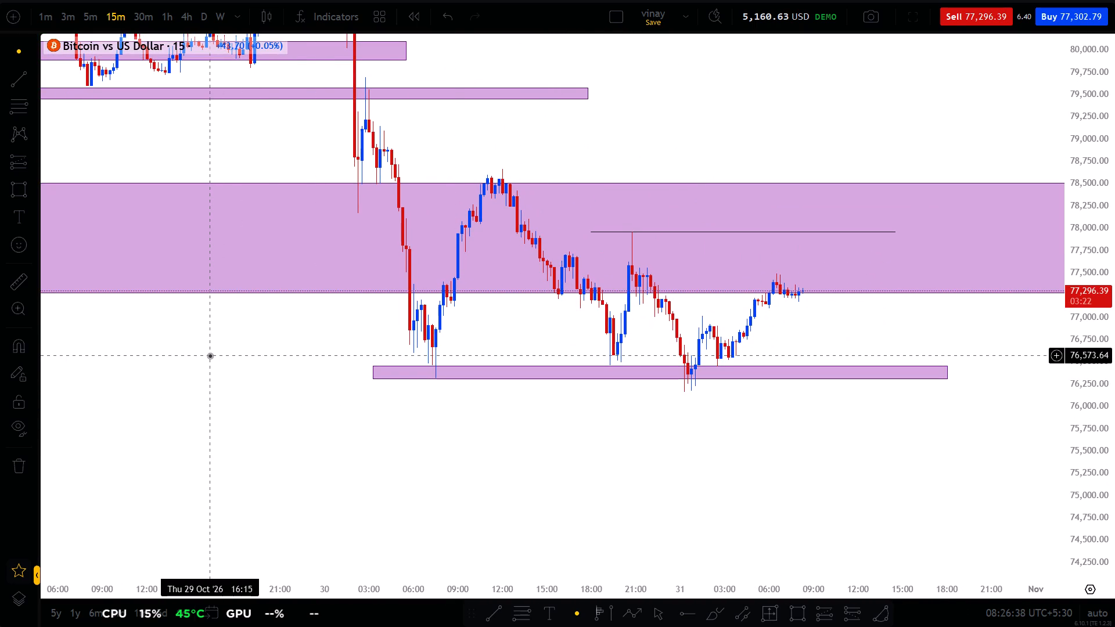
{"action": "key", "text": "alt+Tab"}
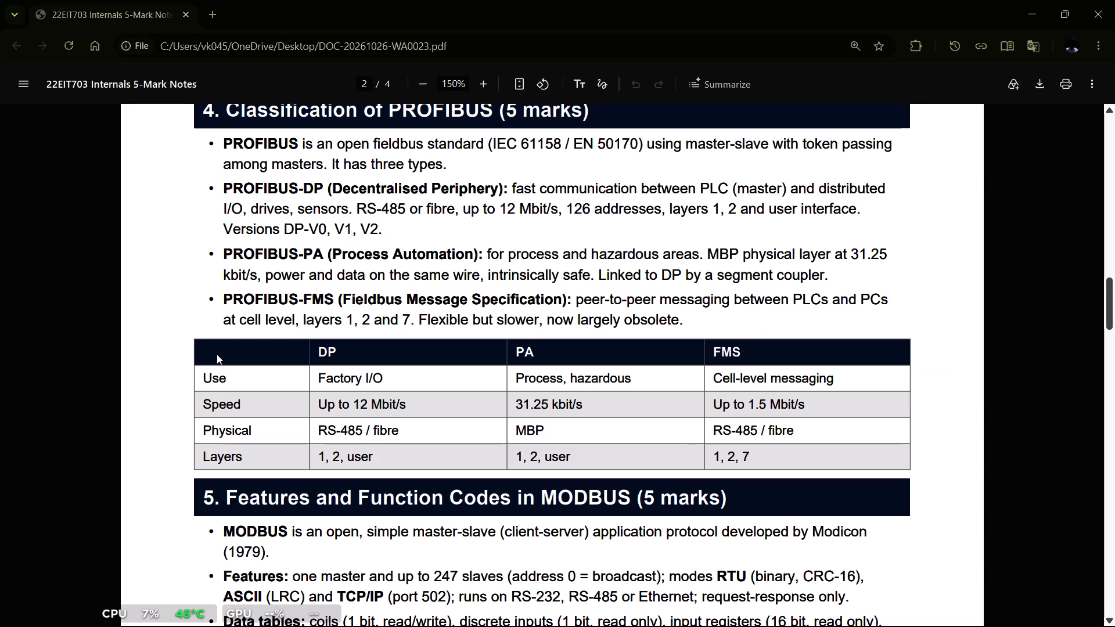
{"action": "key", "text": "alt+Tab"}
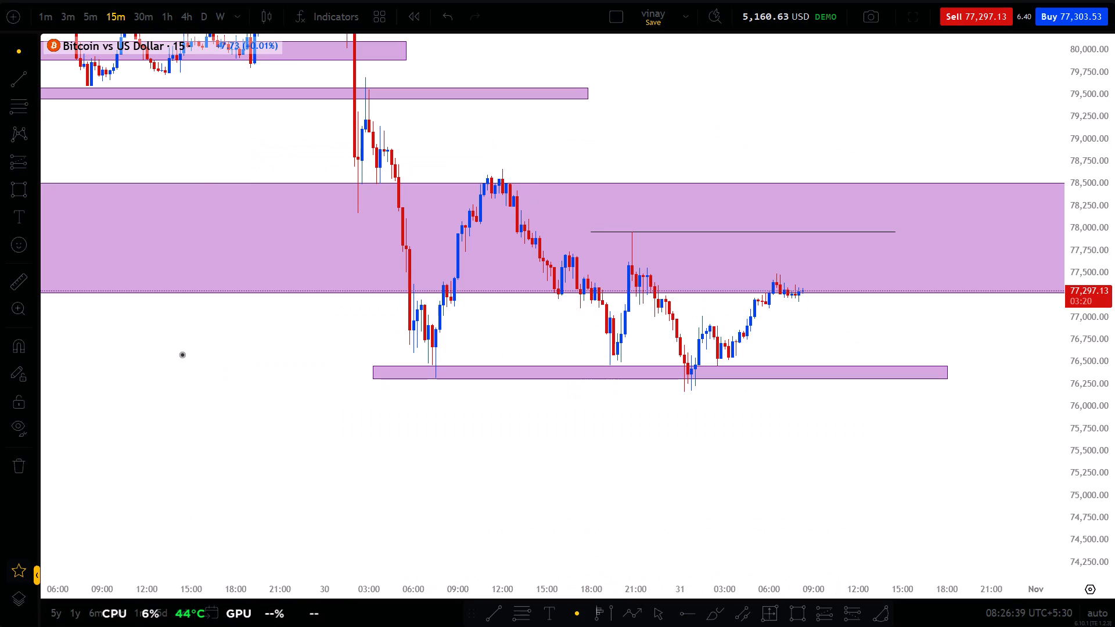
{"action": "left_click_drag", "start_coordinate": [276, 349], "coordinate": [278, 356]}
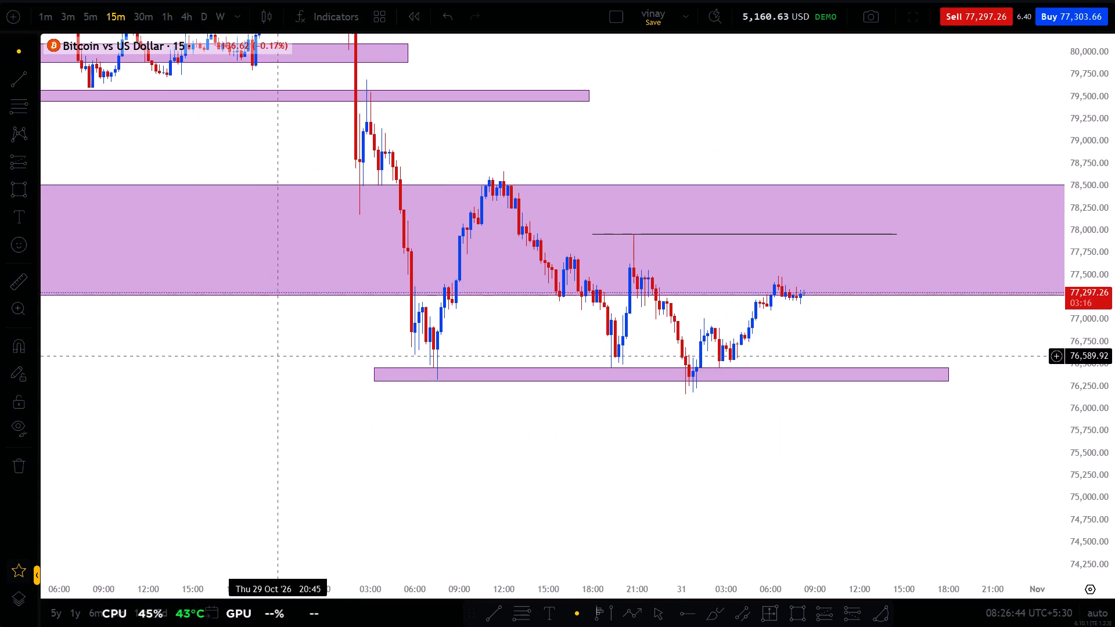
{"action": "left_click_drag", "start_coordinate": [278, 356], "coordinate": [278, 370]}
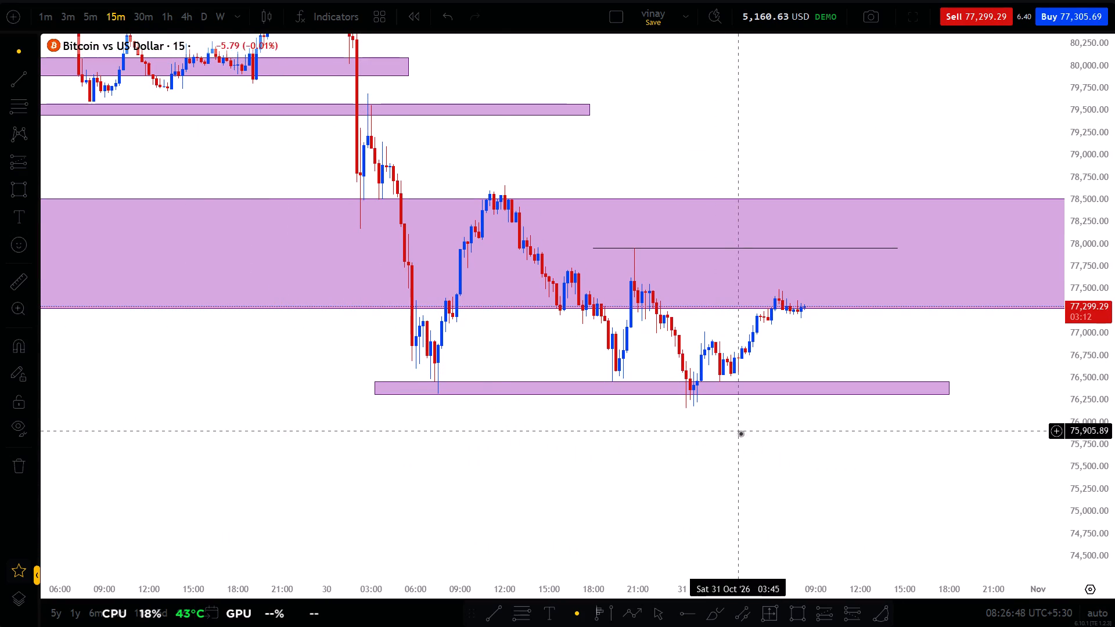
{"action": "left_click_drag", "start_coordinate": [823, 346], "coordinate": [828, 355]}
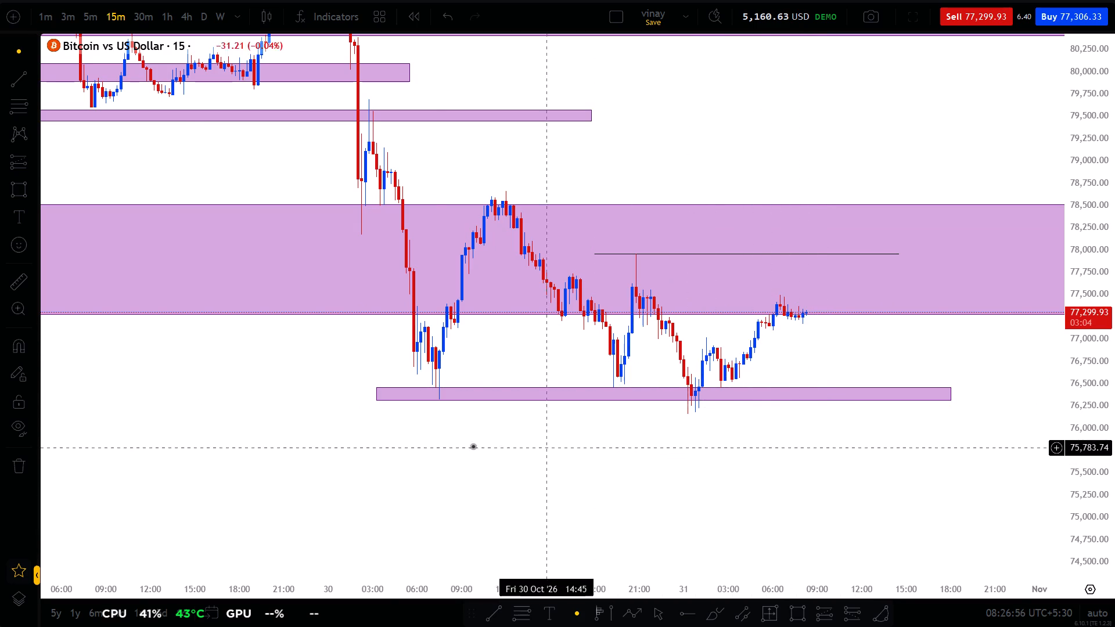
{"action": "key", "text": "alt+Tab"}
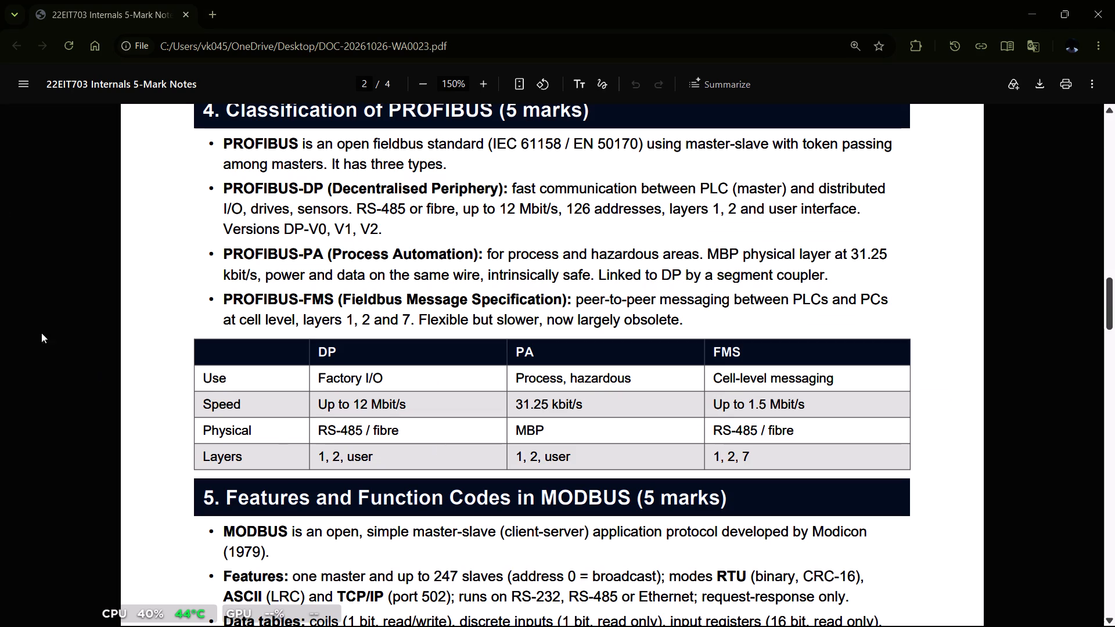
{"action": "key", "text": "alt+Tab"}
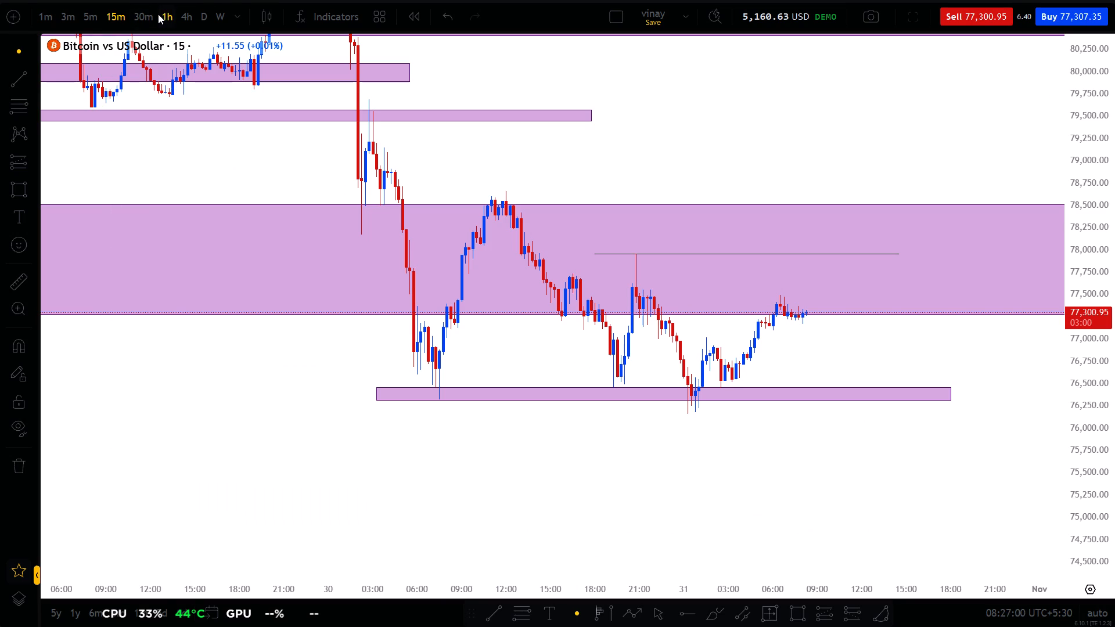
Switch the Bitcoin chart to the 1-hour timeframe and examine the marked zones around the recent drop.
{"action": "left_click", "coordinate": [158, 14]}
{"action": "scroll", "coordinate": [1114, 450], "scroll_direction": "up", "scroll_amount": 6}
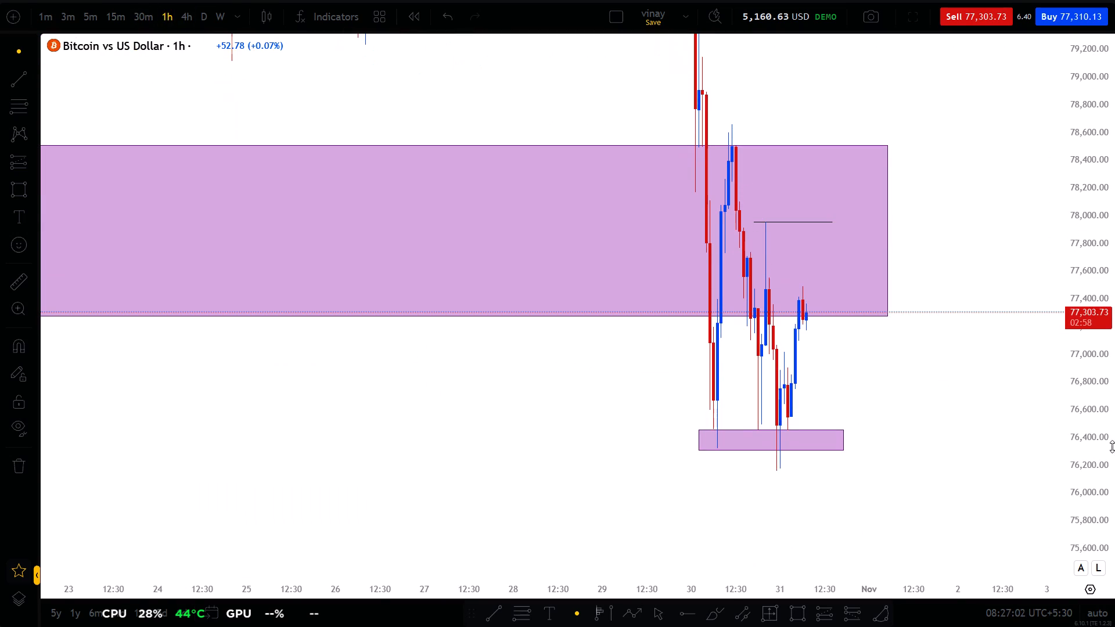
{"action": "scroll", "coordinate": [1114, 341], "scroll_direction": "down", "scroll_amount": 14}
{"action": "scroll", "coordinate": [638, 431], "scroll_direction": "up", "scroll_amount": 4}
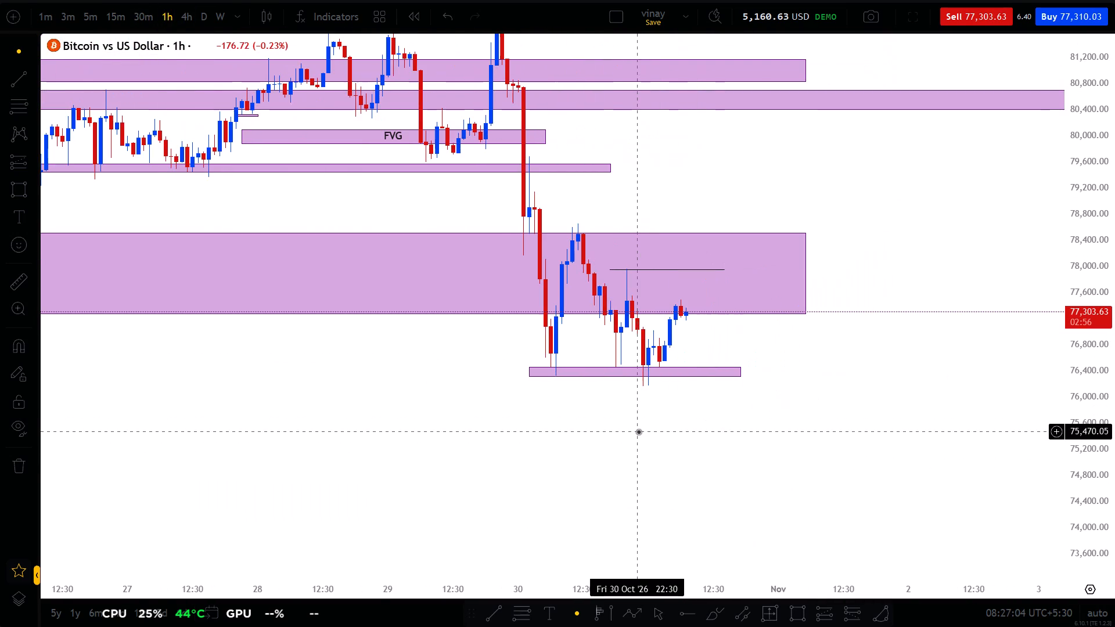
{"action": "left_click_drag", "start_coordinate": [813, 429], "coordinate": [801, 432]}
{"action": "left_click_drag", "start_coordinate": [758, 441], "coordinate": [718, 484]}
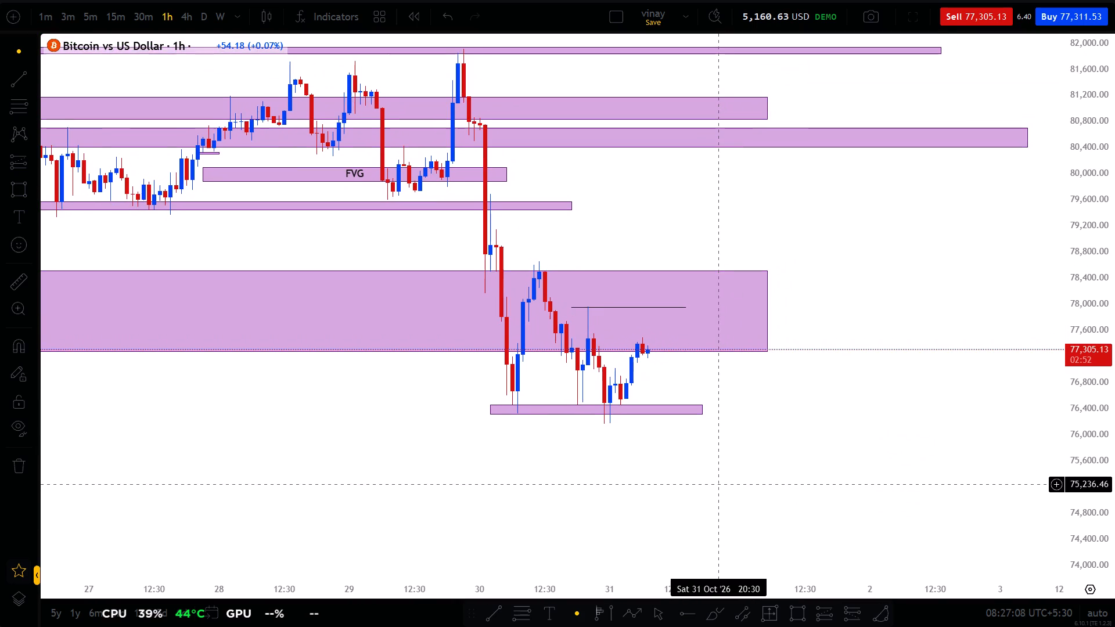
{"action": "left_click_drag", "start_coordinate": [718, 484], "coordinate": [724, 461]}
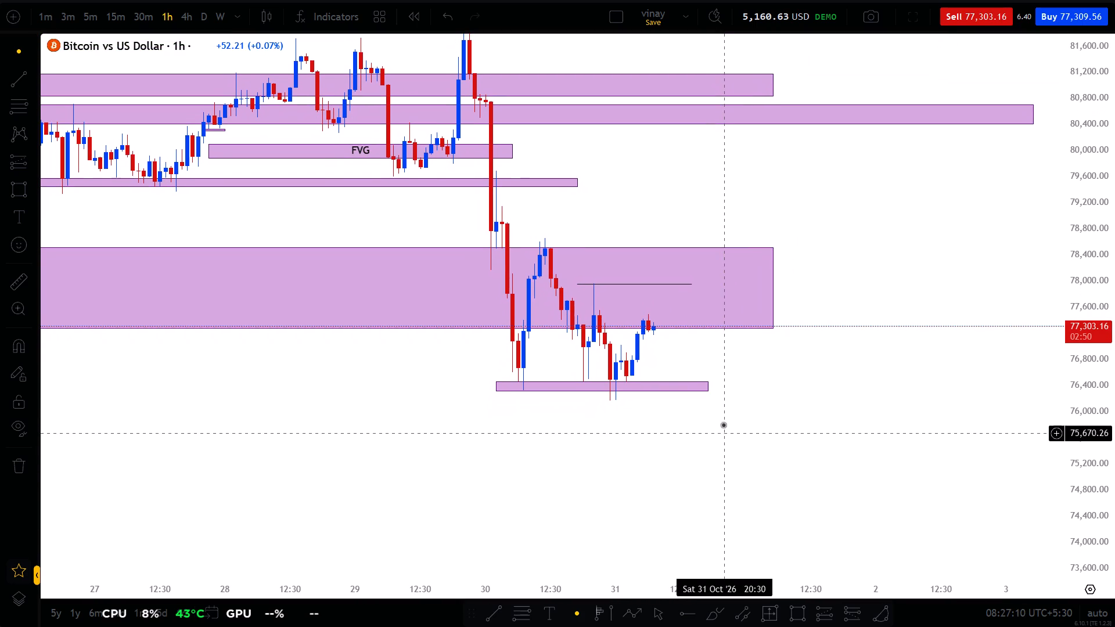
Remove the FVG text label from the rectangle zone near 80,000, keeping the rectangle.
{"action": "left_click", "coordinate": [506, 156]}
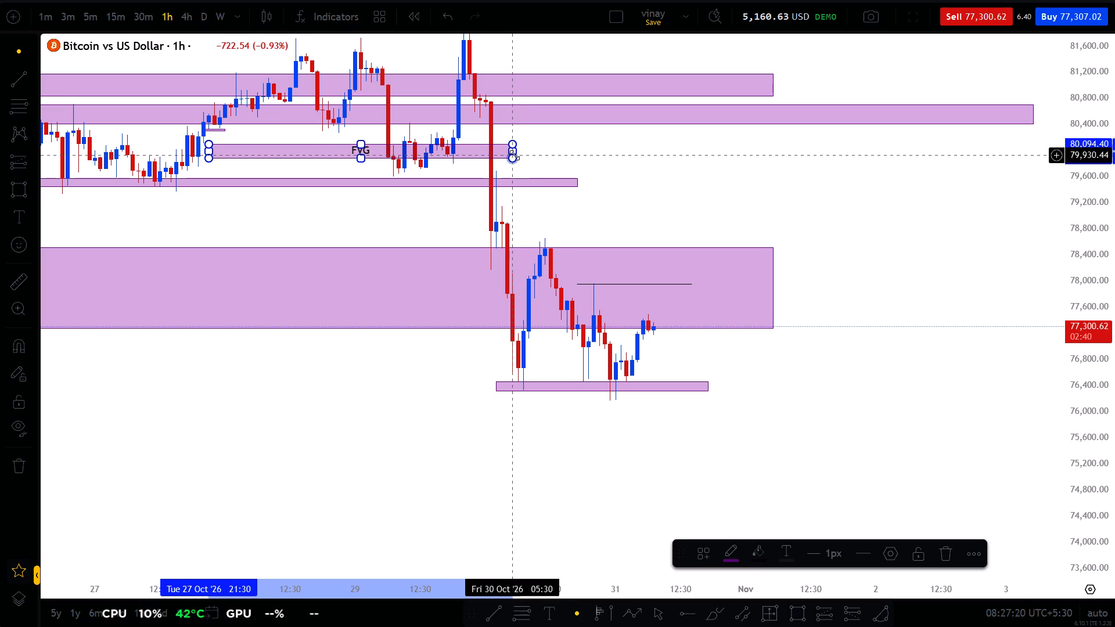
{"action": "double_click", "coordinate": [515, 155]}
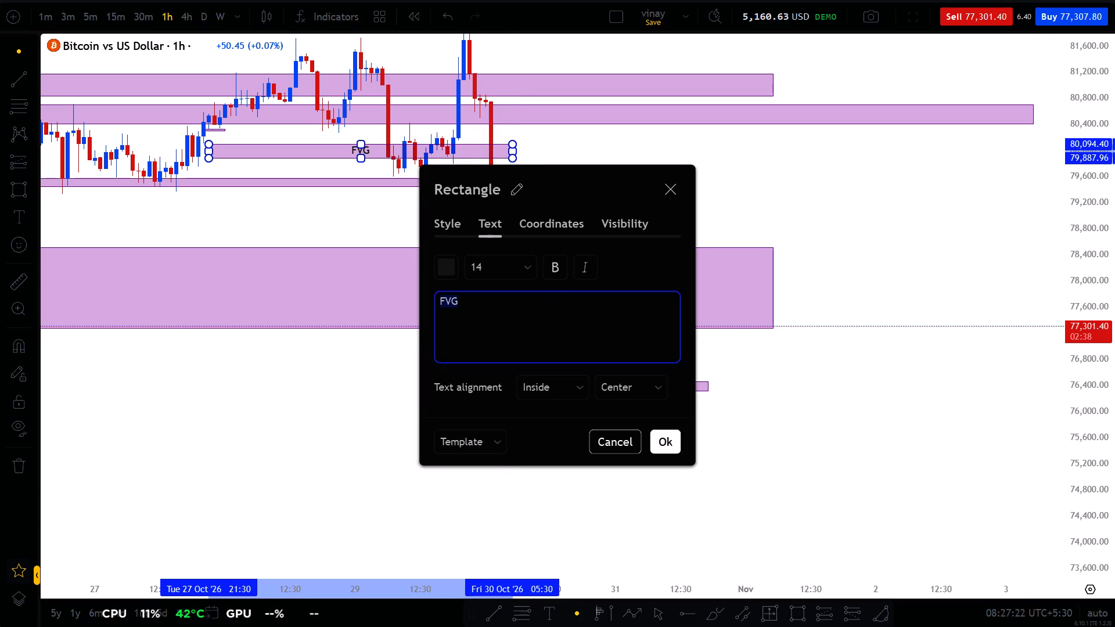
{"action": "key", "text": "BackSpace"}
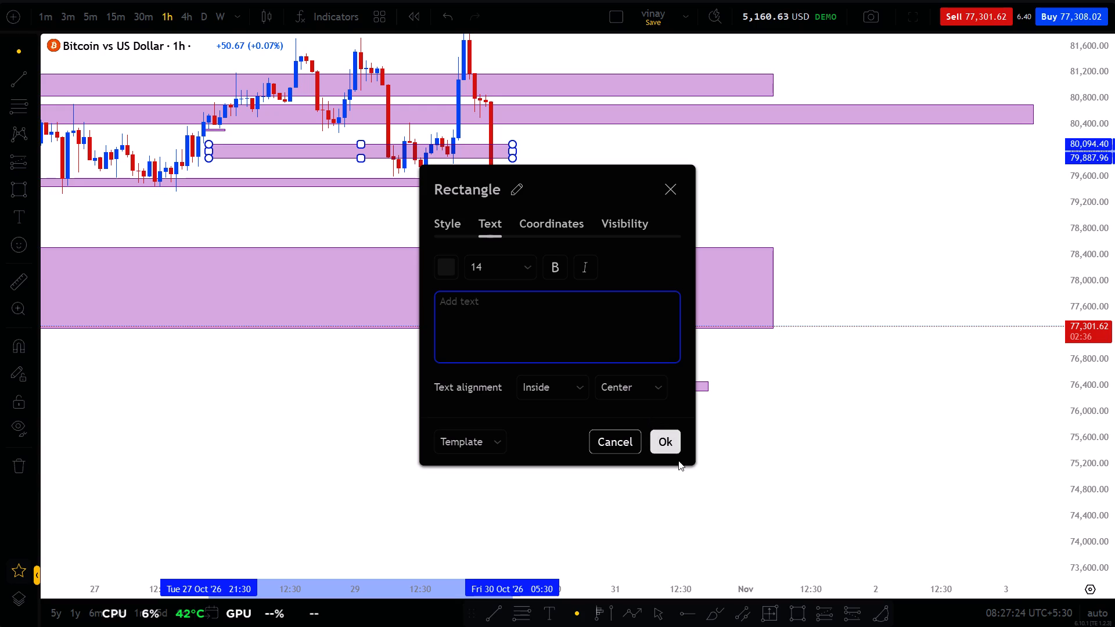
{"action": "left_click", "coordinate": [665, 439]}
{"action": "left_click", "coordinate": [426, 471]}
{"action": "left_click_drag", "start_coordinate": [256, 428], "coordinate": [563, 521]}
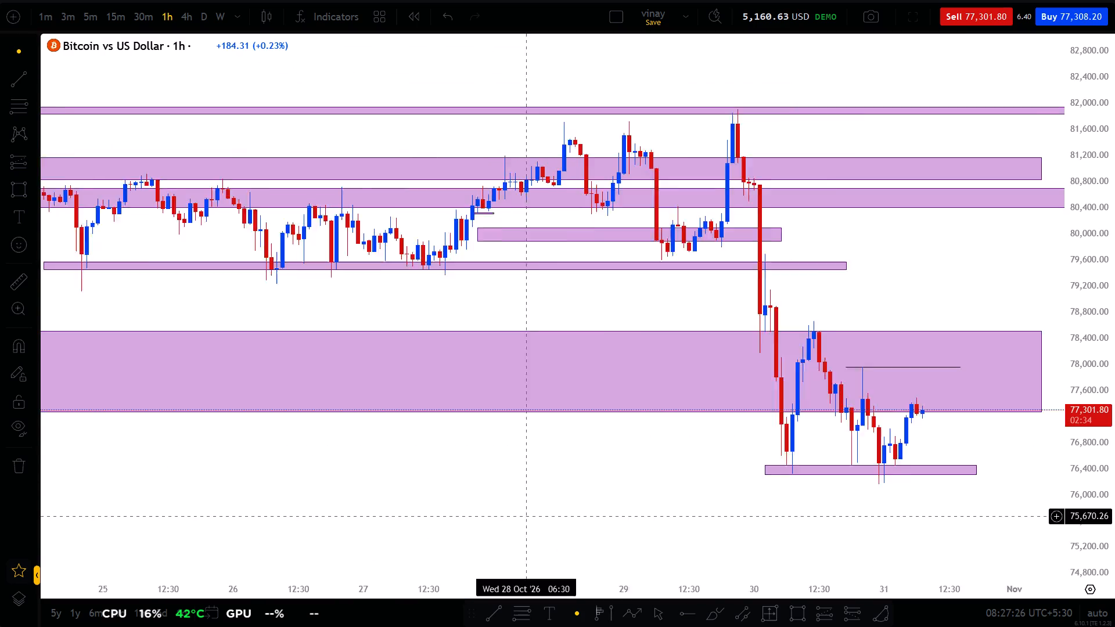
Delete the short horizontal line near 80,300 around late 27 Oct and save the chart layout.
{"action": "left_click_drag", "start_coordinate": [563, 521], "coordinate": [578, 474]}
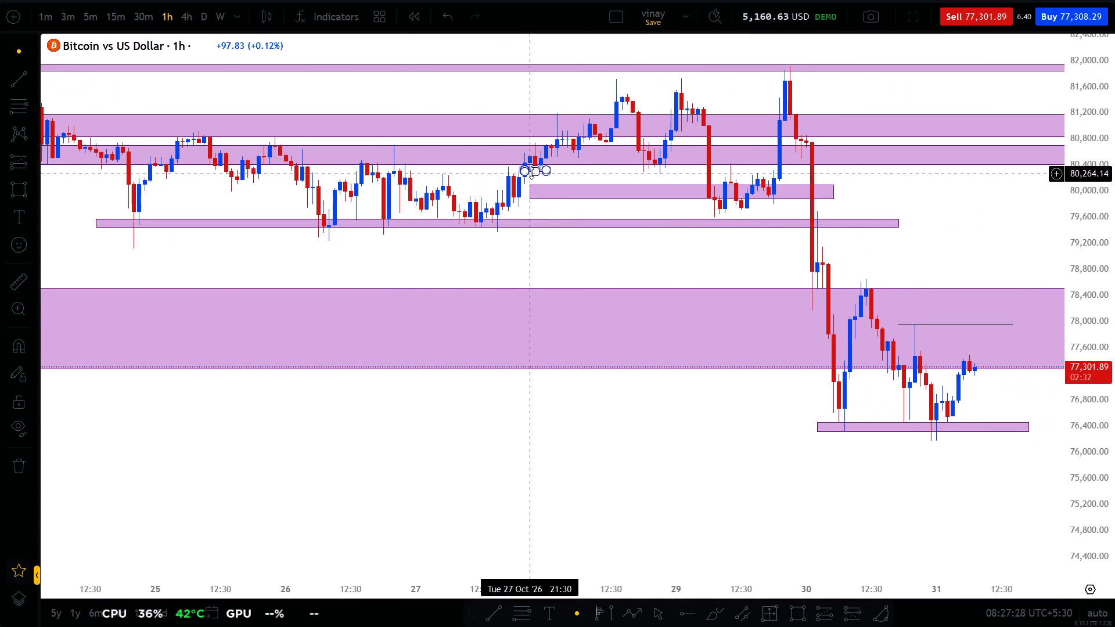
{"action": "left_click", "coordinate": [538, 173]}
{"action": "key", "text": "Delete"}
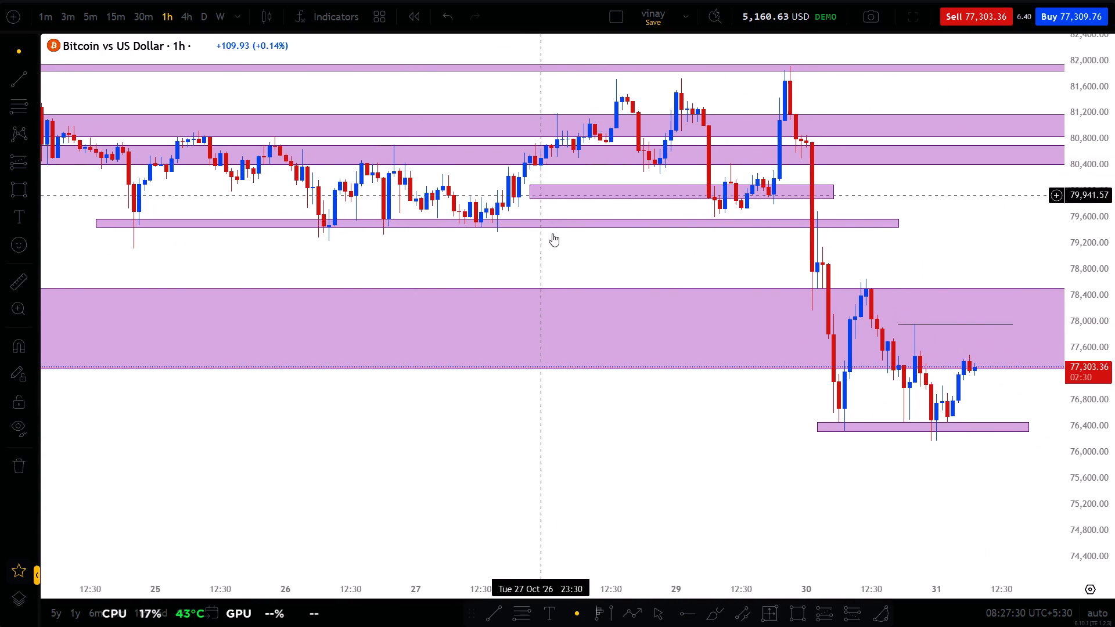
{"action": "left_click", "coordinate": [652, 30]}
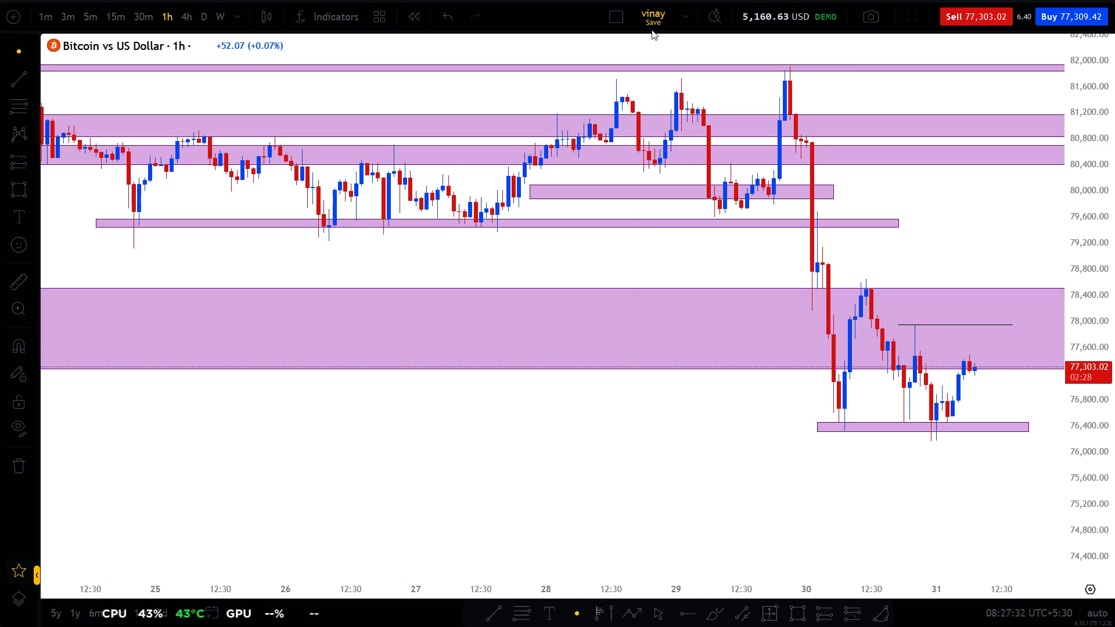
Examine the 1-hour chart's marked zones, from the wider October history down to the recent lows near 76,400.
{"action": "left_click_drag", "start_coordinate": [675, 451], "coordinate": [629, 448]}
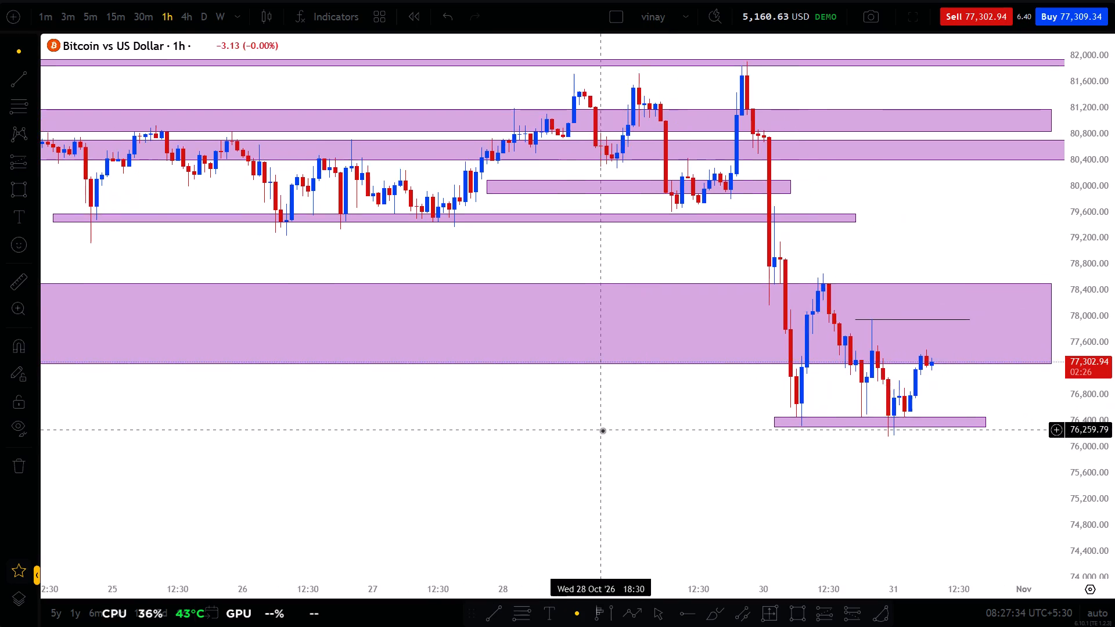
{"action": "scroll", "coordinate": [602, 430], "scroll_direction": "down", "scroll_amount": 8}
{"action": "left_click_drag", "start_coordinate": [667, 424], "coordinate": [341, 493]}
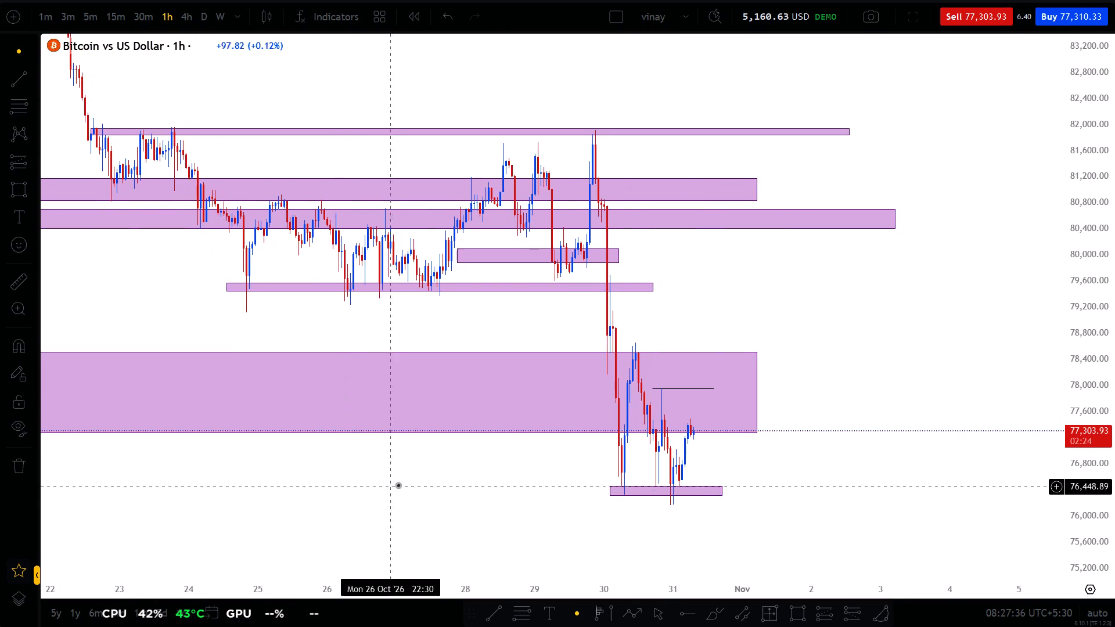
{"action": "scroll", "coordinate": [411, 474], "scroll_direction": "down", "scroll_amount": 8}
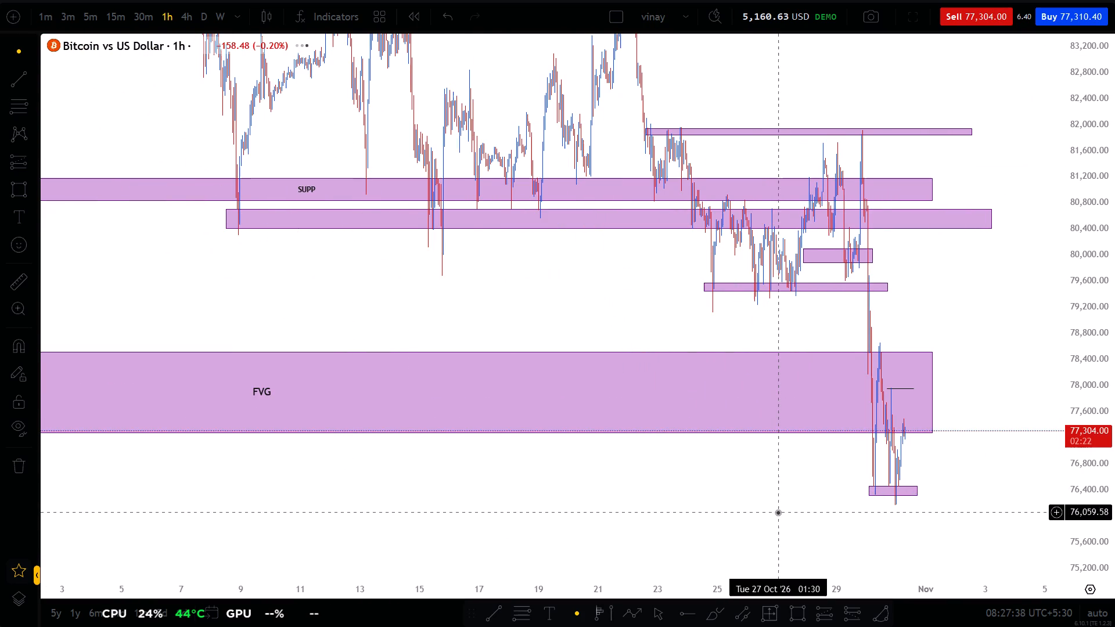
{"action": "scroll", "coordinate": [779, 509], "scroll_direction": "up", "scroll_amount": 14}
{"action": "left_click_drag", "start_coordinate": [779, 507], "coordinate": [780, 499]}
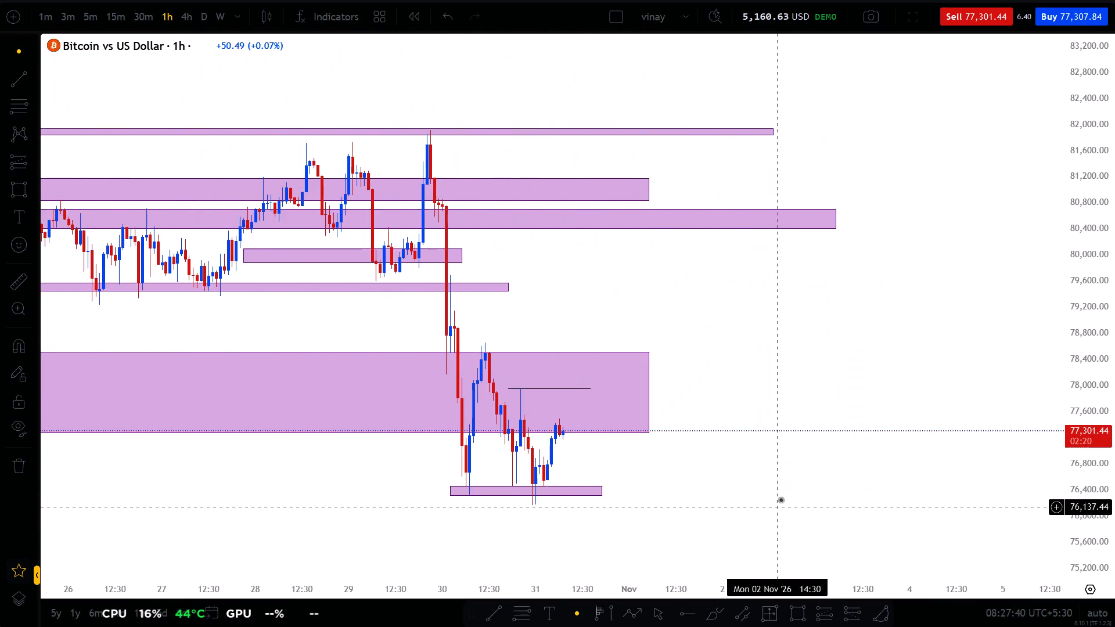
{"action": "left_click_drag", "start_coordinate": [780, 499], "coordinate": [1038, 337]}
{"action": "scroll", "coordinate": [983, 349], "scroll_direction": "up", "scroll_amount": 3}
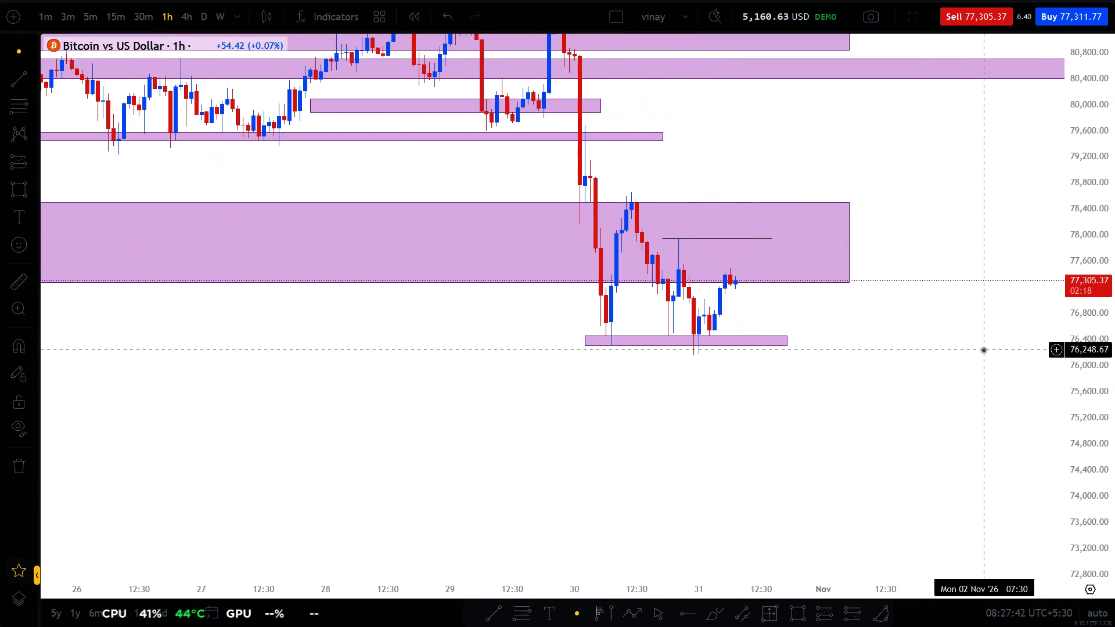
{"action": "scroll", "coordinate": [915, 395], "scroll_direction": "up", "scroll_amount": 1}
{"action": "scroll", "coordinate": [819, 472], "scroll_direction": "up", "scroll_amount": 2}
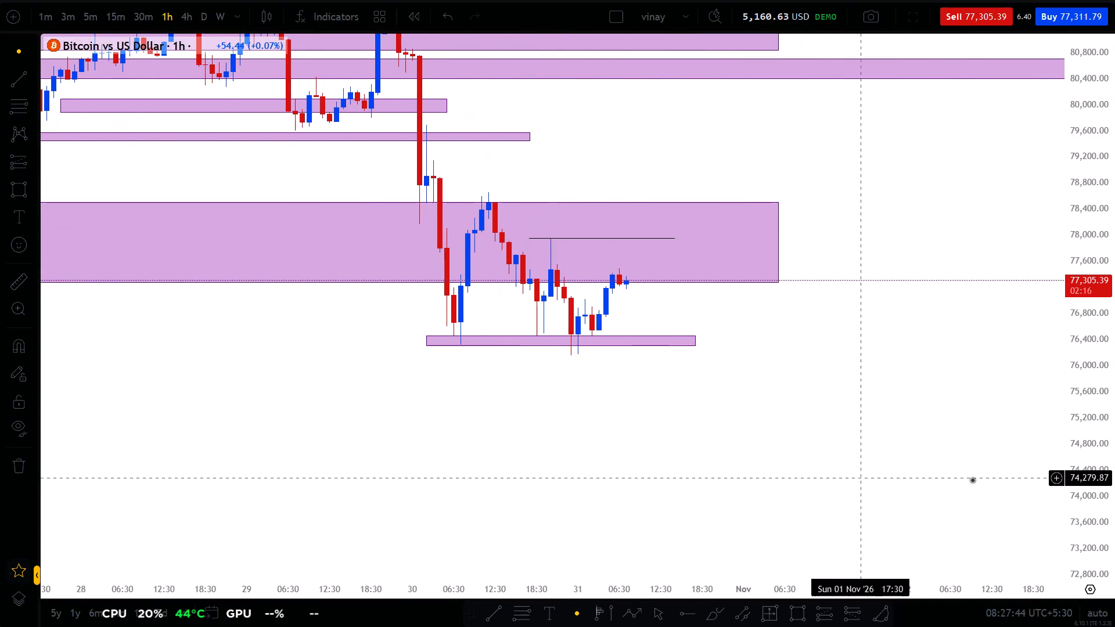
{"action": "scroll", "coordinate": [1114, 428], "scroll_direction": "up", "scroll_amount": 4}
{"action": "scroll", "coordinate": [799, 428], "scroll_direction": "up", "scroll_amount": 2}
{"action": "left_click_drag", "start_coordinate": [765, 434], "coordinate": [847, 455]}
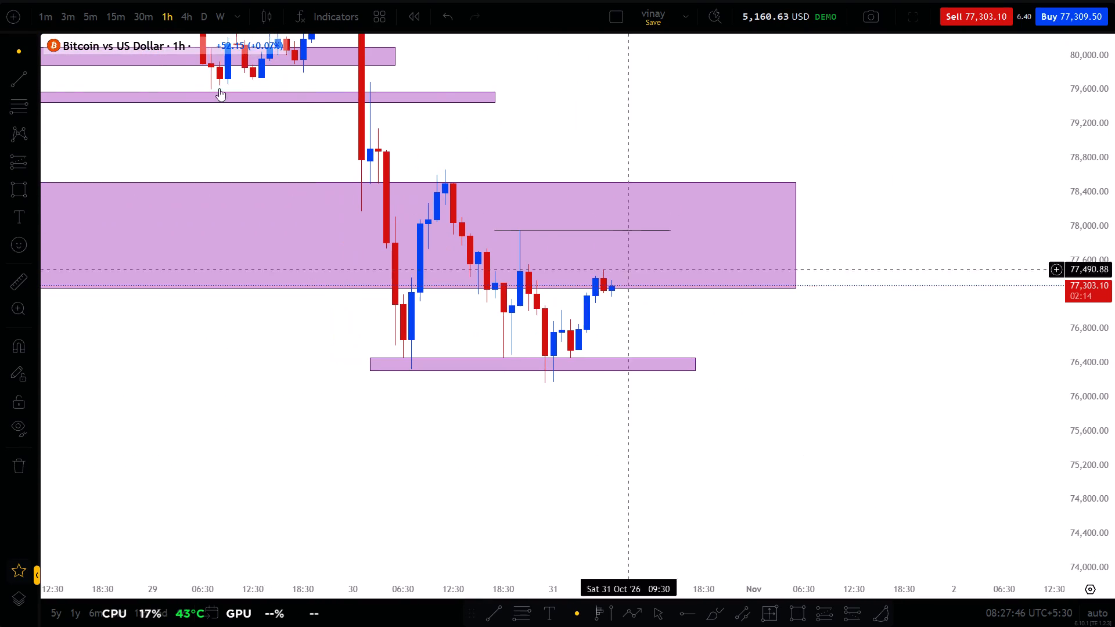
Switch the Bitcoin chart to the 15-minute timeframe and examine the recent price action between the lower and large zones.
{"action": "left_click", "coordinate": [124, 21]}
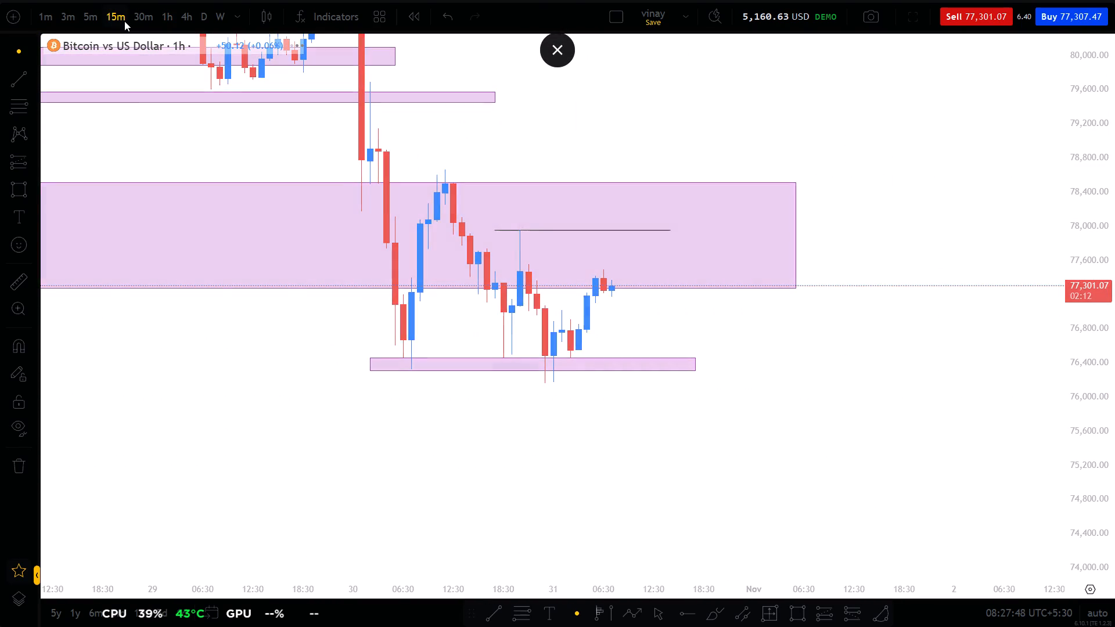
{"action": "scroll", "coordinate": [450, 437], "scroll_direction": "down", "scroll_amount": 7}
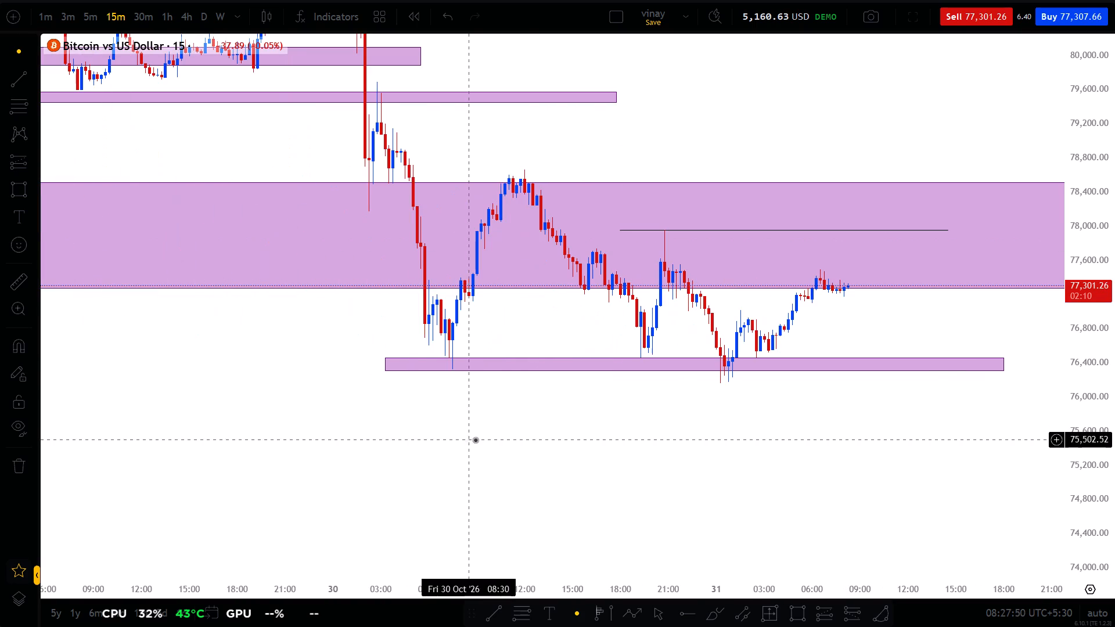
{"action": "scroll", "coordinate": [573, 439], "scroll_direction": "up", "scroll_amount": 1}
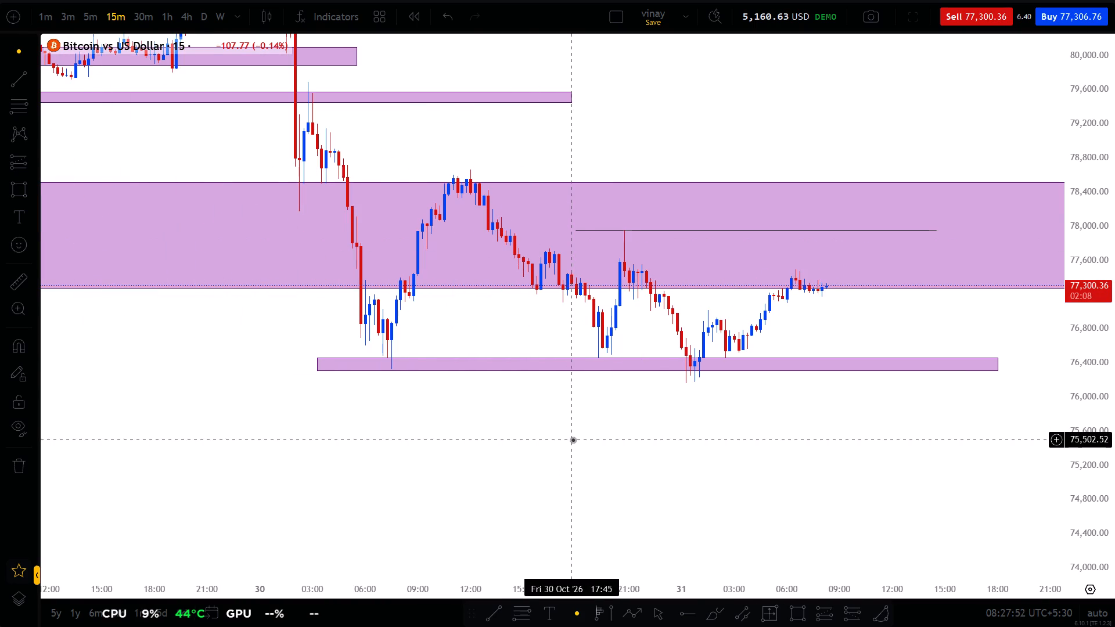
{"action": "scroll", "coordinate": [573, 439], "scroll_direction": "up", "scroll_amount": 1}
{"action": "scroll", "coordinate": [1114, 379], "scroll_direction": "up", "scroll_amount": 3}
{"action": "scroll", "coordinate": [838, 403], "scroll_direction": "up", "scroll_amount": 1}
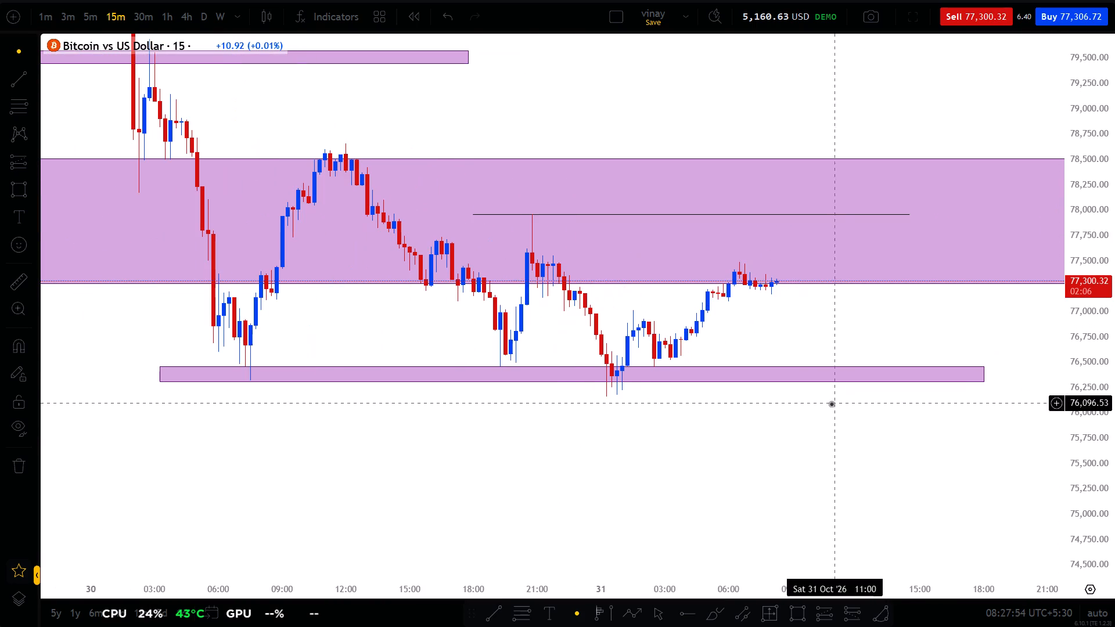
{"action": "left_click_drag", "start_coordinate": [725, 437], "coordinate": [729, 462]}
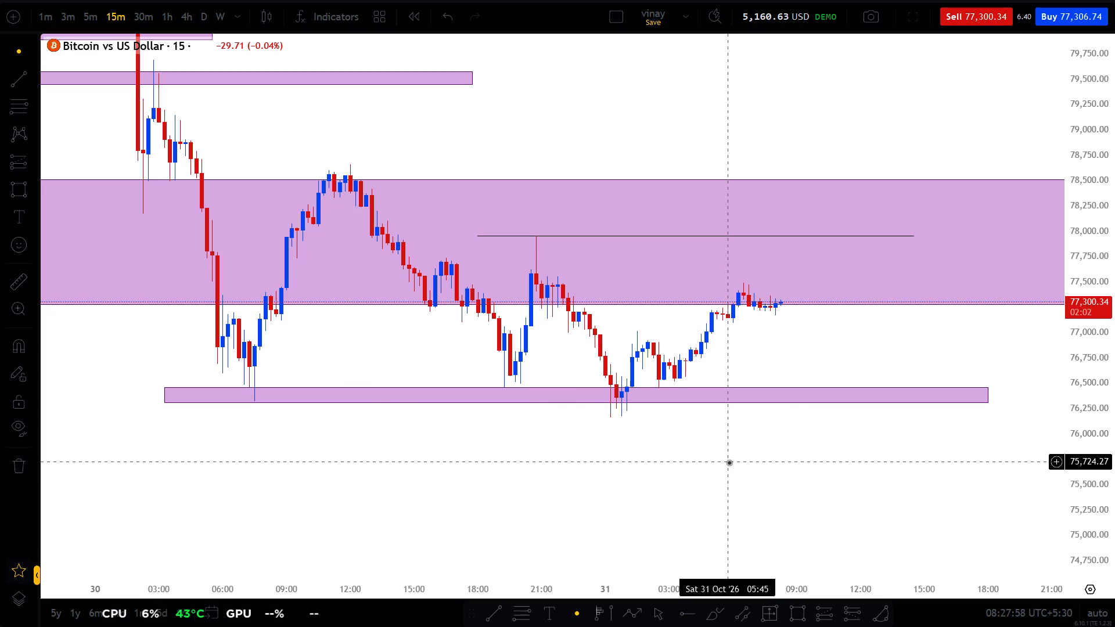
{"action": "key", "text": "alt+Tab"}
{"action": "key", "text": "alt+Tab"}
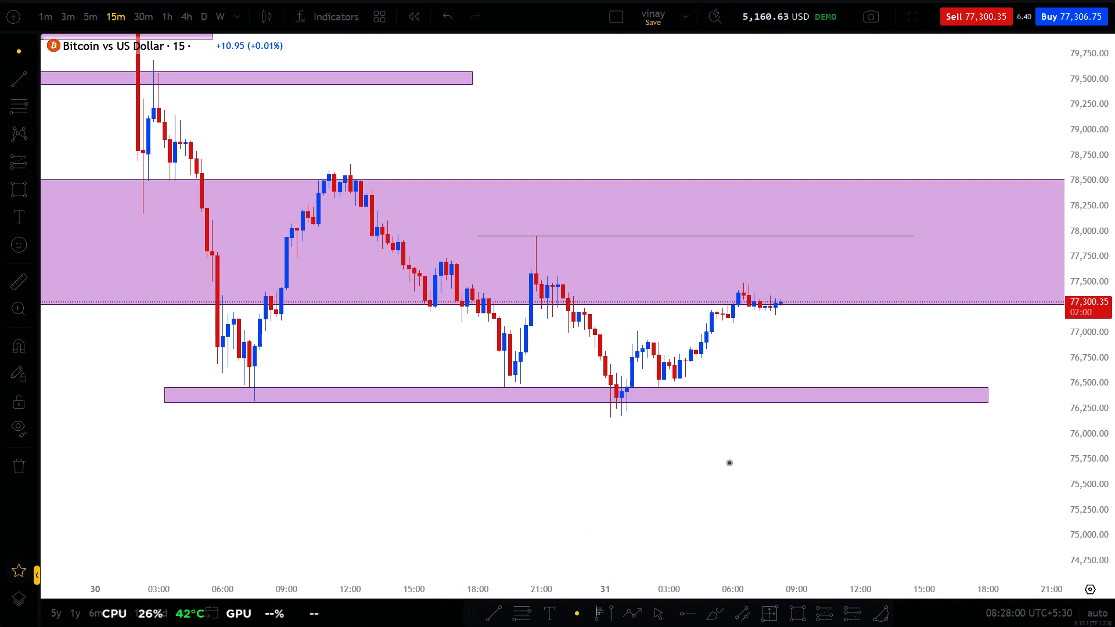
{"action": "left_click_drag", "start_coordinate": [816, 352], "coordinate": [815, 377]}
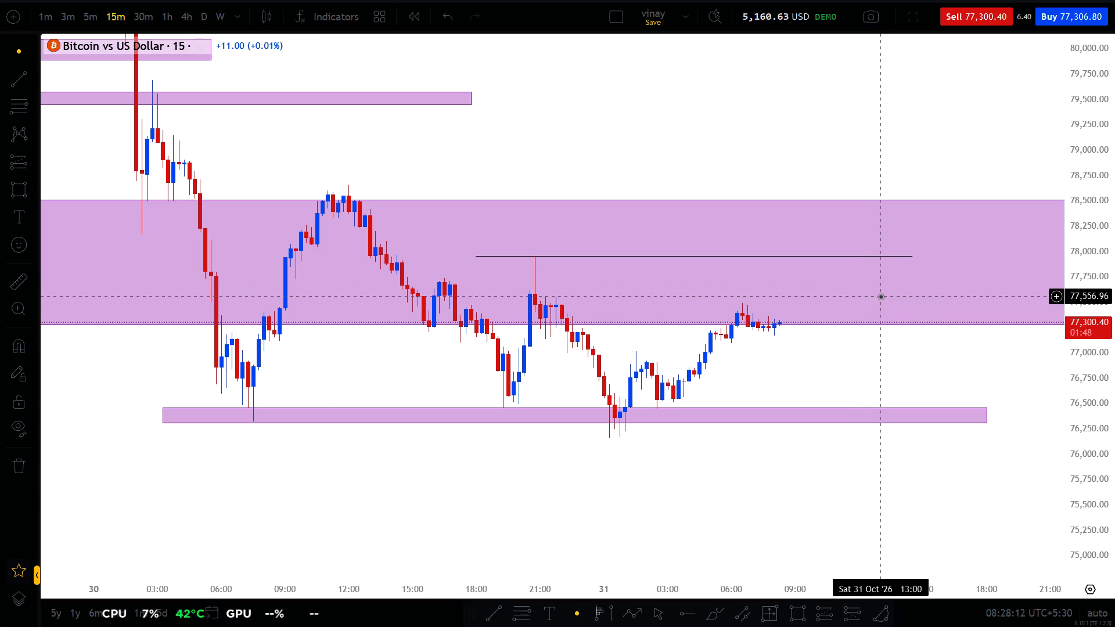
On the 1-hour timeframe, draw a rectangle zone from 30 Oct 16:30 to 31 Oct 21:30, between about 77,485 and 77,349.
{"action": "left_click", "coordinate": [172, 15]}
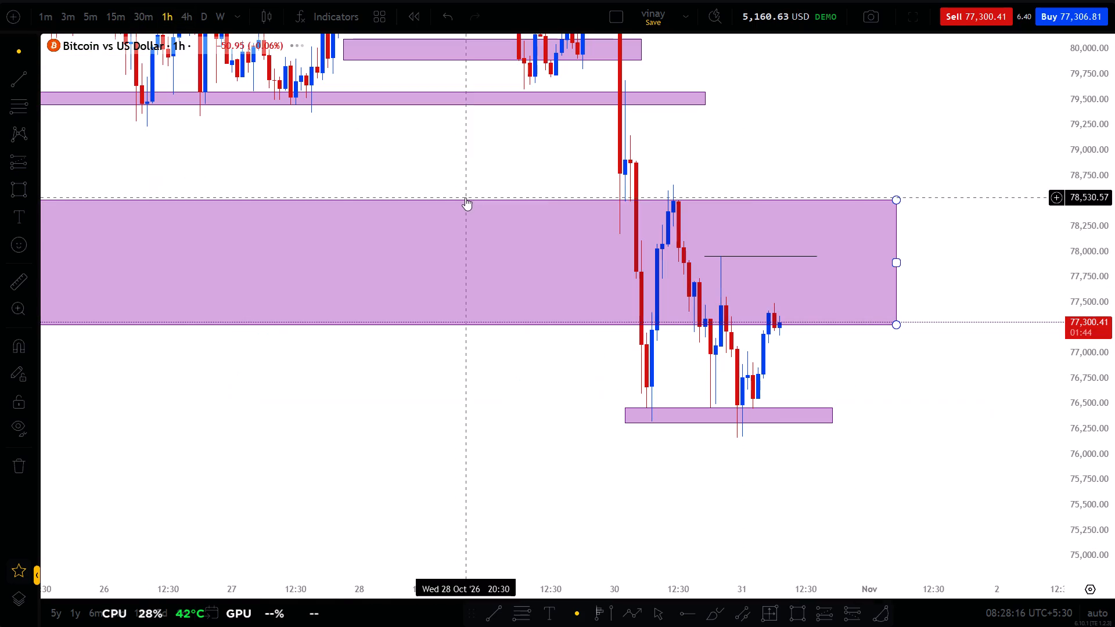
{"action": "scroll", "coordinate": [805, 406], "scroll_direction": "up", "scroll_amount": 8}
{"action": "left_click_drag", "start_coordinate": [782, 405], "coordinate": [894, 371]}
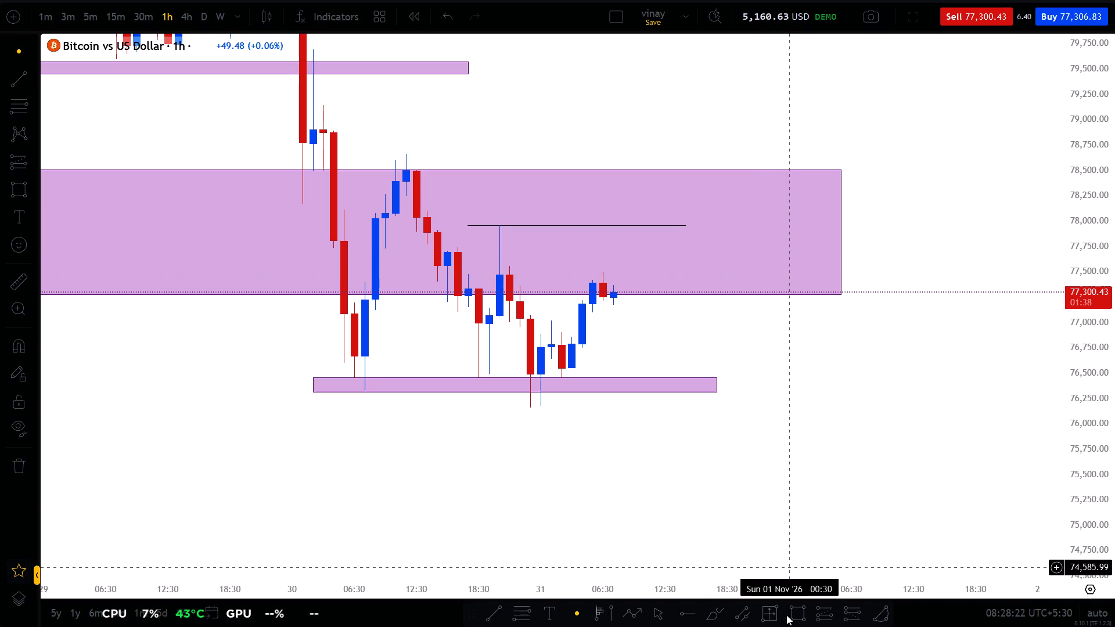
{"action": "left_click", "coordinate": [801, 621]}
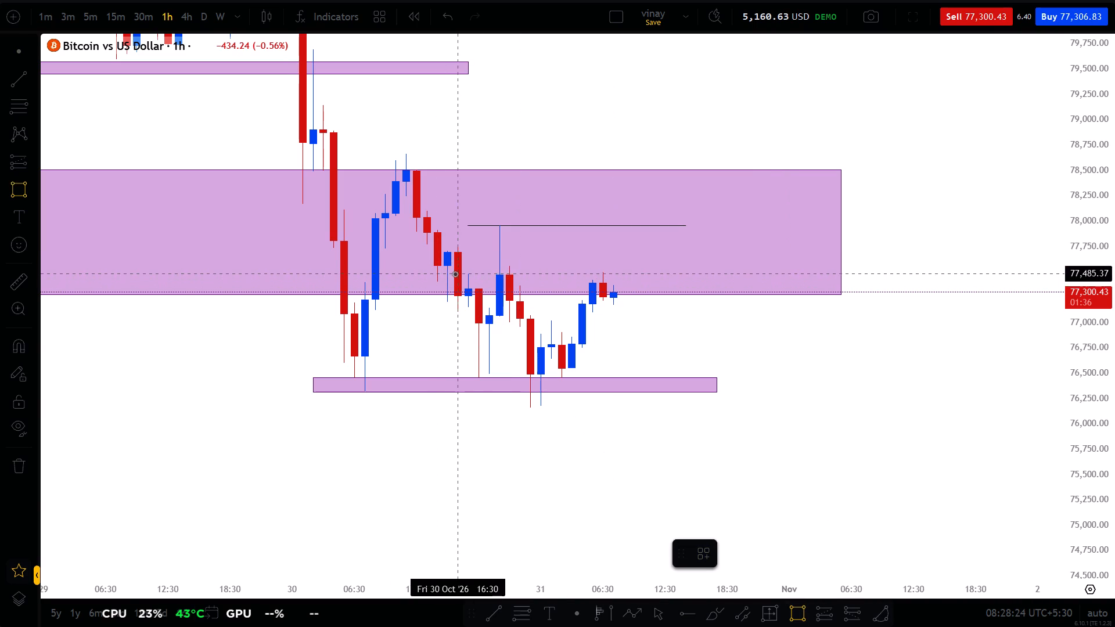
{"action": "left_click", "coordinate": [455, 273]}
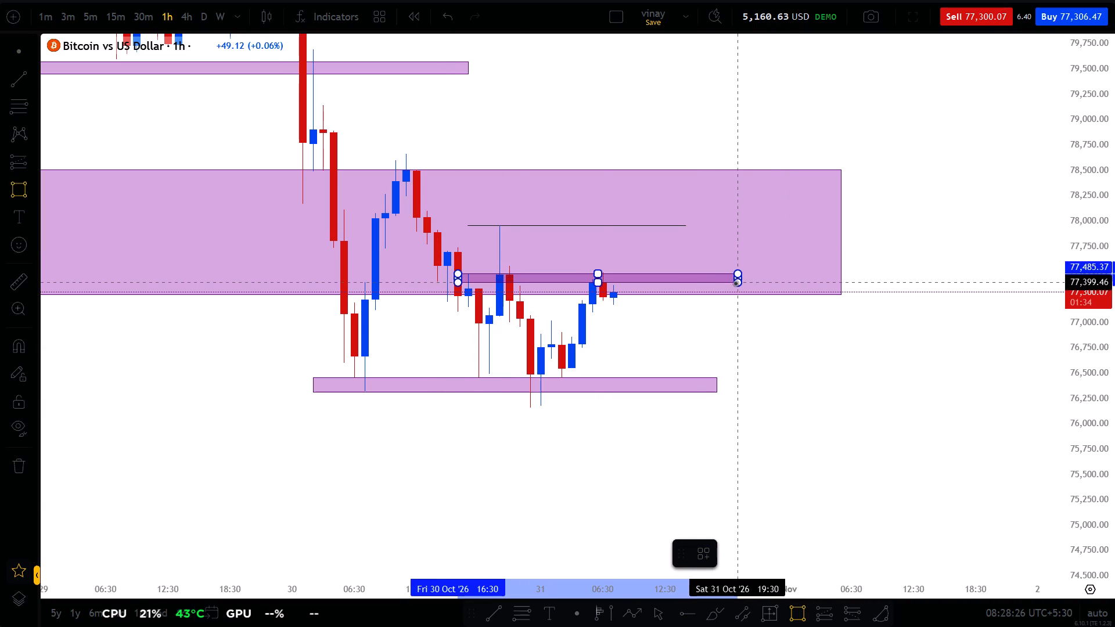
{"action": "left_click", "coordinate": [755, 287]}
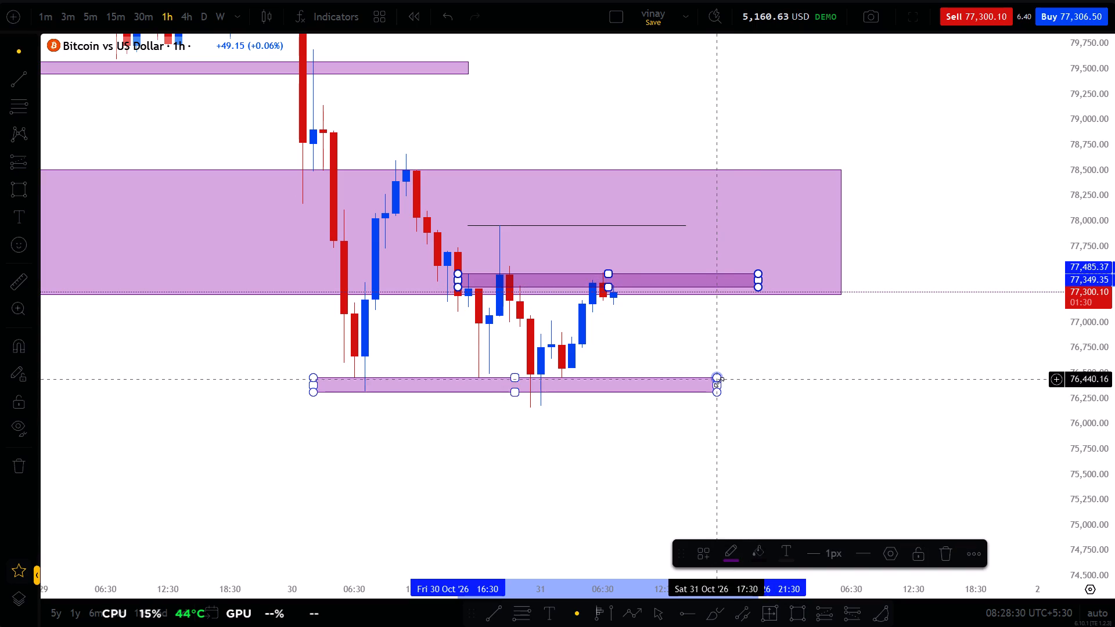
Extend the end of the lower zone near 76,400 to 31 Oct 21:30, matching the new zone's end.
{"action": "left_click_drag", "start_coordinate": [720, 383], "coordinate": [735, 381]}
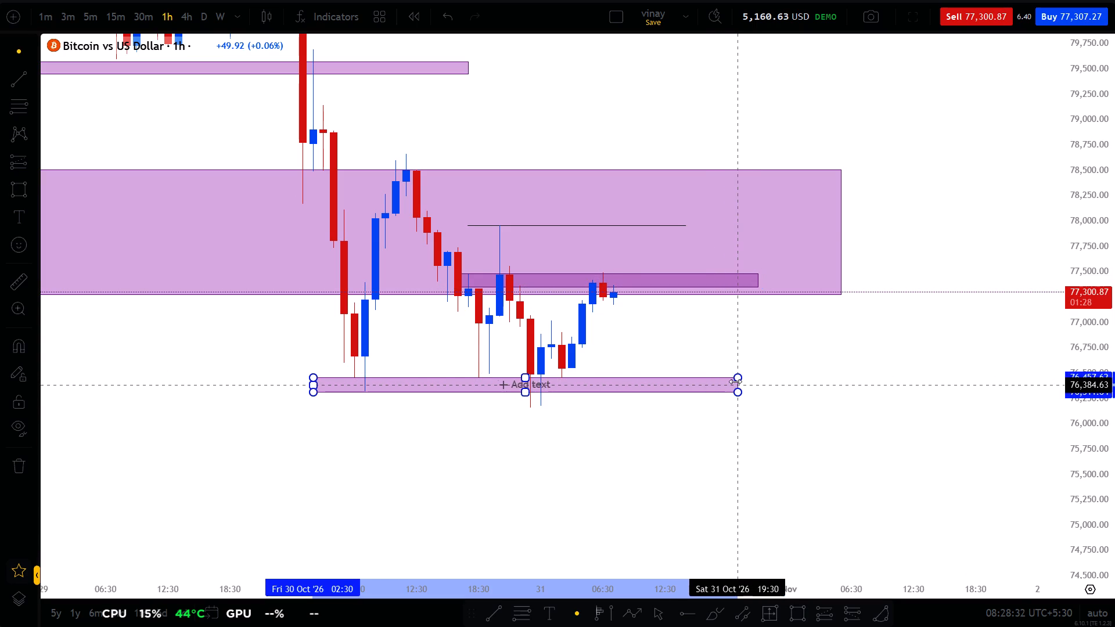
{"action": "left_click_drag", "start_coordinate": [735, 381], "coordinate": [753, 381]}
{"action": "left_click", "coordinate": [846, 348]}
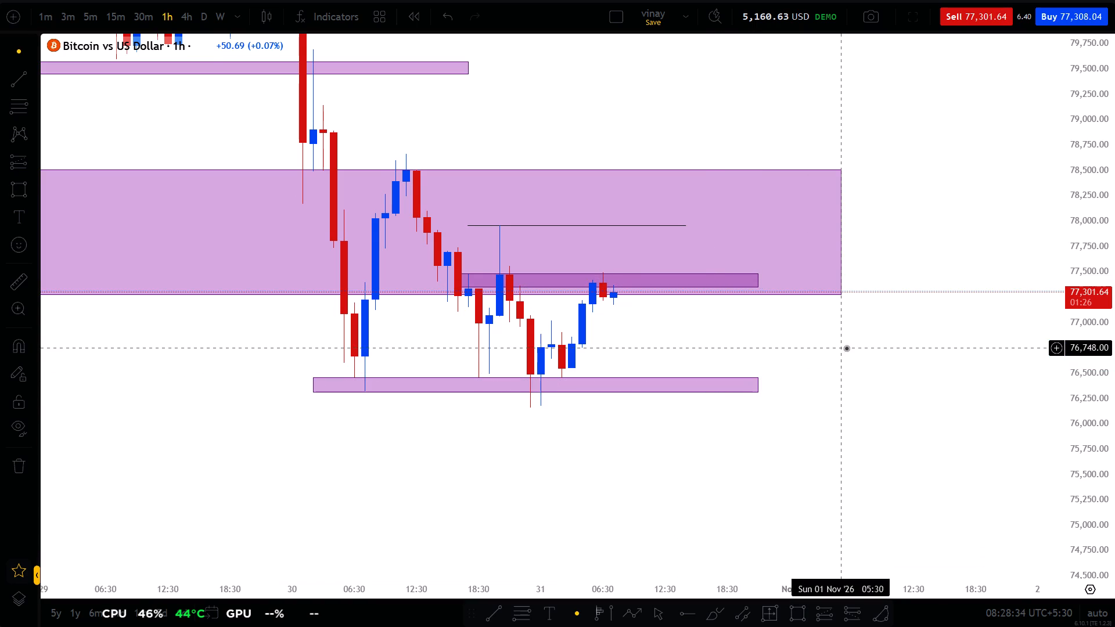
Delete the horizontal line near 77,950 inside the large zone.
{"action": "left_click_drag", "start_coordinate": [846, 348], "coordinate": [850, 378]}
{"action": "scroll", "coordinate": [1073, 381], "scroll_direction": "up", "scroll_amount": 2}
{"action": "scroll", "coordinate": [729, 402], "scroll_direction": "up", "scroll_amount": 1}
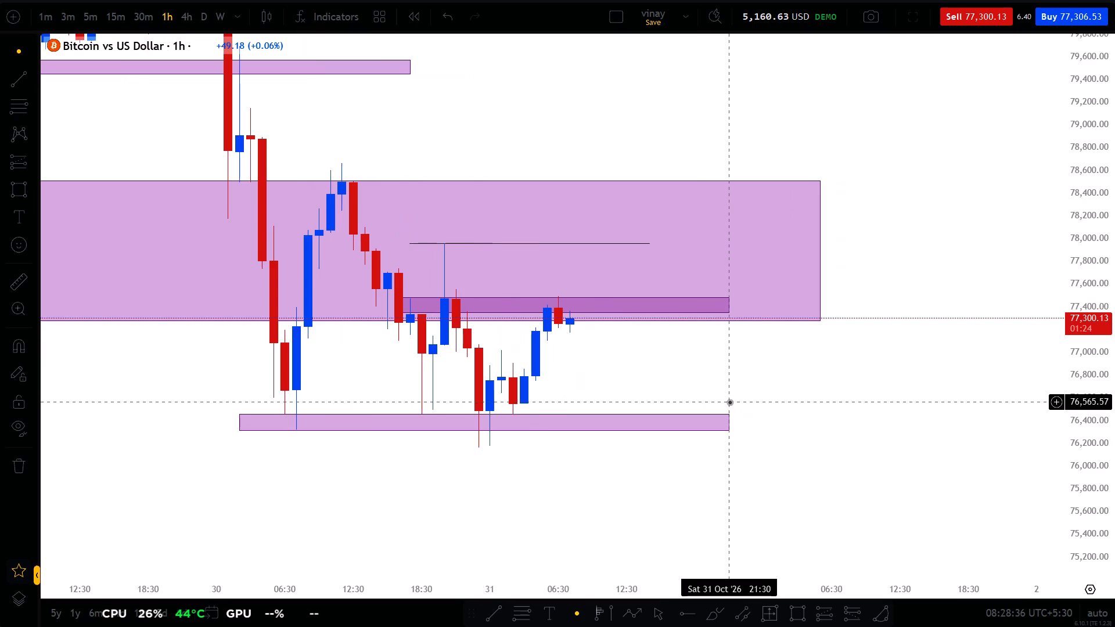
{"action": "left_click_drag", "start_coordinate": [696, 404], "coordinate": [753, 398]}
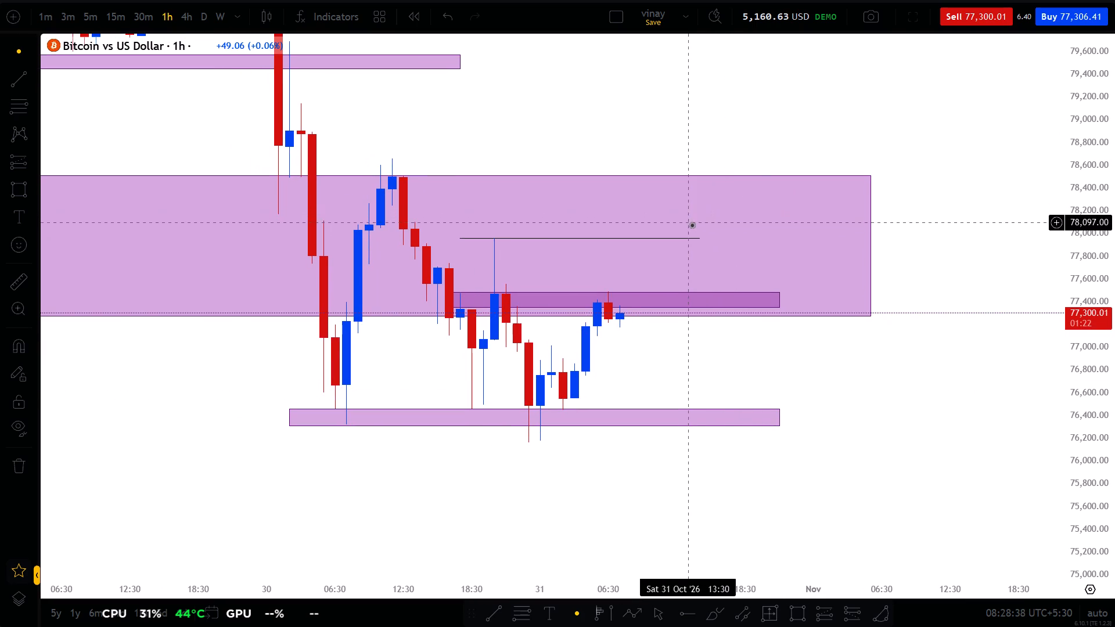
{"action": "left_click", "coordinate": [695, 240]}
{"action": "key", "text": "Delete"}
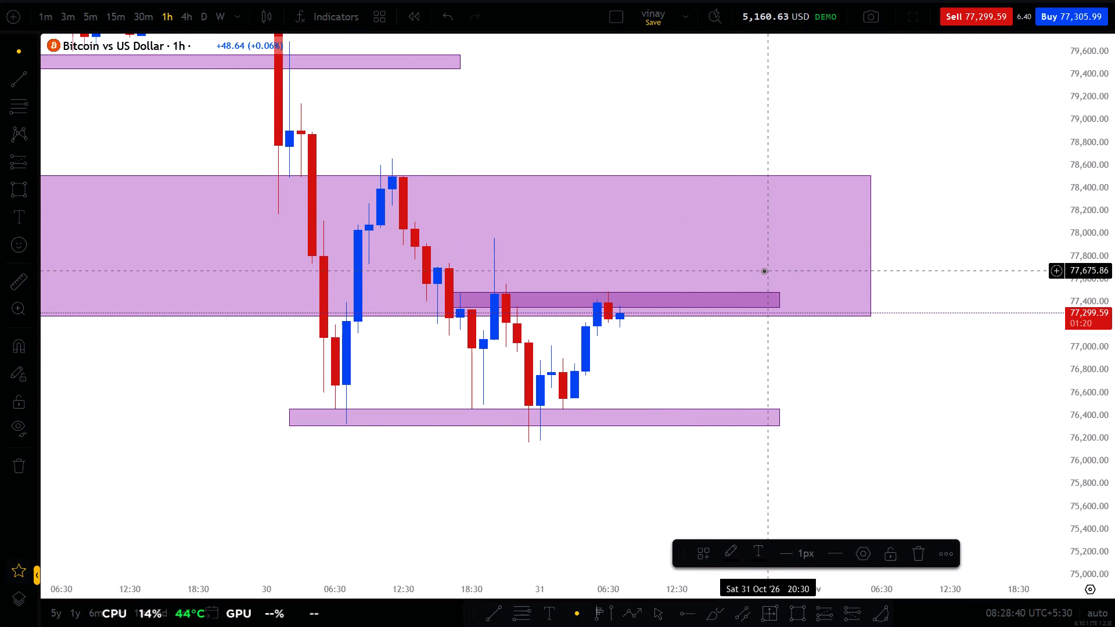
Draw a thin rectangle just above the new zone from 30 Oct 23:30 to 31 Oct 21:30, between about 77,497 and 77,574.
{"action": "left_click", "coordinate": [794, 609]}
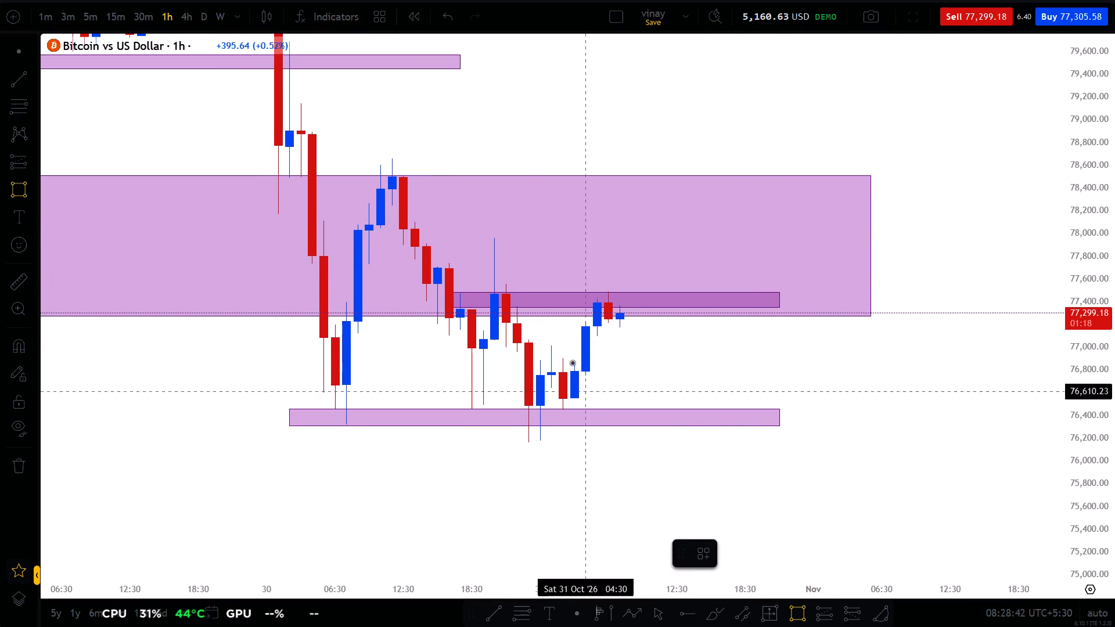
{"action": "left_click", "coordinate": [526, 290]}
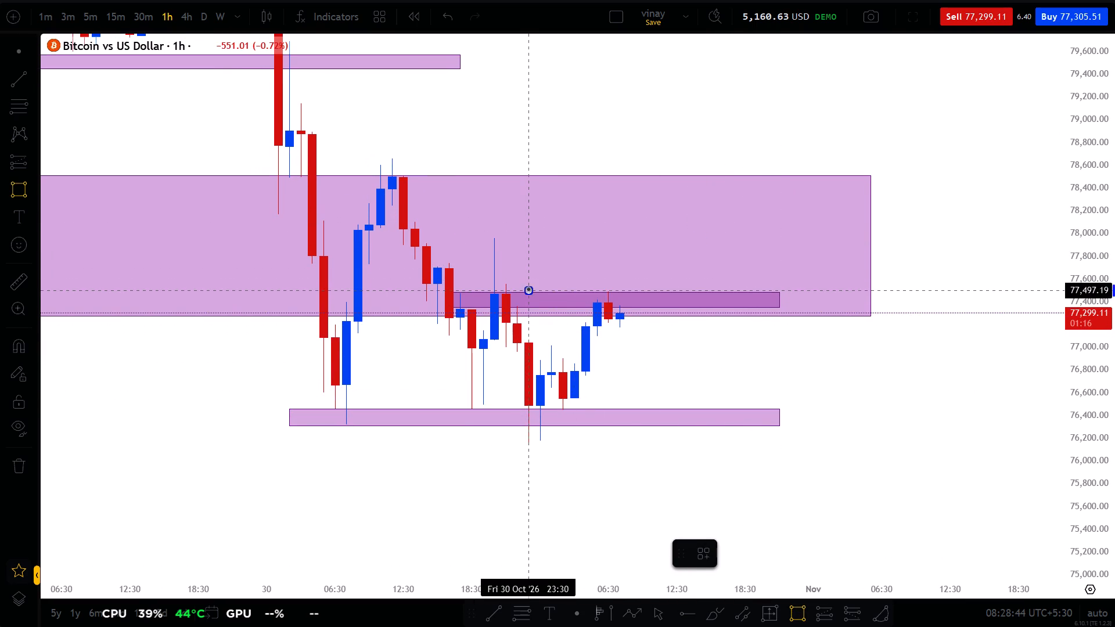
{"action": "left_click", "coordinate": [784, 282]}
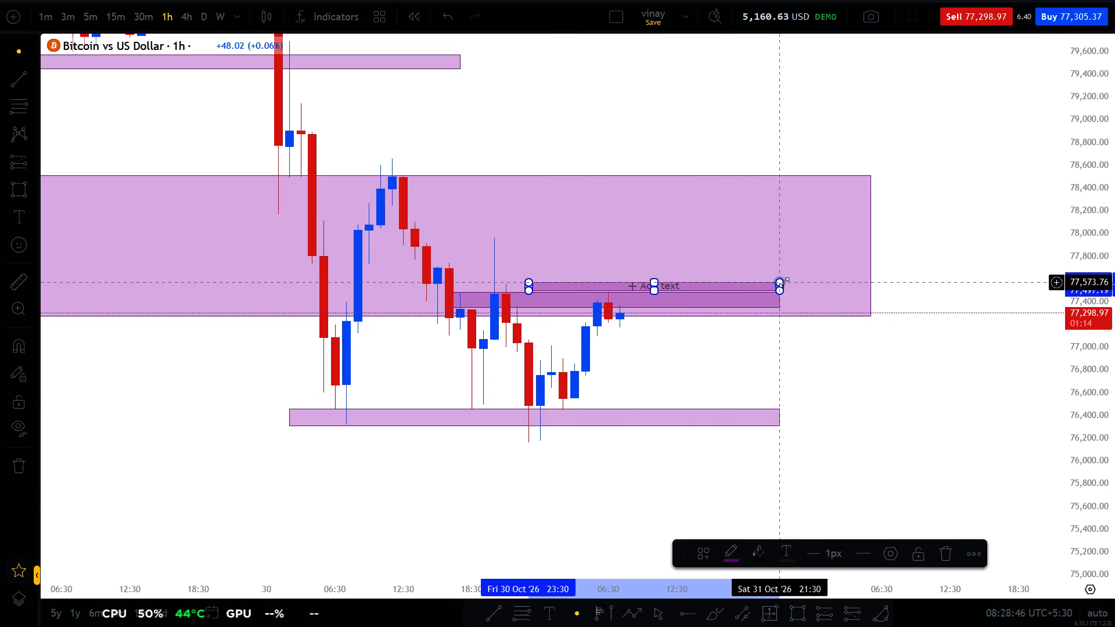
Apply the grey dotted $$ style to the thin rectangle and raise its upper edge to about 77,620.
{"action": "right_click", "coordinate": [784, 282]}
{"action": "left_click", "coordinate": [955, 367]}
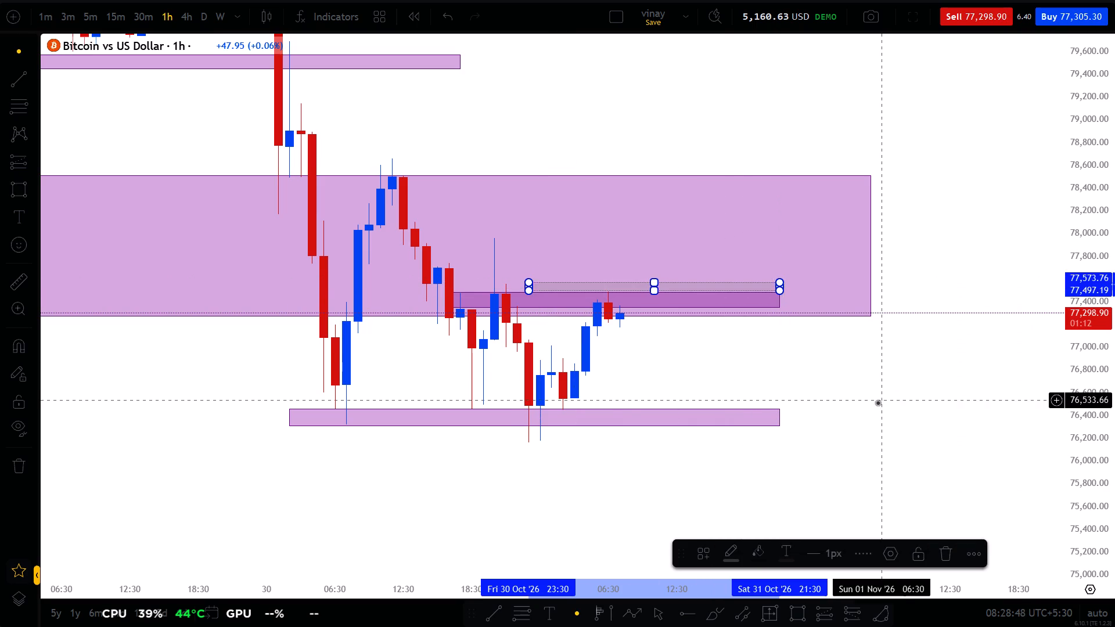
{"action": "left_click", "coordinate": [877, 402]}
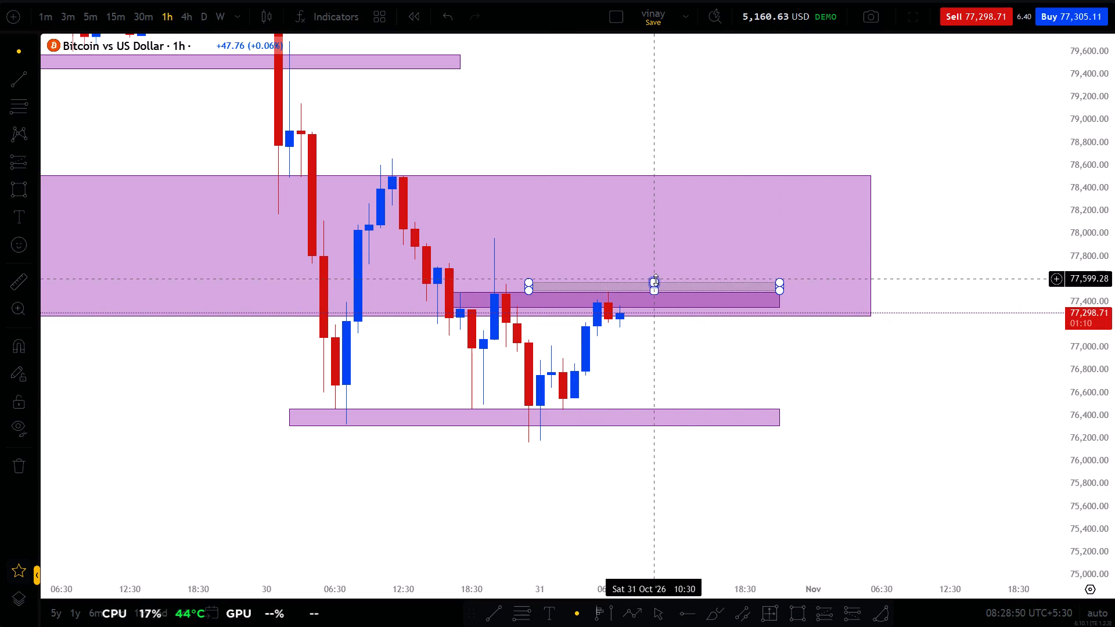
{"action": "left_click_drag", "start_coordinate": [656, 280], "coordinate": [667, 277]}
{"action": "left_click", "coordinate": [711, 365]}
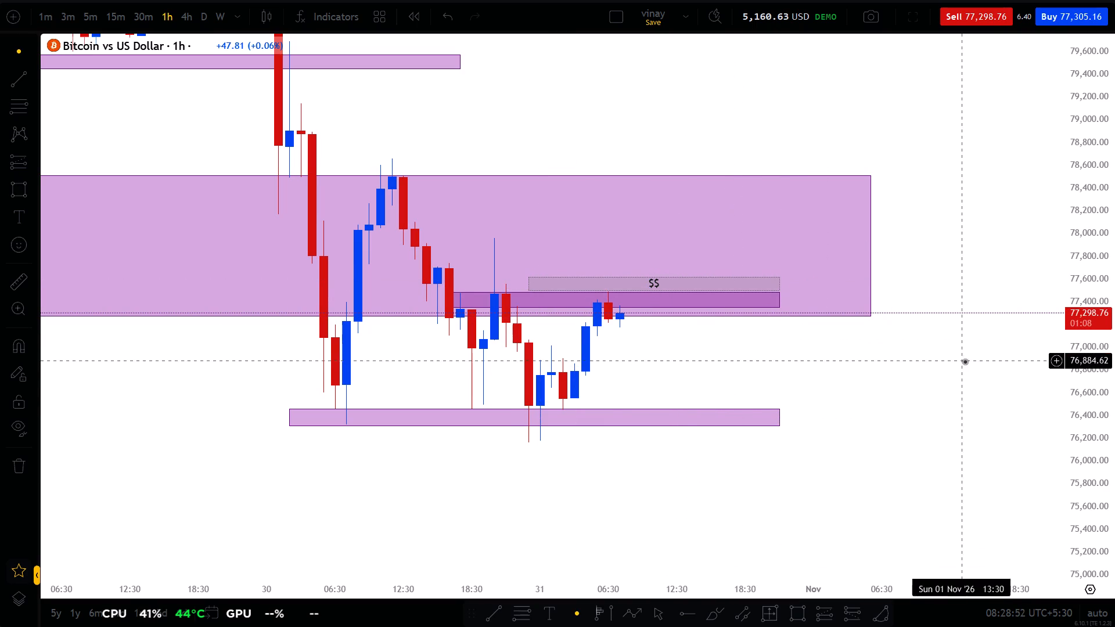
Save the chart layout with the updated zones.
{"action": "left_click", "coordinate": [671, 24]}
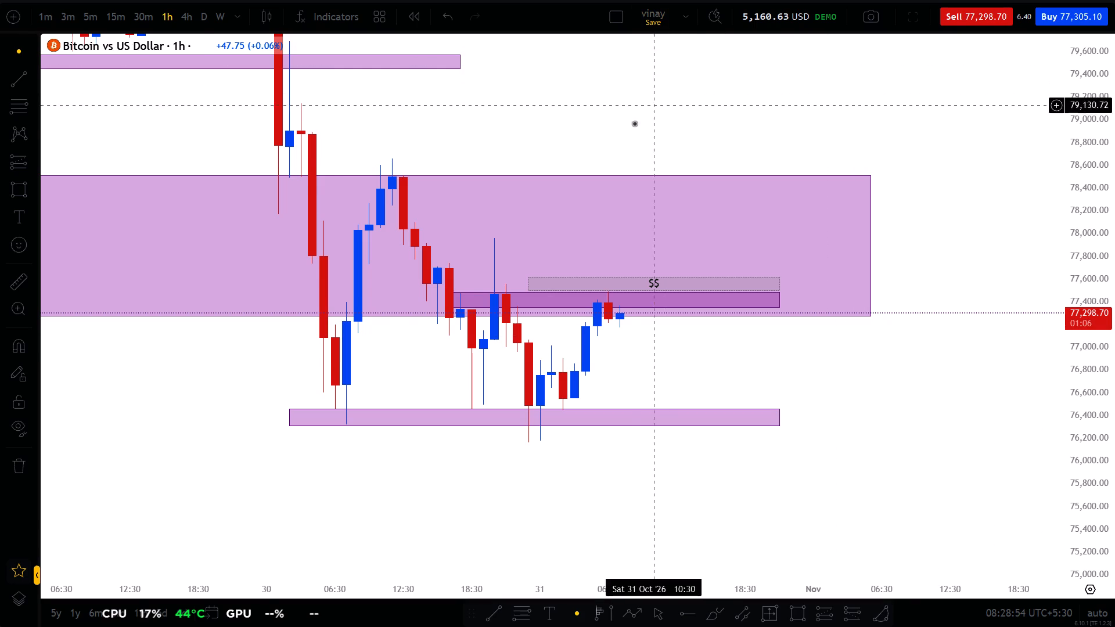
{"action": "scroll", "coordinate": [630, 129], "scroll_direction": "up", "scroll_amount": 1}
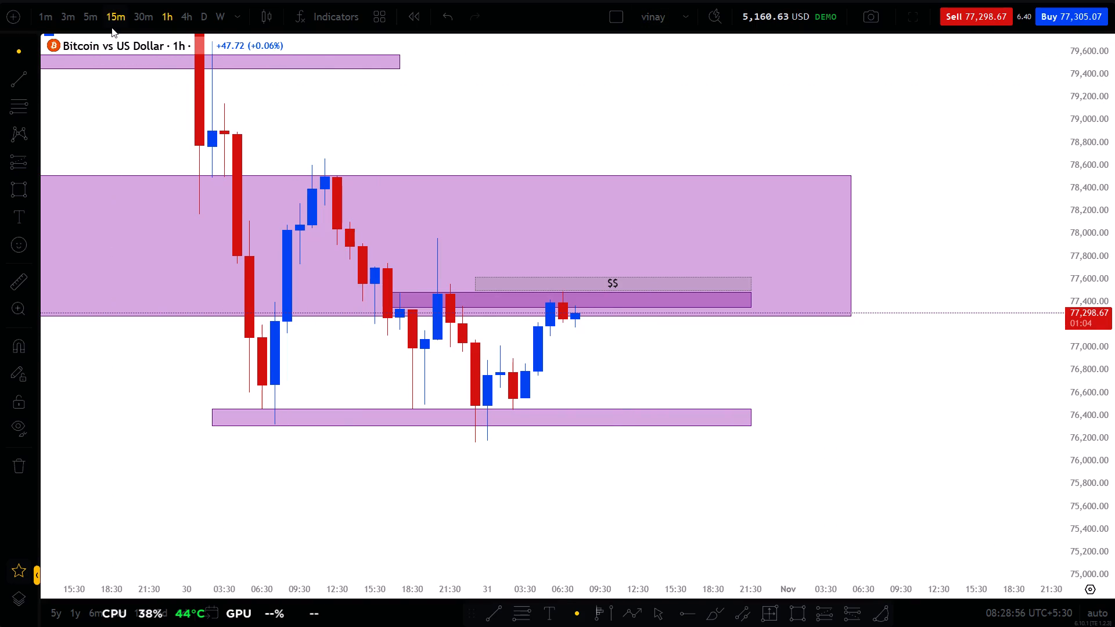
Switch the Bitcoin chart to the 15-minute timeframe and examine price action around the $$ area and the purple zones.
{"action": "left_click", "coordinate": [111, 27]}
{"action": "scroll", "coordinate": [498, 305], "scroll_direction": "down", "scroll_amount": 9}
{"action": "left_click_drag", "start_coordinate": [889, 376], "coordinate": [762, 381]}
{"action": "scroll", "coordinate": [761, 379], "scroll_direction": "down", "scroll_amount": 2}
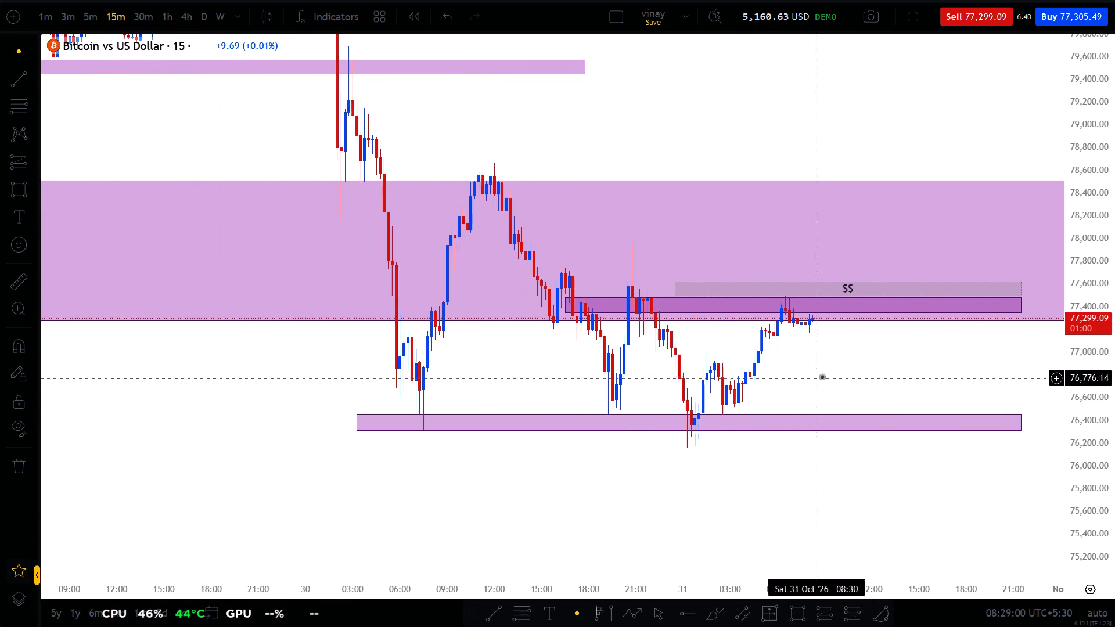
{"action": "left_click_drag", "start_coordinate": [845, 362], "coordinate": [684, 358]}
{"action": "scroll", "coordinate": [1114, 335], "scroll_direction": "up", "scroll_amount": 5}
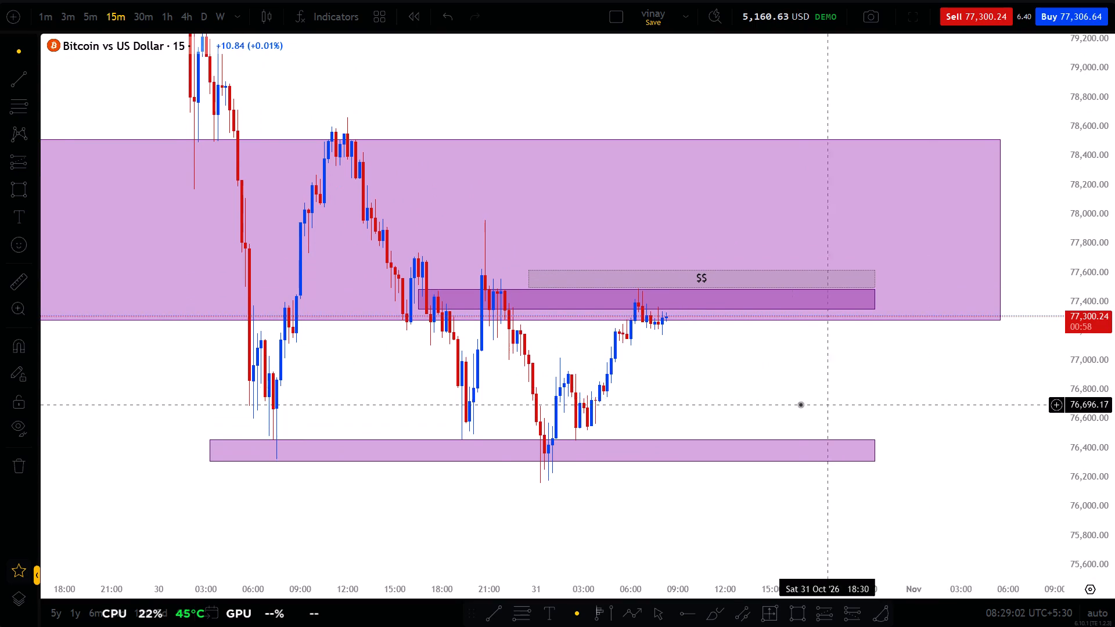
{"action": "scroll", "coordinate": [790, 404], "scroll_direction": "up", "scroll_amount": 2}
{"action": "left_click_drag", "start_coordinate": [759, 404], "coordinate": [827, 419]}
{"action": "scroll", "coordinate": [827, 419], "scroll_direction": "up", "scroll_amount": 2}
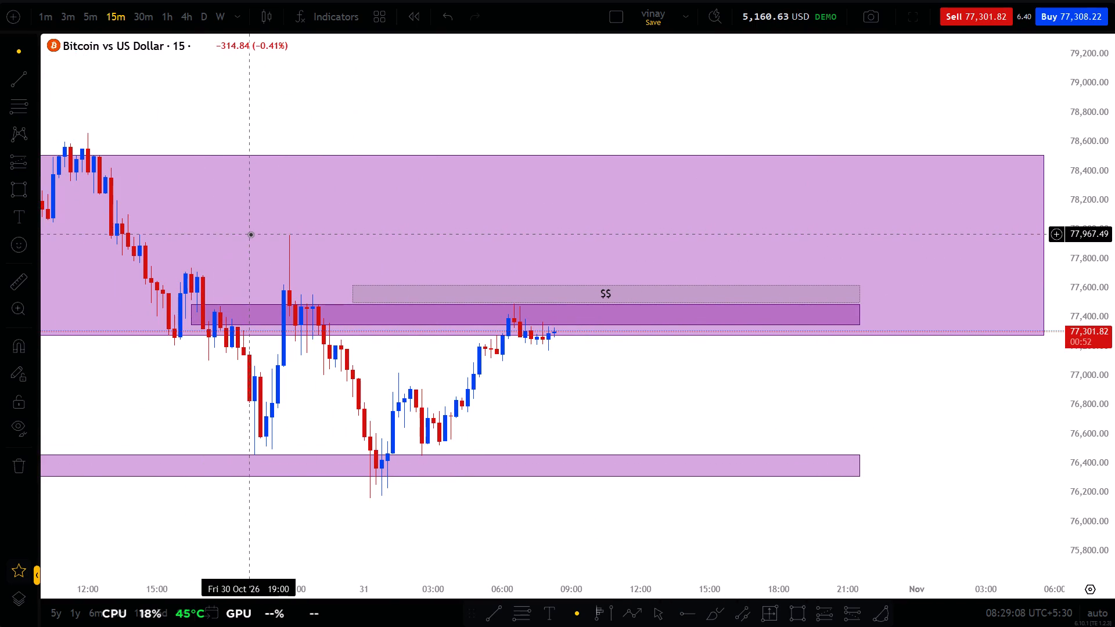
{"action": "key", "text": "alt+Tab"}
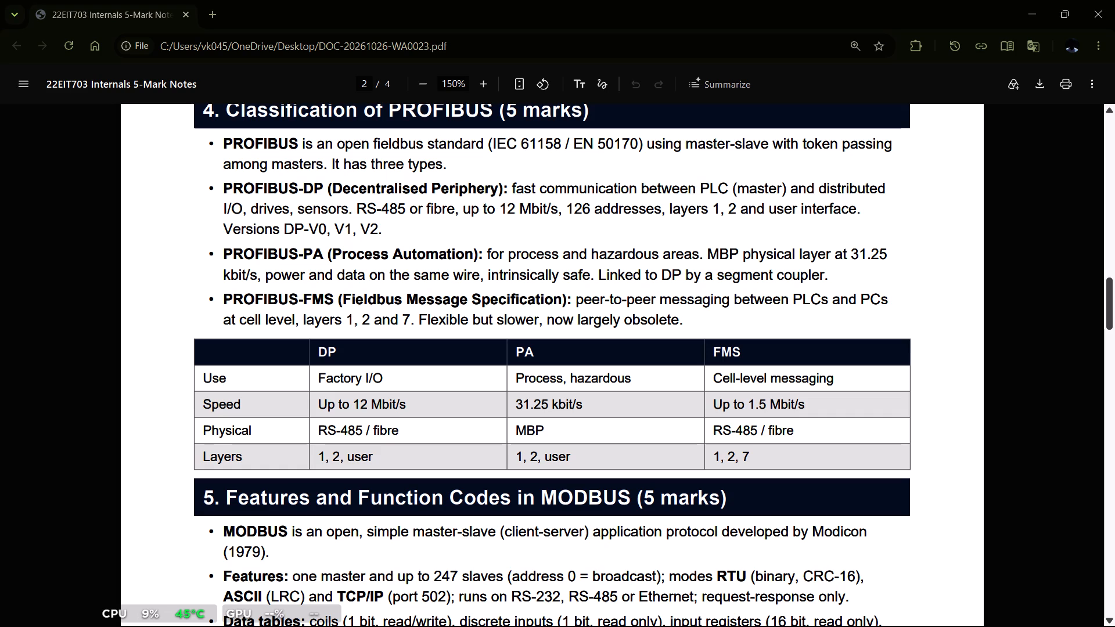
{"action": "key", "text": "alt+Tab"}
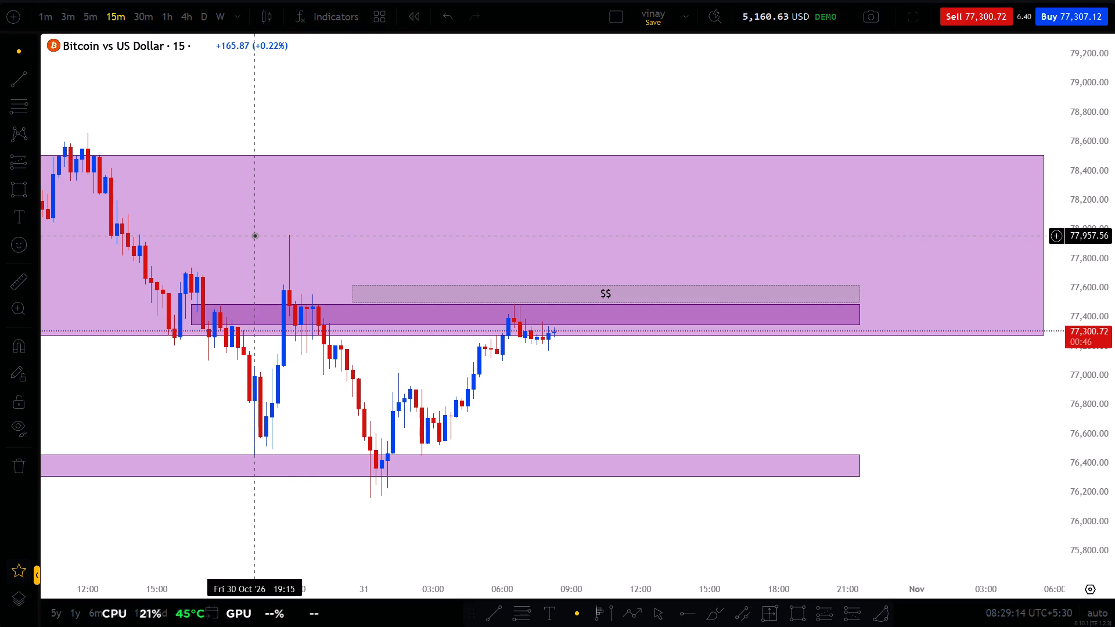
Place a horizontal ray at about 77,957 from 30 Oct 19:15, marking the wick high inside the large purple zone.
{"action": "key", "text": "alt+j"}
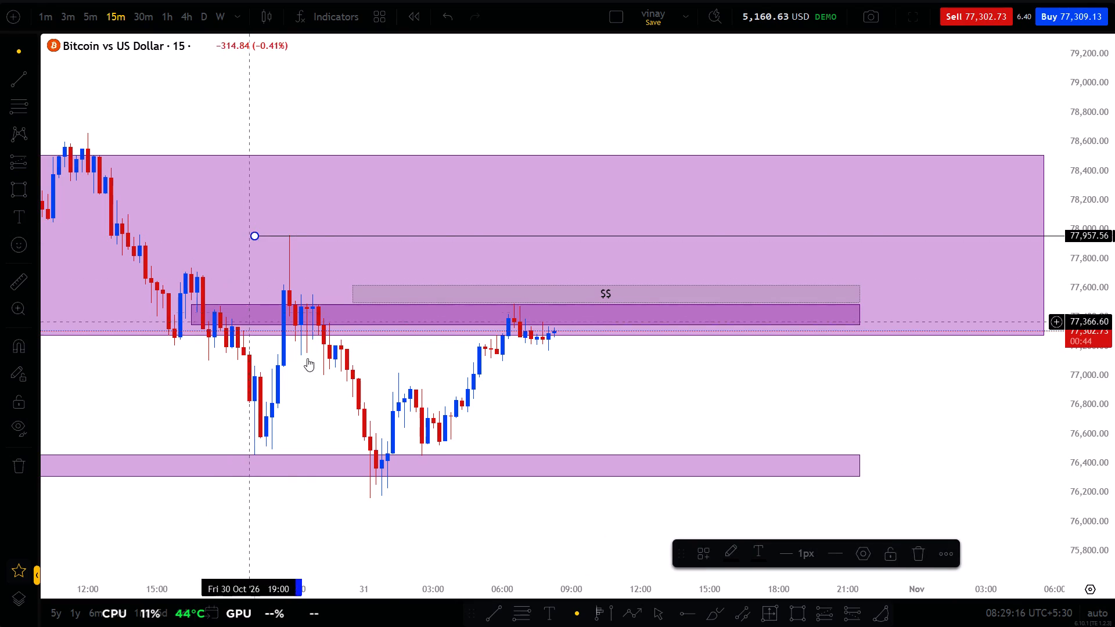
{"action": "left_click", "coordinate": [573, 389]}
Switch the chart to the 5-minute timeframe and examine recent candles between the lower purple zone and the $$ area.
{"action": "left_click_drag", "start_coordinate": [573, 389], "coordinate": [559, 388]}
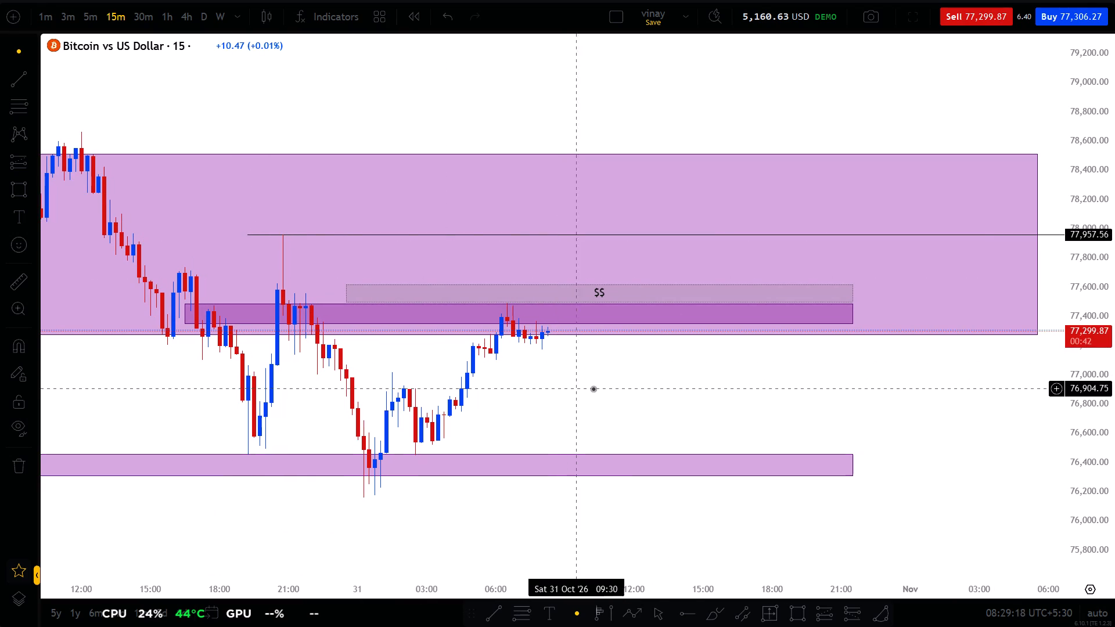
{"action": "scroll", "coordinate": [709, 387], "scroll_direction": "down", "scroll_amount": 7}
{"action": "scroll", "coordinate": [809, 397], "scroll_direction": "up", "scroll_amount": 6}
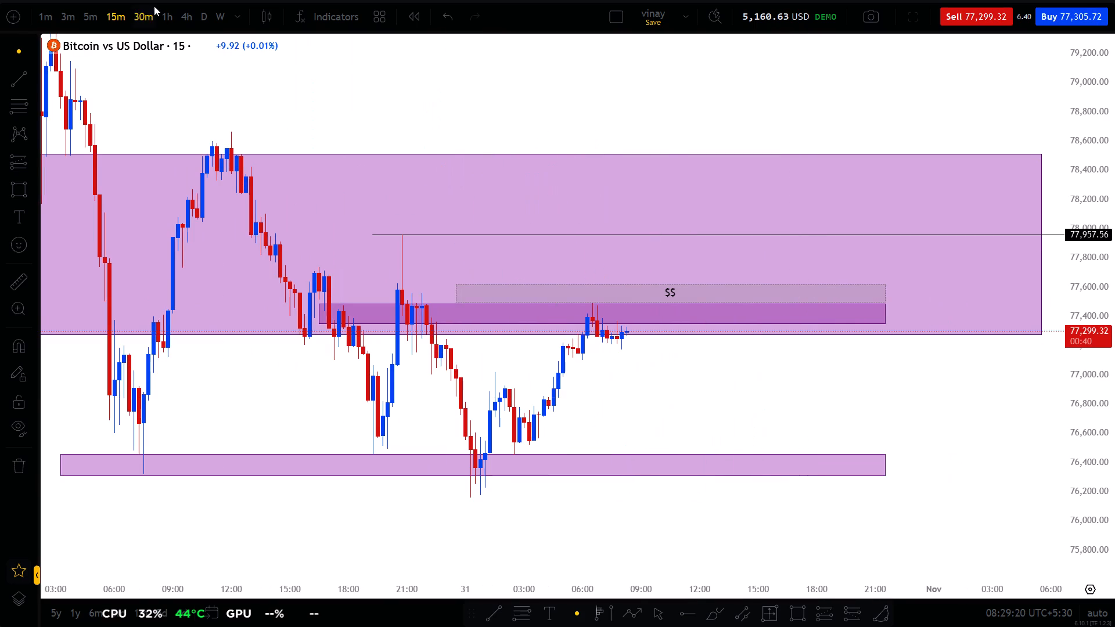
{"action": "left_click", "coordinate": [84, 22]}
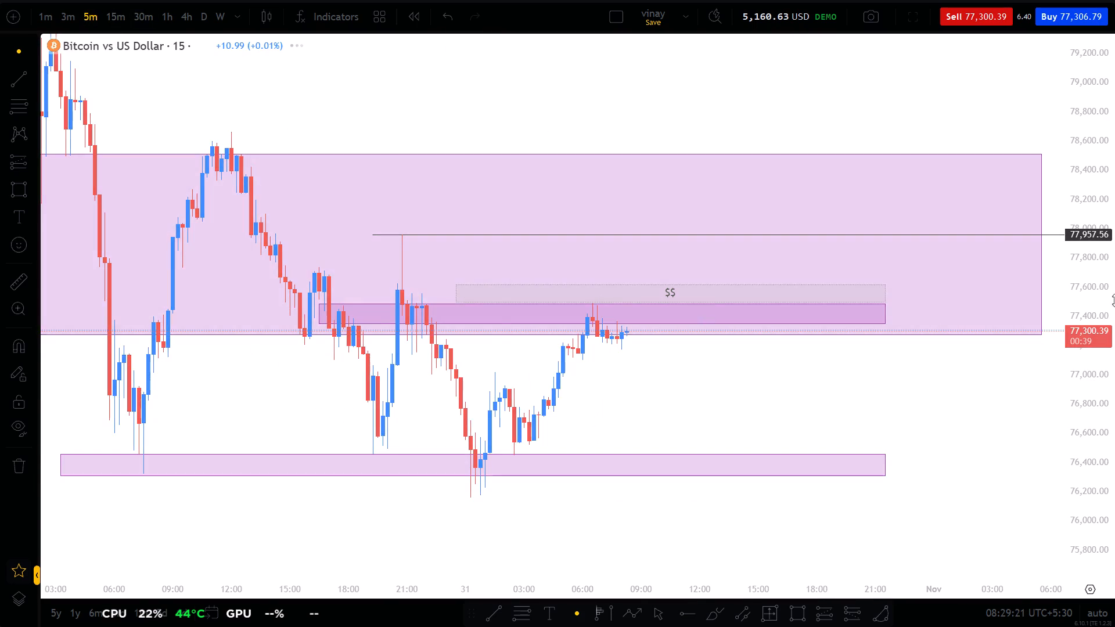
{"action": "scroll", "coordinate": [1114, 262], "scroll_direction": "up", "scroll_amount": 13}
{"action": "scroll", "coordinate": [1114, 257], "scroll_direction": "up", "scroll_amount": 9}
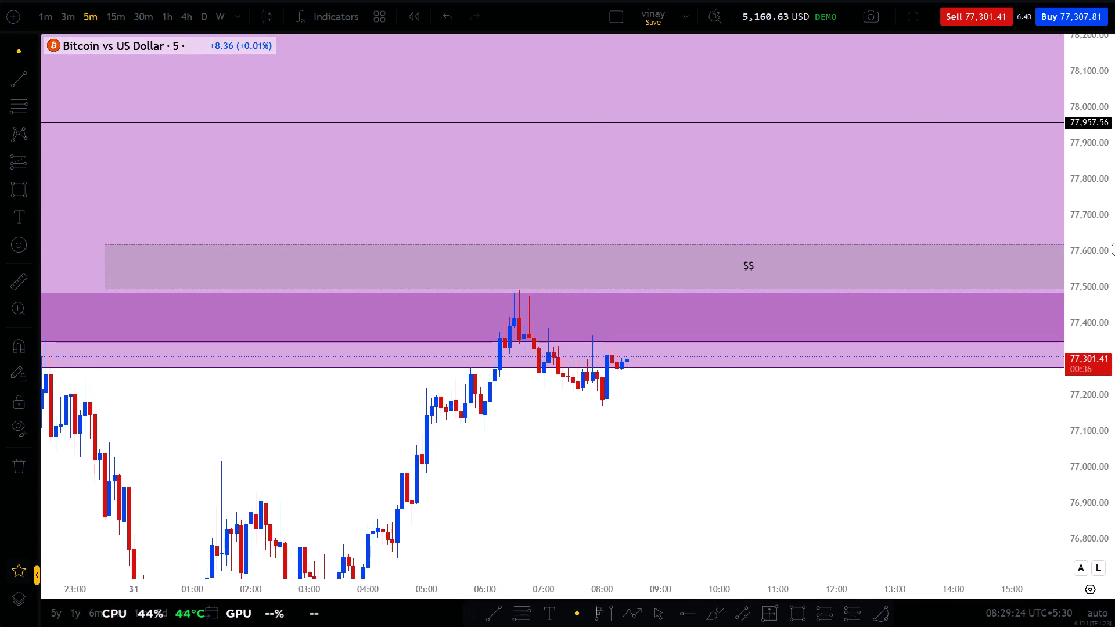
{"action": "scroll", "coordinate": [689, 455], "scroll_direction": "up", "scroll_amount": 1}
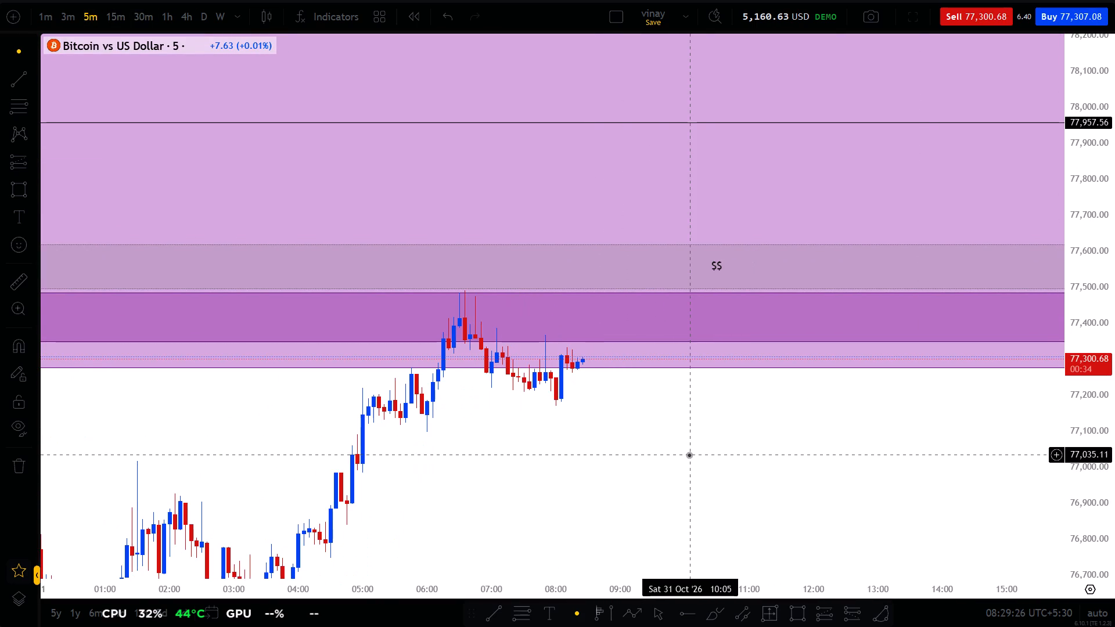
{"action": "left_click_drag", "start_coordinate": [689, 455], "coordinate": [697, 262]}
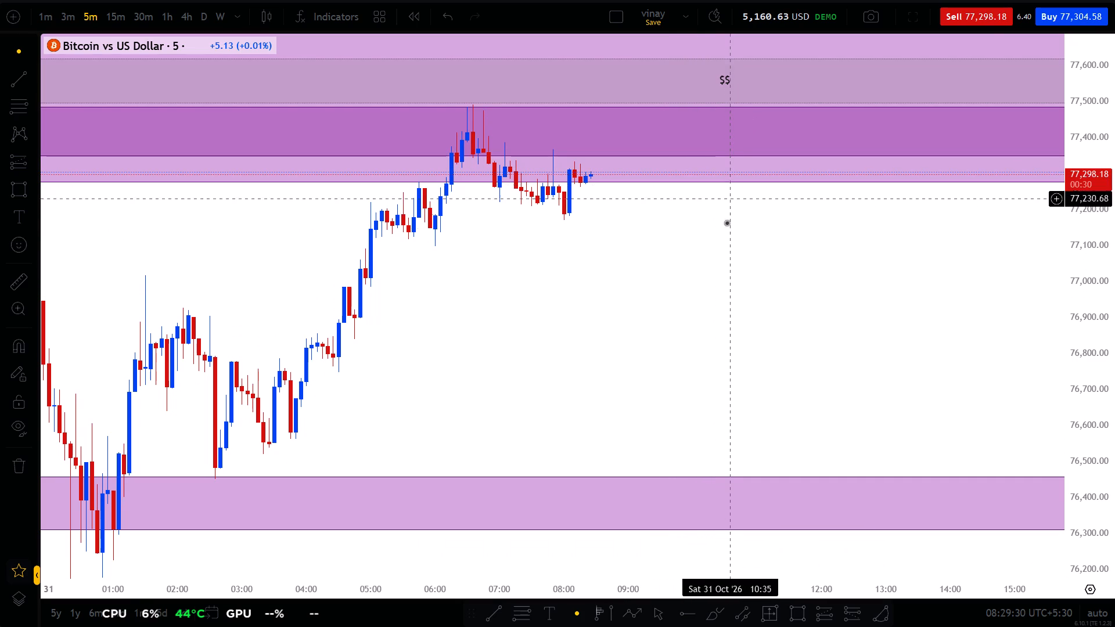
{"action": "left_click_drag", "start_coordinate": [726, 253], "coordinate": [706, 280]}
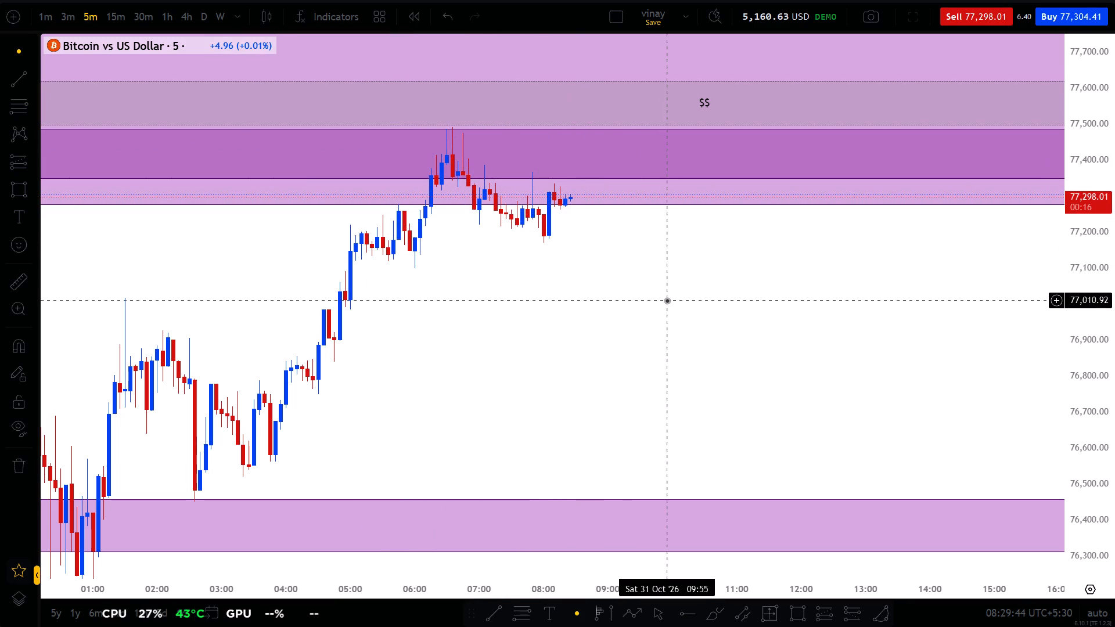
{"action": "scroll", "coordinate": [512, 315], "scroll_direction": "down", "scroll_amount": 6}
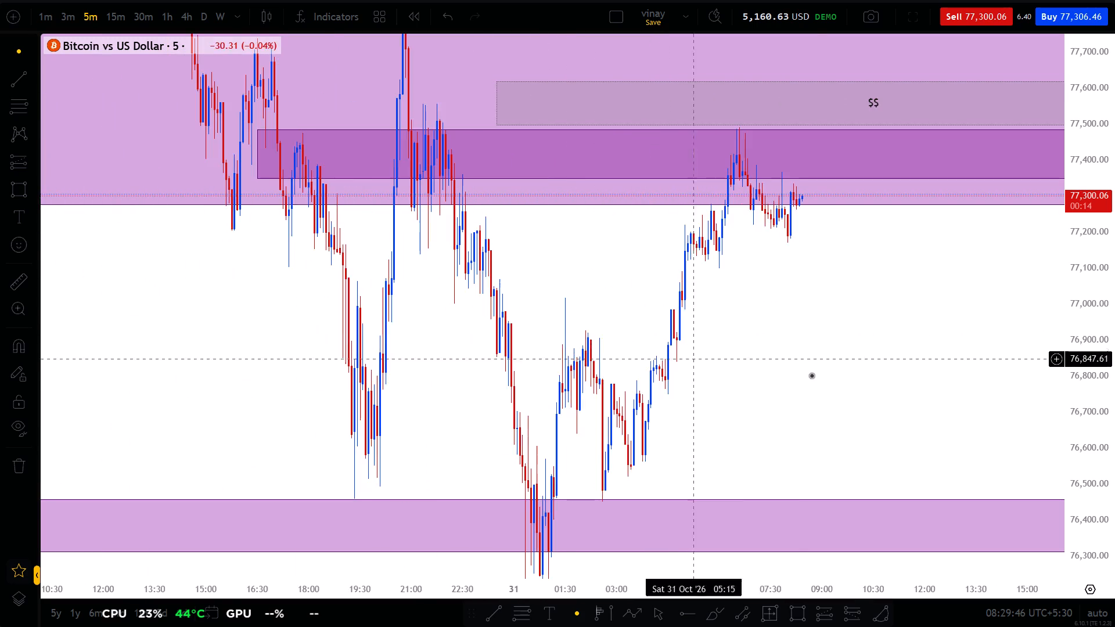
{"action": "scroll", "coordinate": [815, 376], "scroll_direction": "up", "scroll_amount": 6}
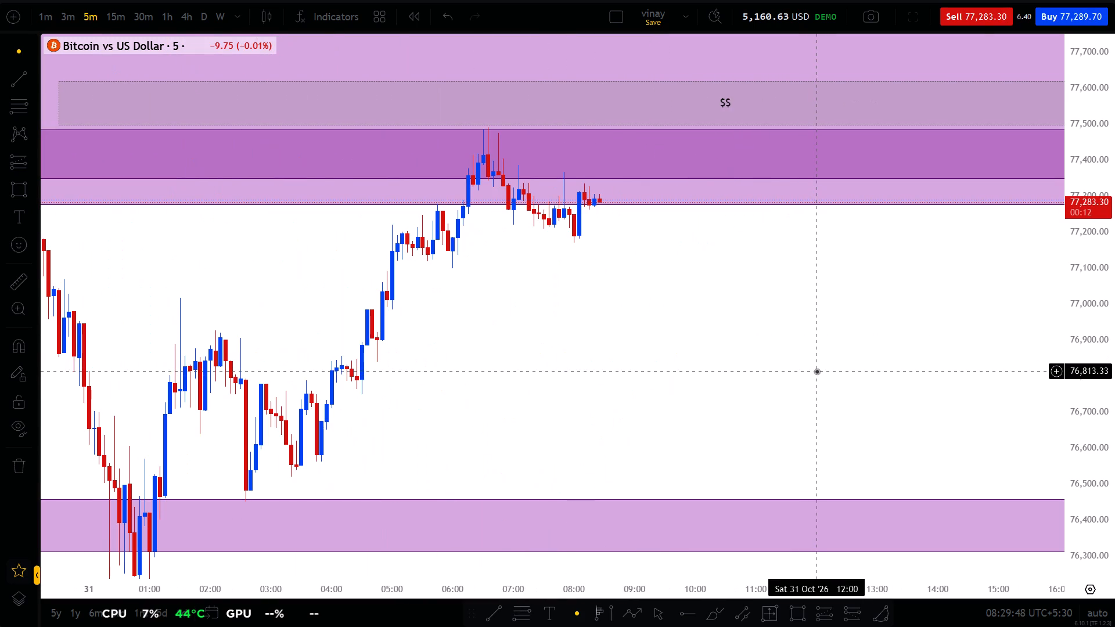
Hide all open windows to show the desktop.
{"action": "key", "text": "super+d"}
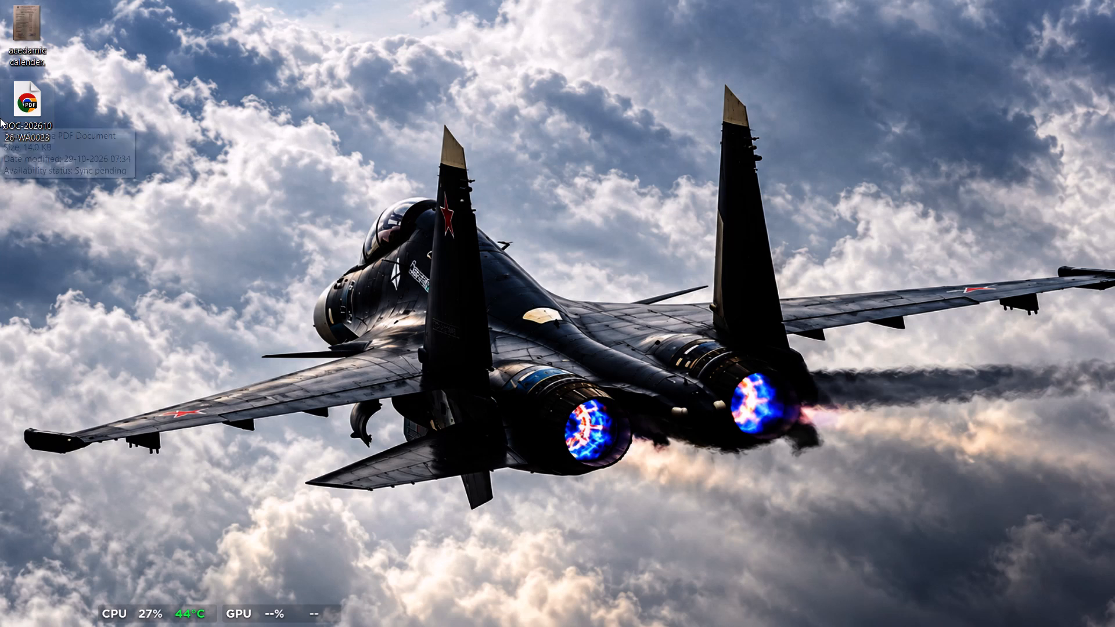
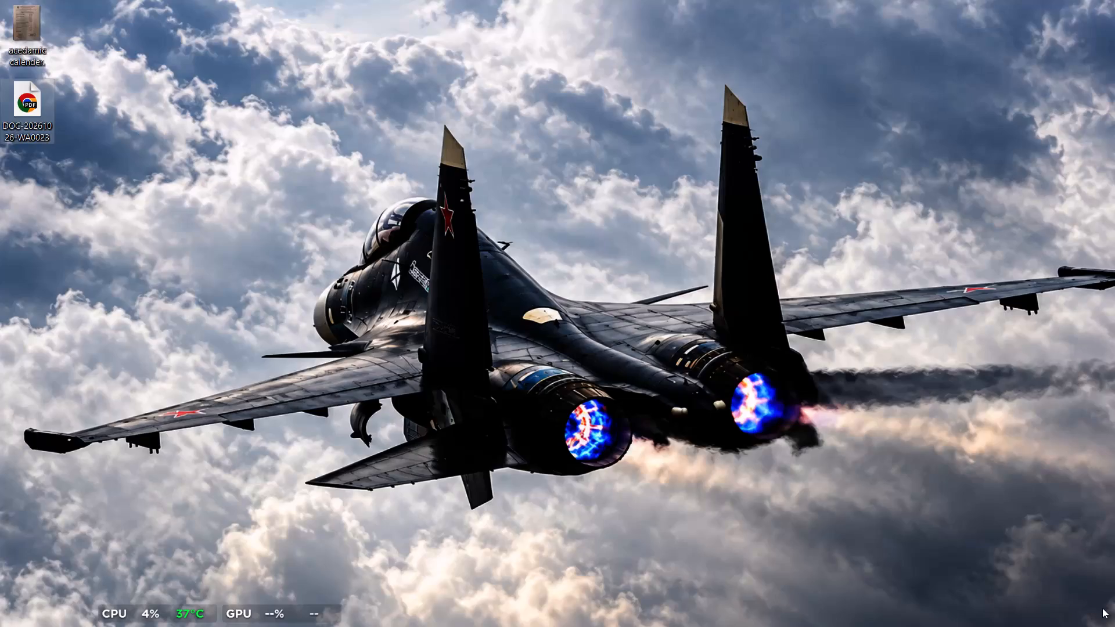
Return from the desktop to the Bitcoin chart in Google Chrome and view the recent 5-minute candles below the $$ area.
{"action": "key", "text": "alt+Tab"}
{"action": "scroll", "coordinate": [604, 451], "scroll_direction": "down", "scroll_amount": 4}
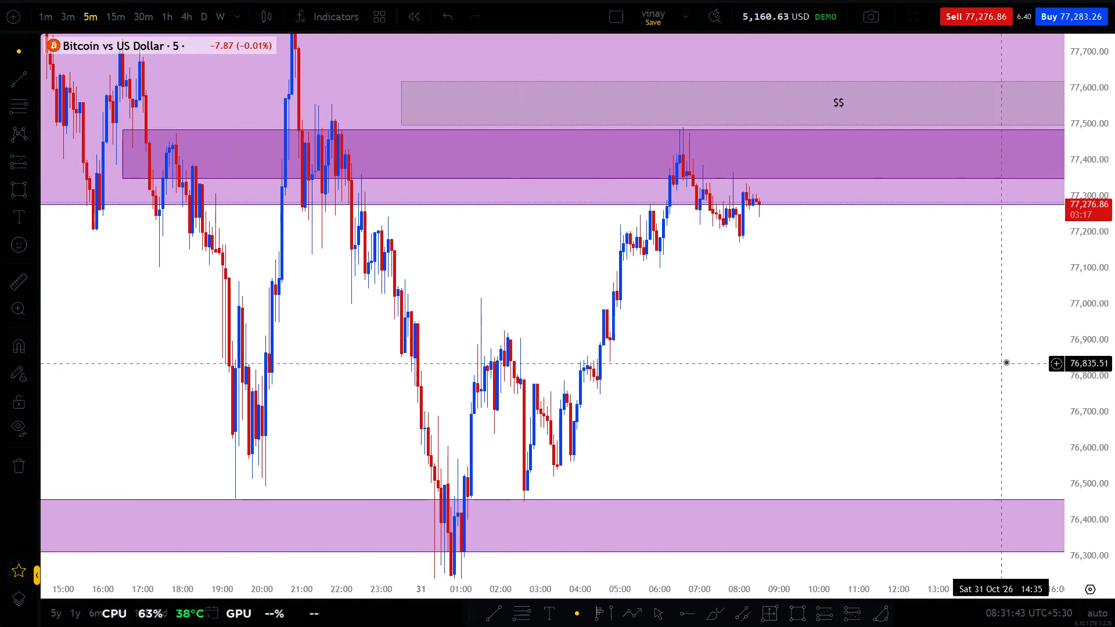
{"action": "scroll", "coordinate": [1006, 362], "scroll_direction": "up", "scroll_amount": 2}
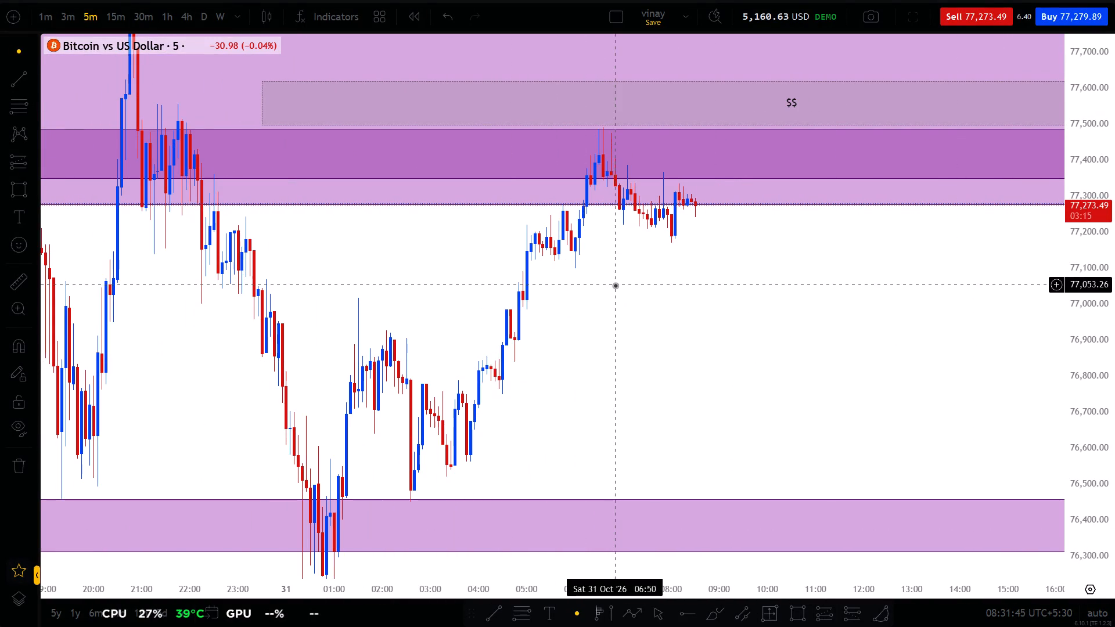
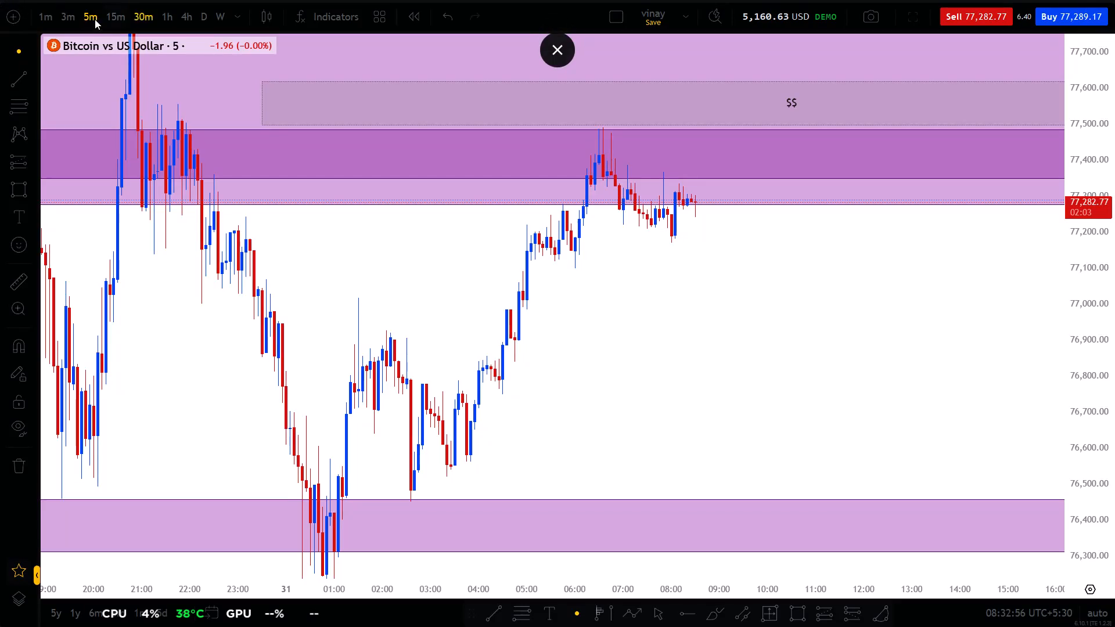
Compare Bitcoin's price action around the purple zones and $$ area on the 15-minute and 1-hour charts, ending on 15-minute.
{"action": "left_click", "coordinate": [129, 13]}
{"action": "left_click", "coordinate": [99, 21]}
{"action": "left_click", "coordinate": [105, 20]}
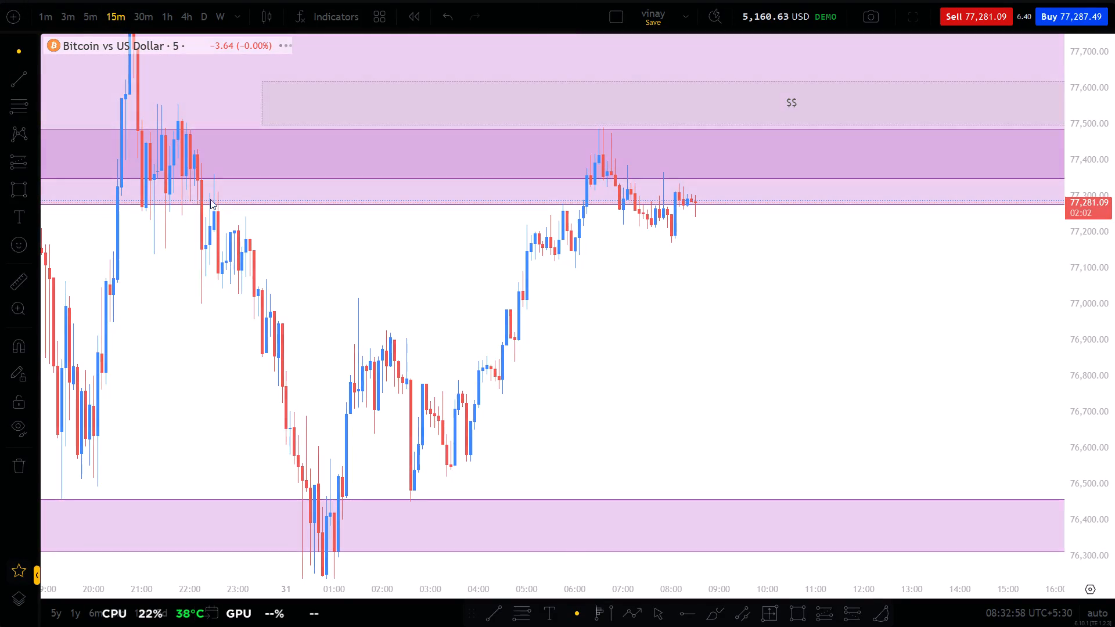
{"action": "scroll", "coordinate": [750, 435], "scroll_direction": "up", "scroll_amount": 7}
{"action": "left_click_drag", "start_coordinate": [656, 379], "coordinate": [828, 506]}
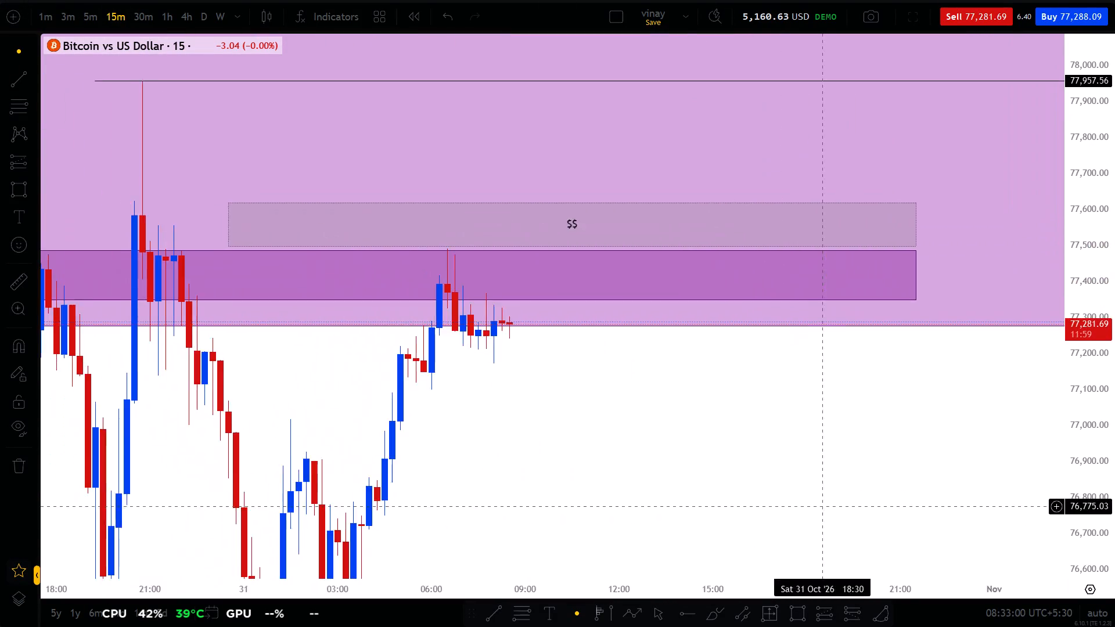
{"action": "left_click_drag", "start_coordinate": [828, 506], "coordinate": [869, 398]}
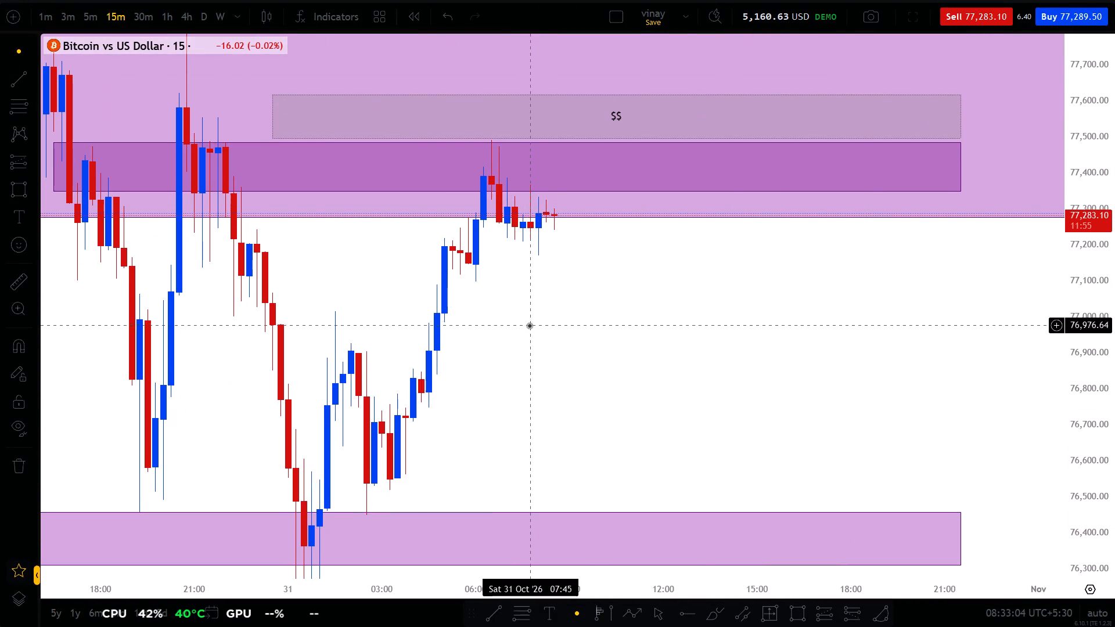
{"action": "left_click", "coordinate": [170, 13]}
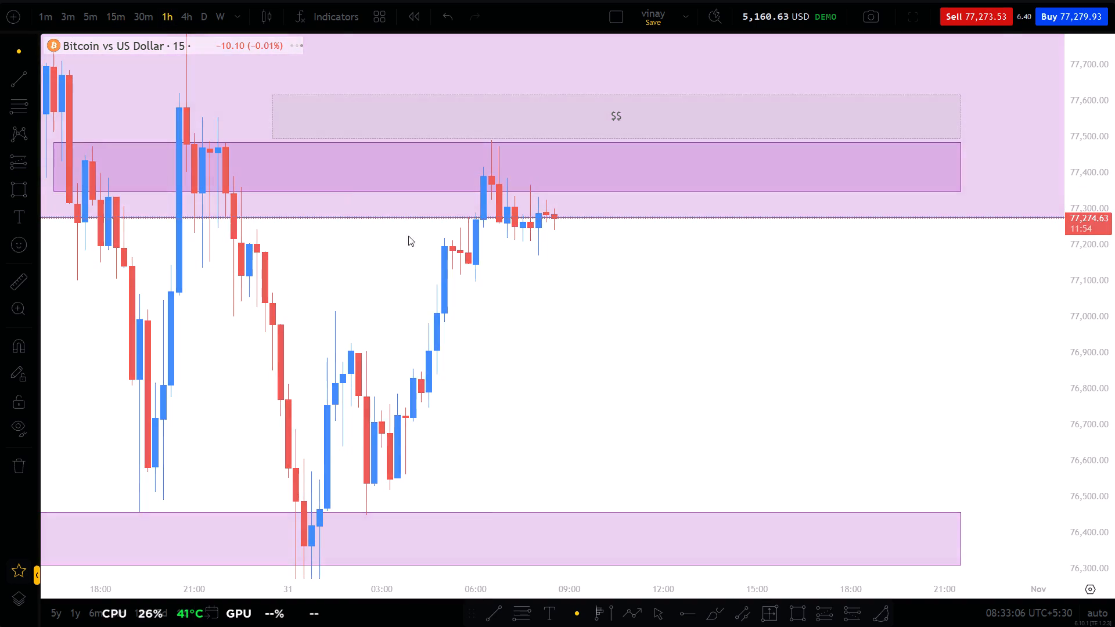
{"action": "scroll", "coordinate": [606, 366], "scroll_direction": "up", "scroll_amount": 3}
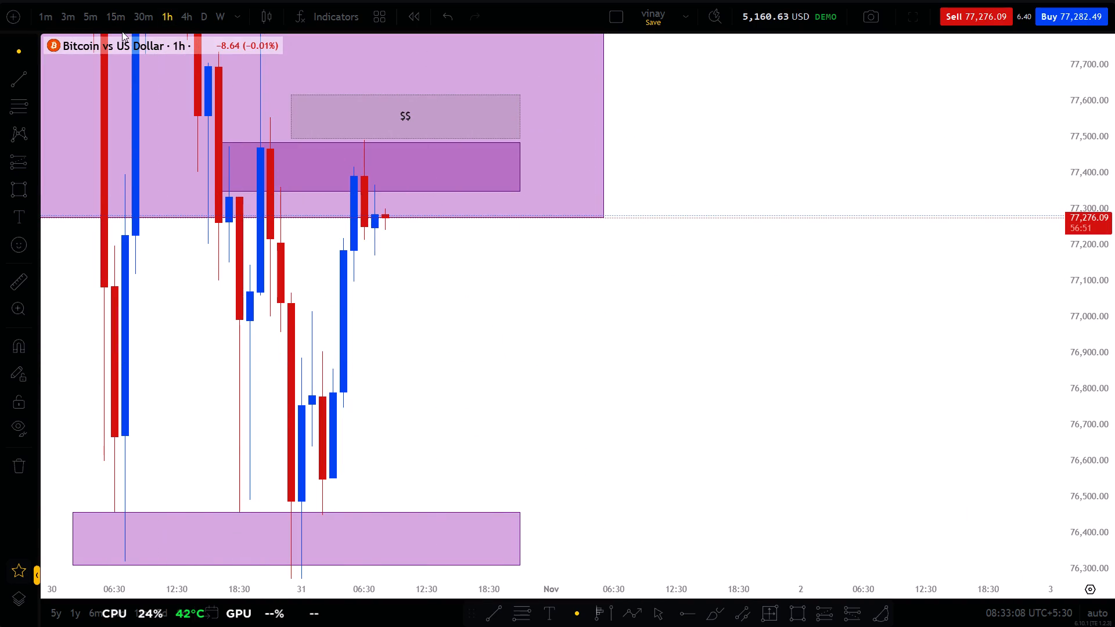
{"action": "left_click", "coordinate": [113, 12]}
{"action": "left_click_drag", "start_coordinate": [386, 277], "coordinate": [692, 254]}
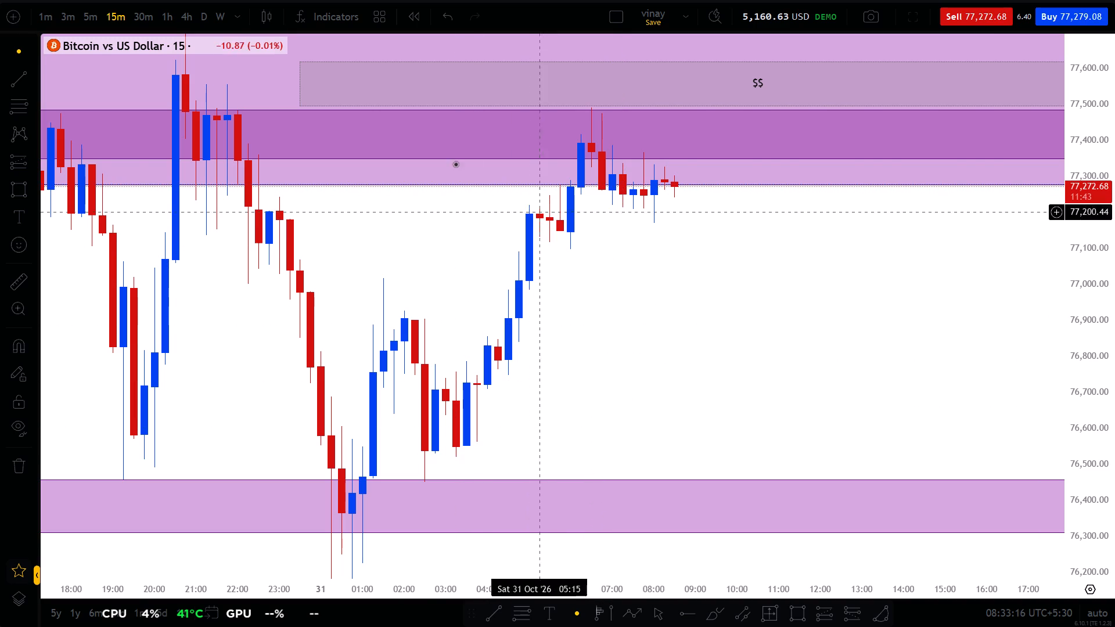
Examine the recent 5-minute candles reacting at the dark purple zone just below the $$ area.
{"action": "left_click", "coordinate": [83, 13]}
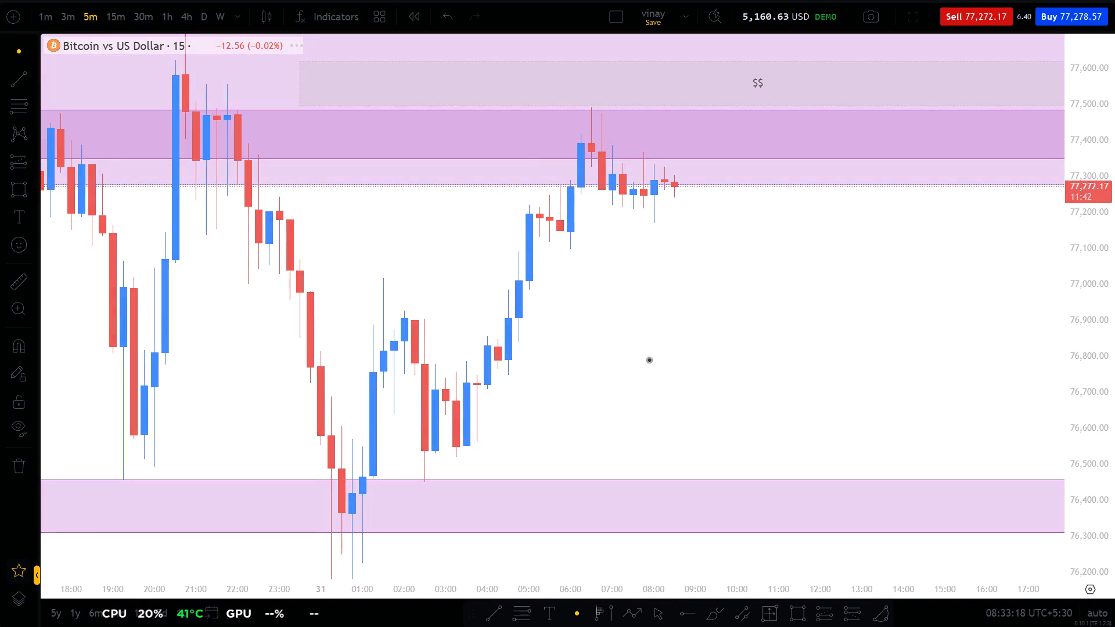
{"action": "scroll", "coordinate": [735, 350], "scroll_direction": "down", "scroll_amount": 4}
{"action": "scroll", "coordinate": [1114, 237], "scroll_direction": "up", "scroll_amount": 6}
{"action": "left_click_drag", "start_coordinate": [931, 174], "coordinate": [930, 194]}
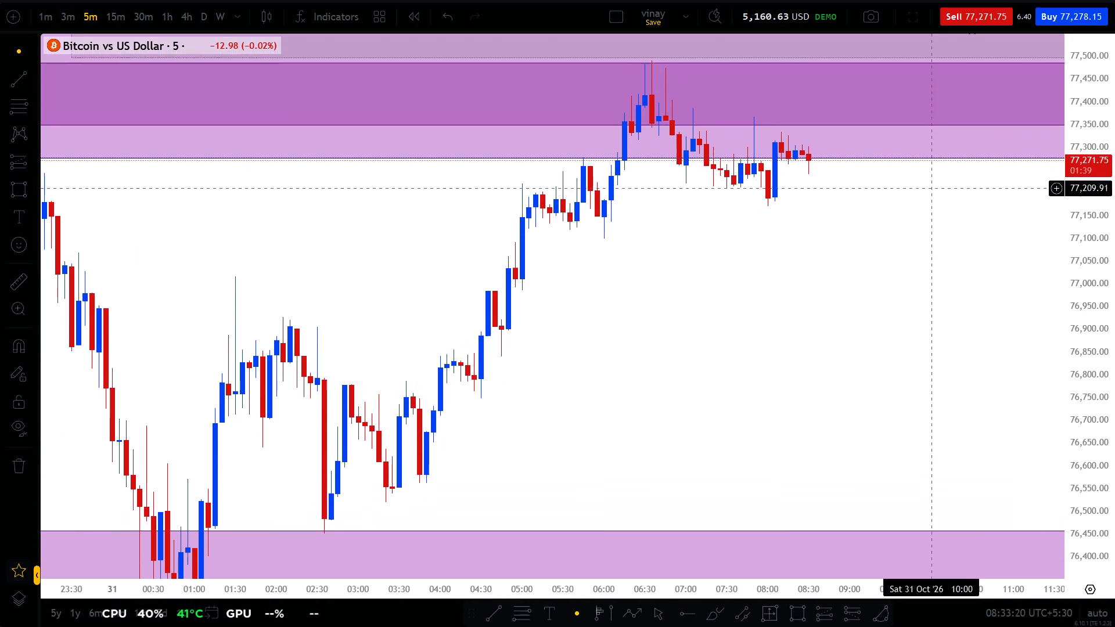
{"action": "left_click_drag", "start_coordinate": [930, 194], "coordinate": [877, 300]}
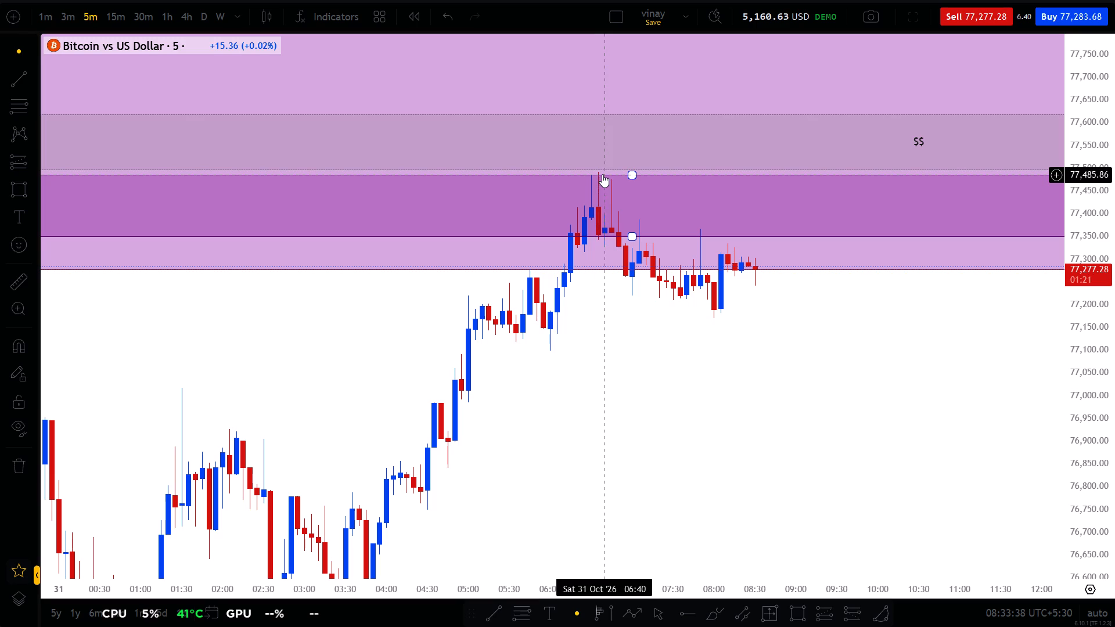
{"action": "left_click", "coordinate": [591, 380]}
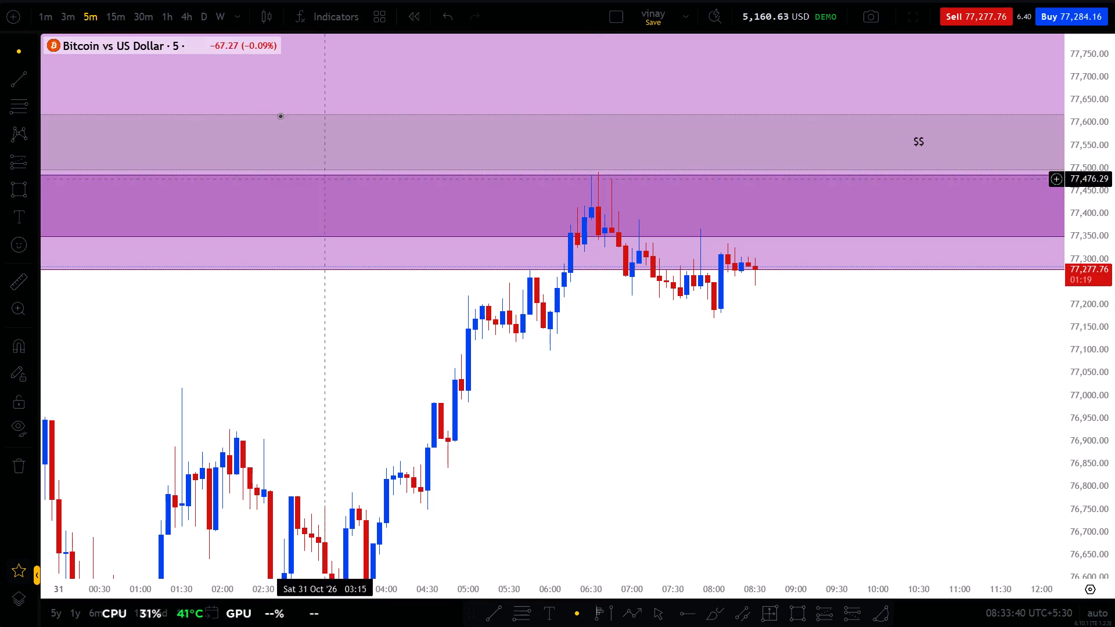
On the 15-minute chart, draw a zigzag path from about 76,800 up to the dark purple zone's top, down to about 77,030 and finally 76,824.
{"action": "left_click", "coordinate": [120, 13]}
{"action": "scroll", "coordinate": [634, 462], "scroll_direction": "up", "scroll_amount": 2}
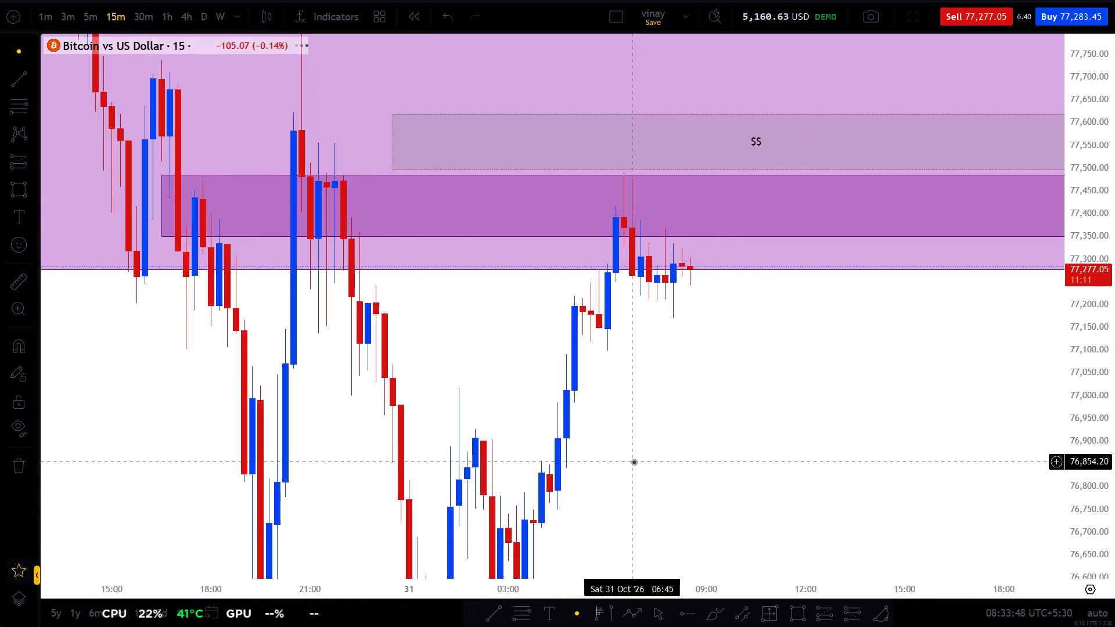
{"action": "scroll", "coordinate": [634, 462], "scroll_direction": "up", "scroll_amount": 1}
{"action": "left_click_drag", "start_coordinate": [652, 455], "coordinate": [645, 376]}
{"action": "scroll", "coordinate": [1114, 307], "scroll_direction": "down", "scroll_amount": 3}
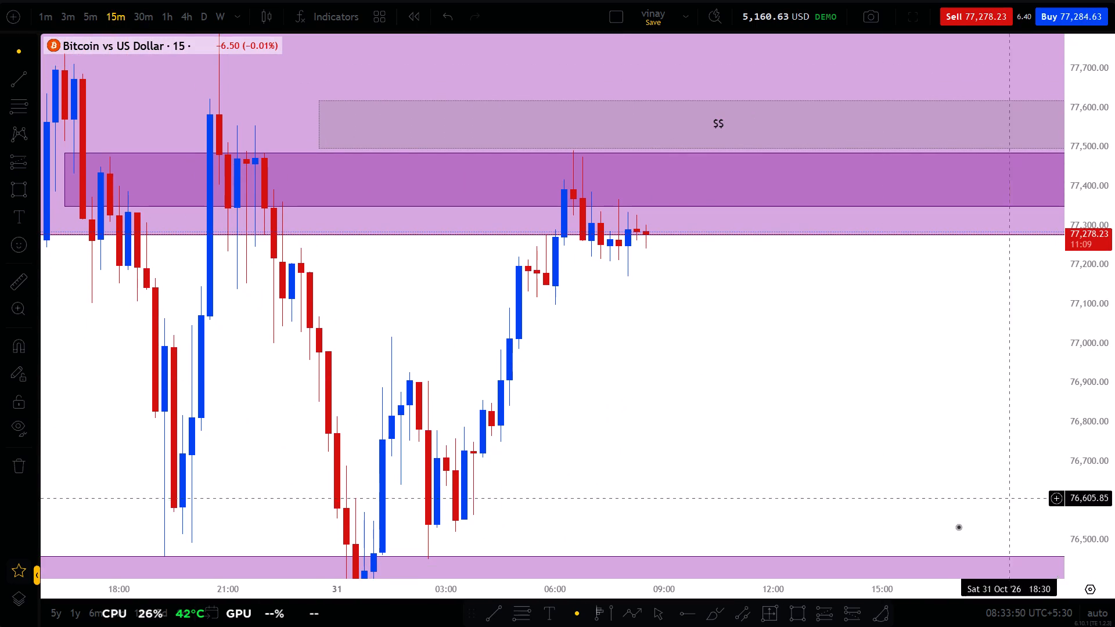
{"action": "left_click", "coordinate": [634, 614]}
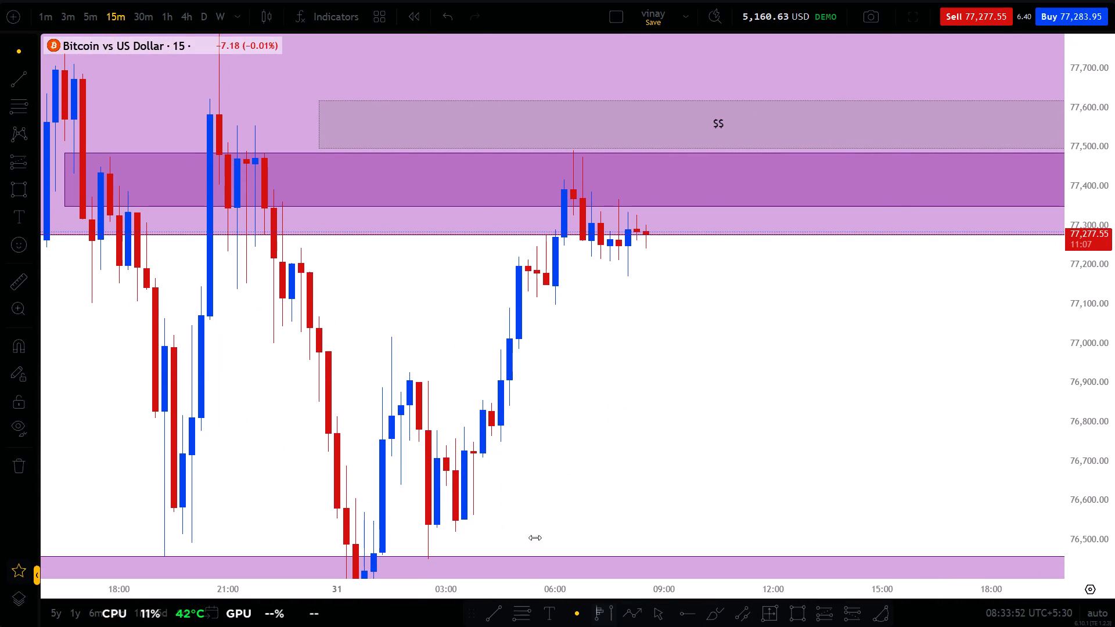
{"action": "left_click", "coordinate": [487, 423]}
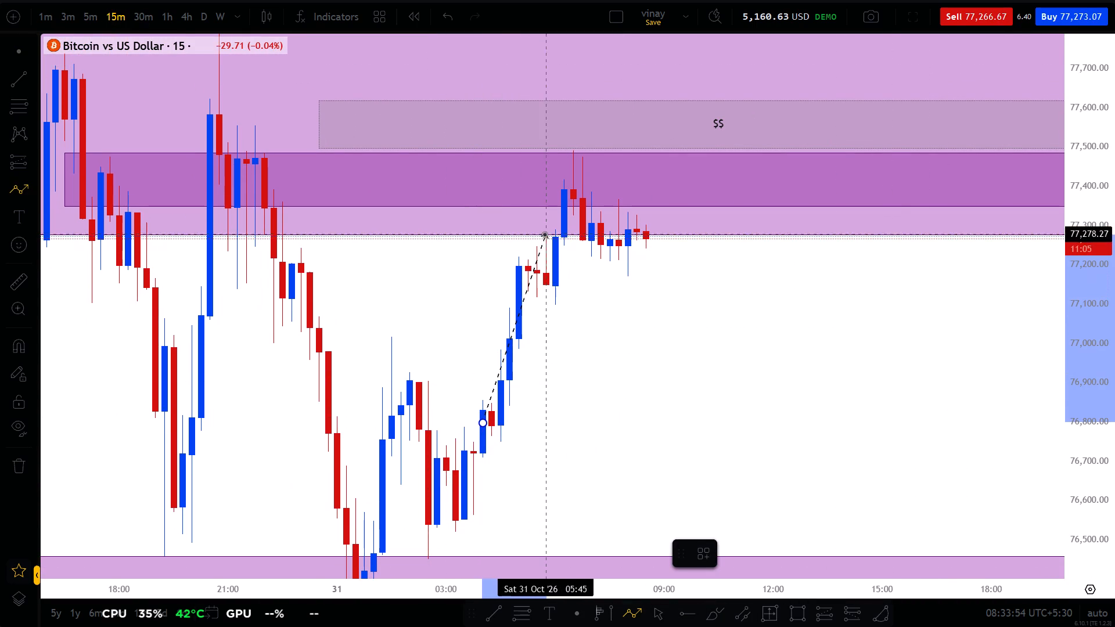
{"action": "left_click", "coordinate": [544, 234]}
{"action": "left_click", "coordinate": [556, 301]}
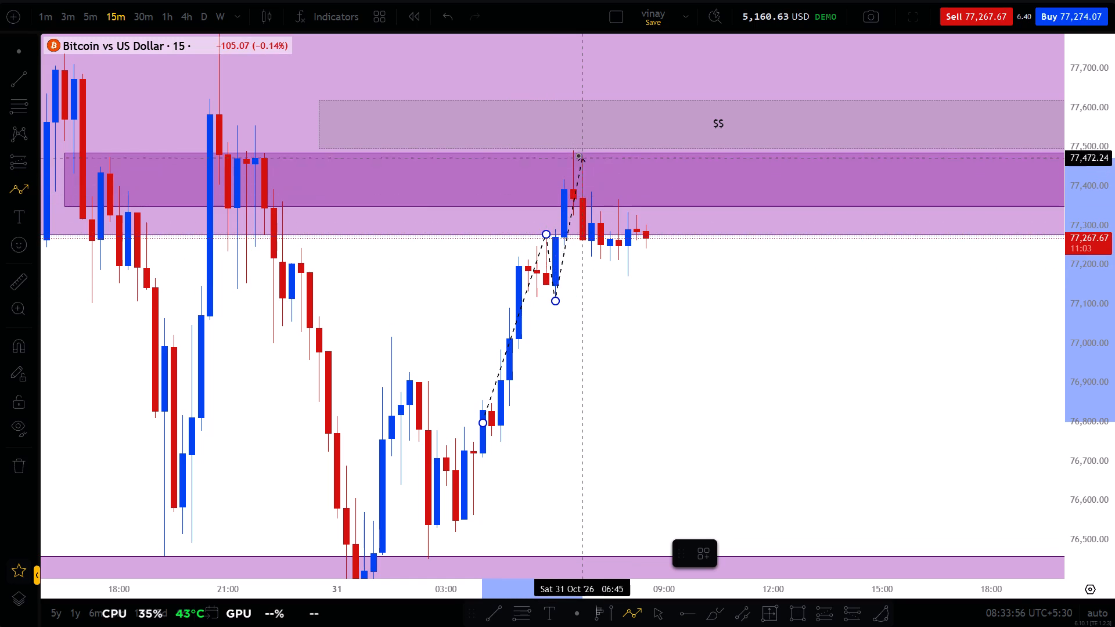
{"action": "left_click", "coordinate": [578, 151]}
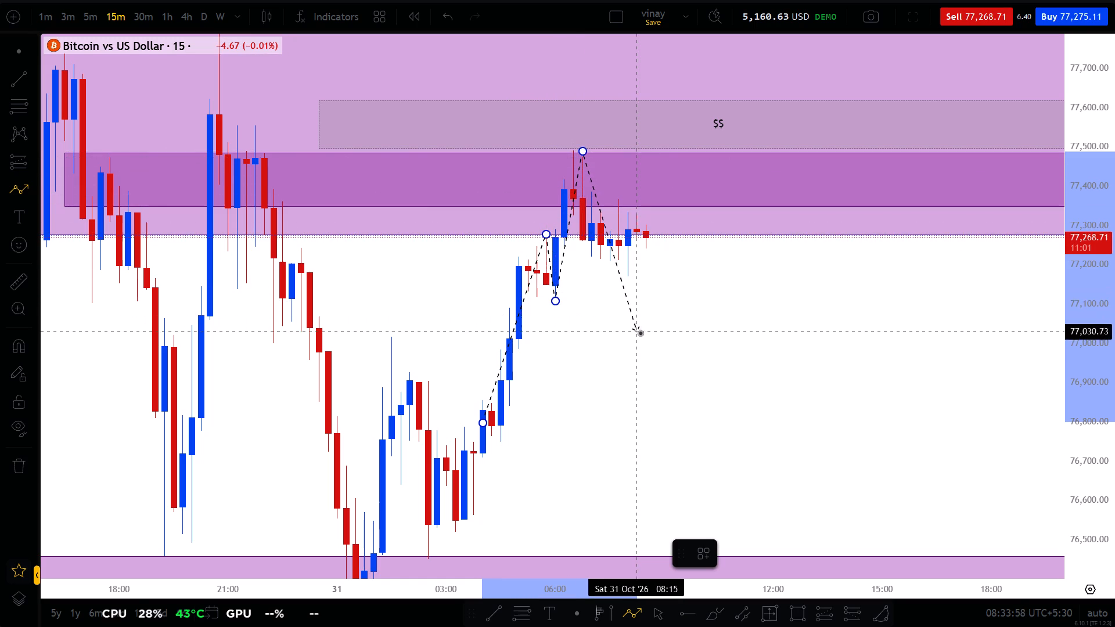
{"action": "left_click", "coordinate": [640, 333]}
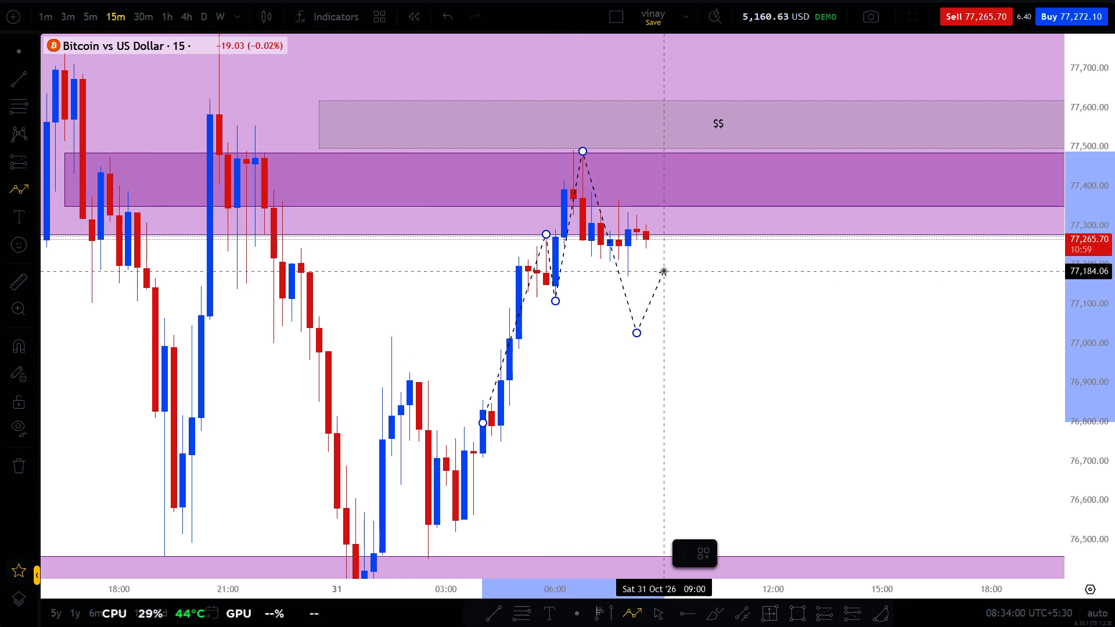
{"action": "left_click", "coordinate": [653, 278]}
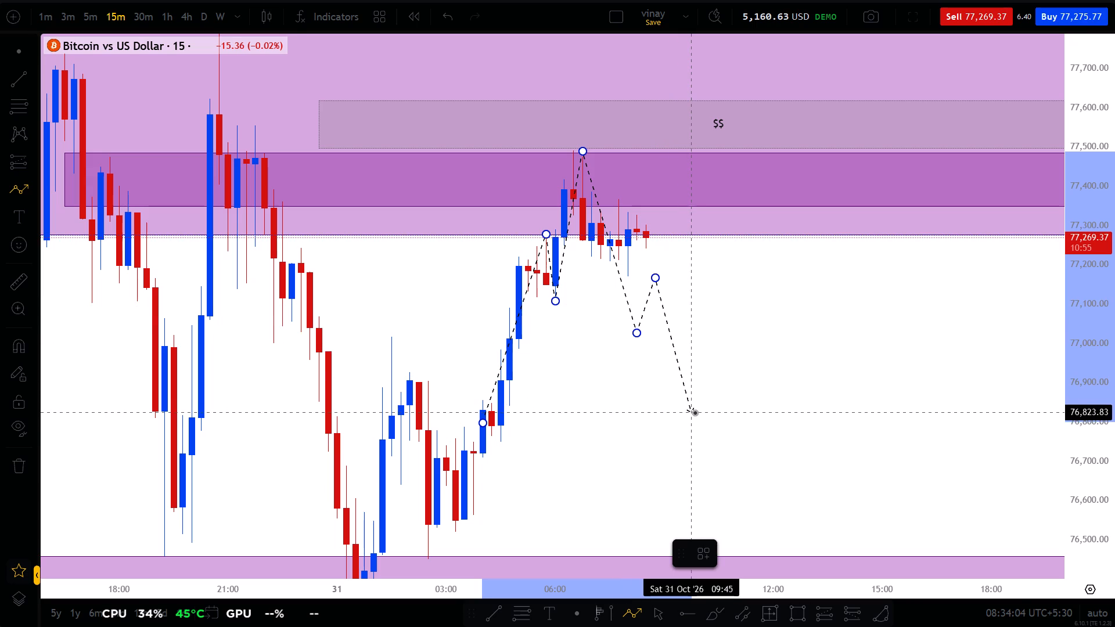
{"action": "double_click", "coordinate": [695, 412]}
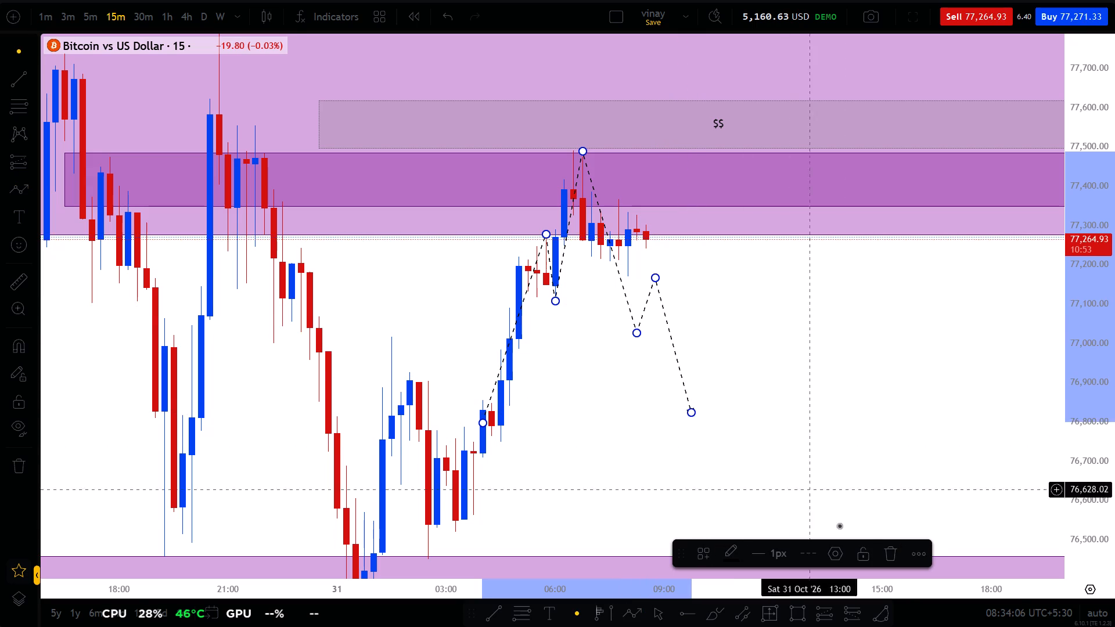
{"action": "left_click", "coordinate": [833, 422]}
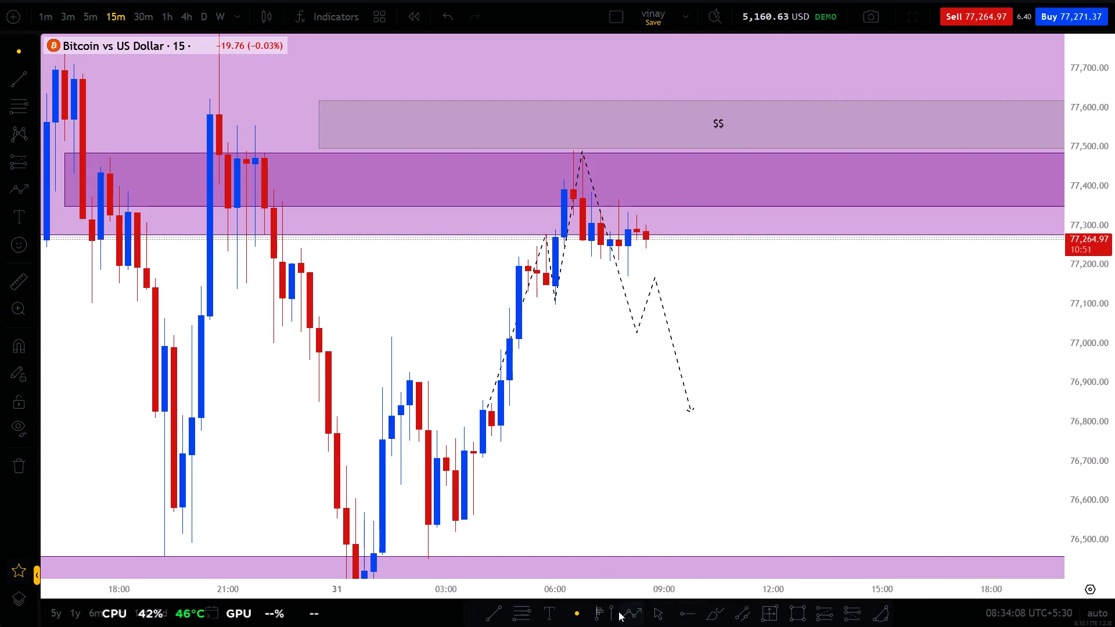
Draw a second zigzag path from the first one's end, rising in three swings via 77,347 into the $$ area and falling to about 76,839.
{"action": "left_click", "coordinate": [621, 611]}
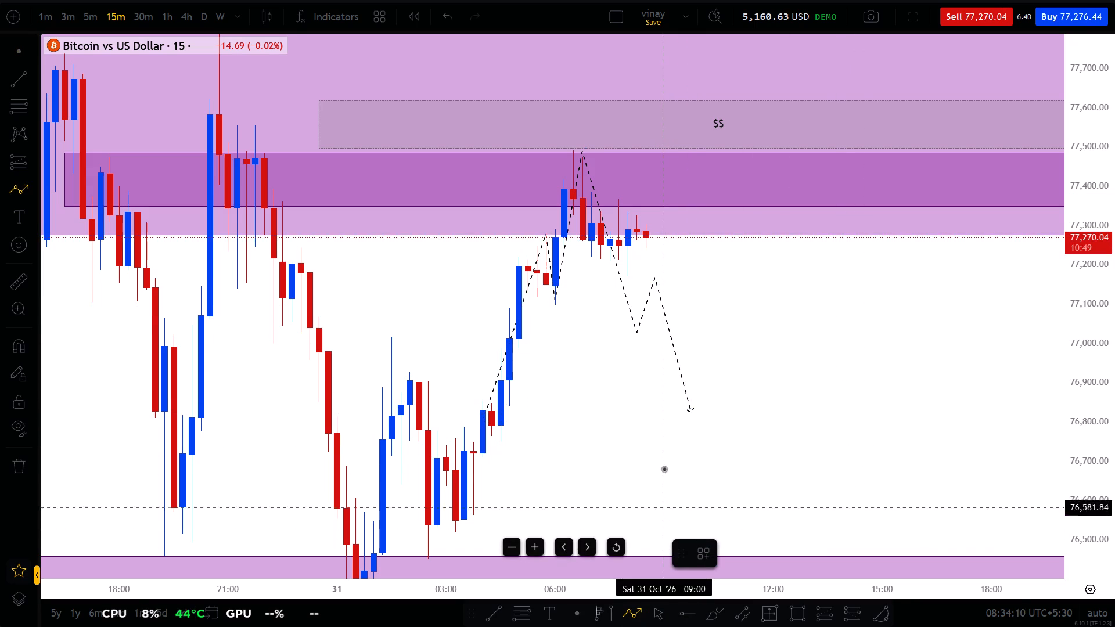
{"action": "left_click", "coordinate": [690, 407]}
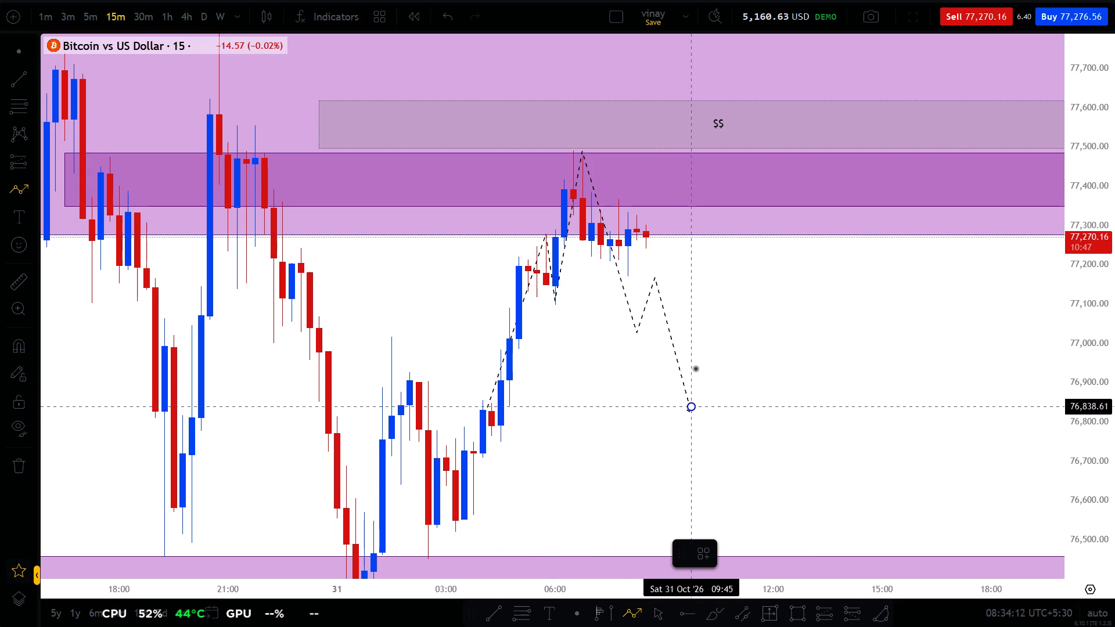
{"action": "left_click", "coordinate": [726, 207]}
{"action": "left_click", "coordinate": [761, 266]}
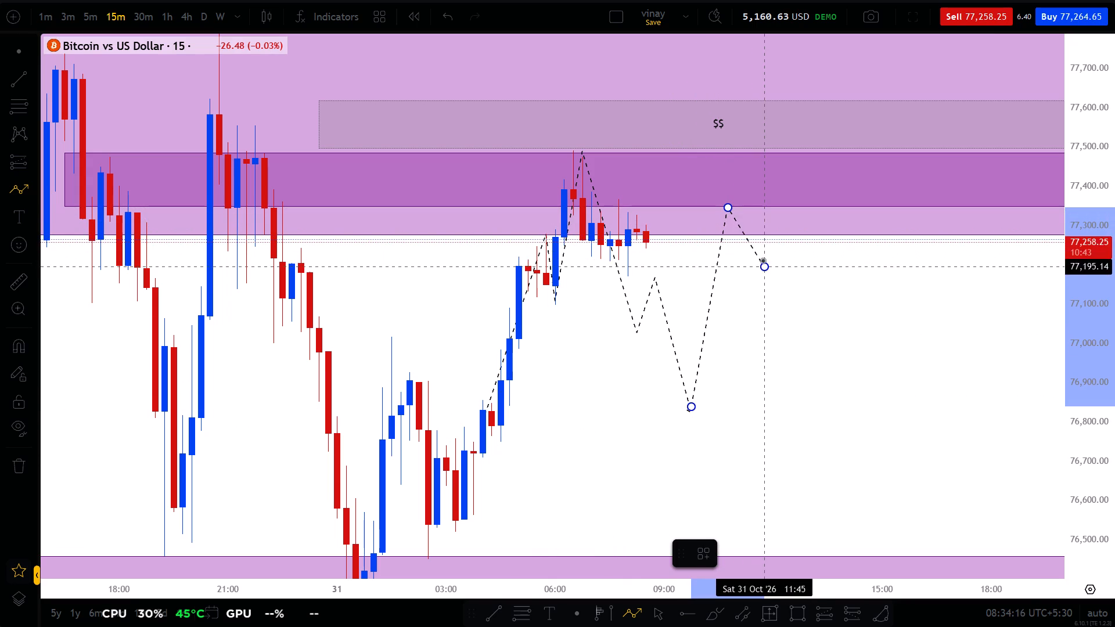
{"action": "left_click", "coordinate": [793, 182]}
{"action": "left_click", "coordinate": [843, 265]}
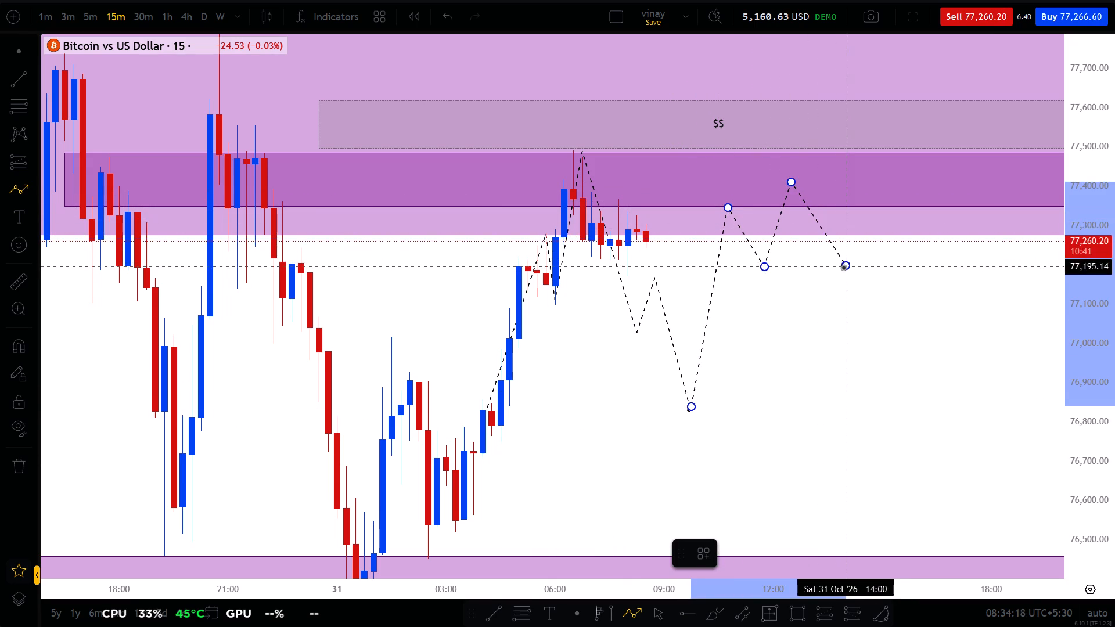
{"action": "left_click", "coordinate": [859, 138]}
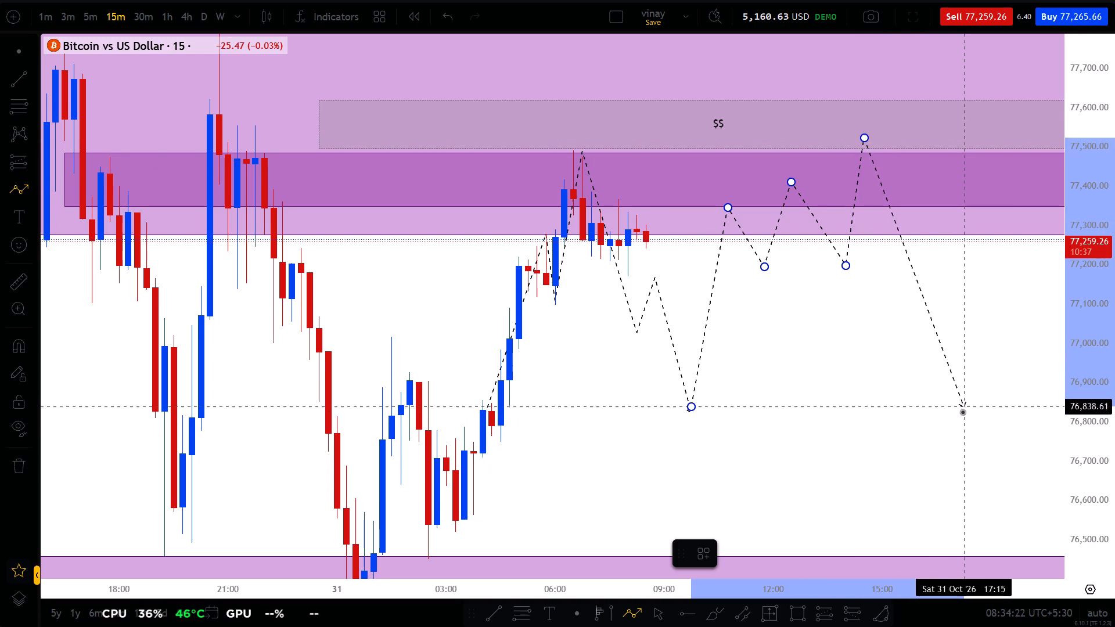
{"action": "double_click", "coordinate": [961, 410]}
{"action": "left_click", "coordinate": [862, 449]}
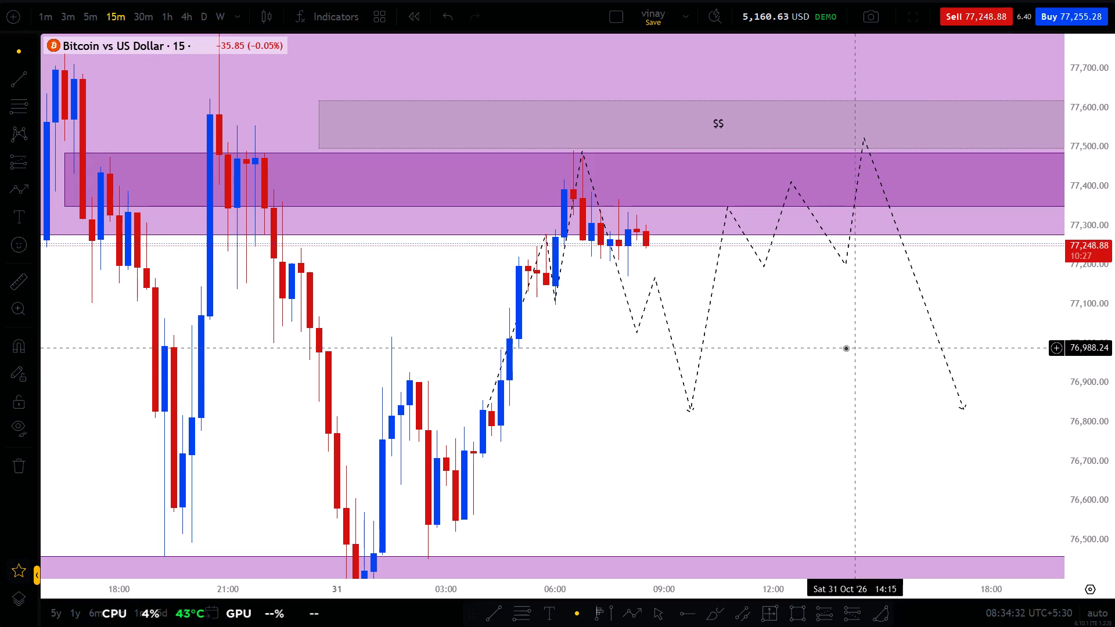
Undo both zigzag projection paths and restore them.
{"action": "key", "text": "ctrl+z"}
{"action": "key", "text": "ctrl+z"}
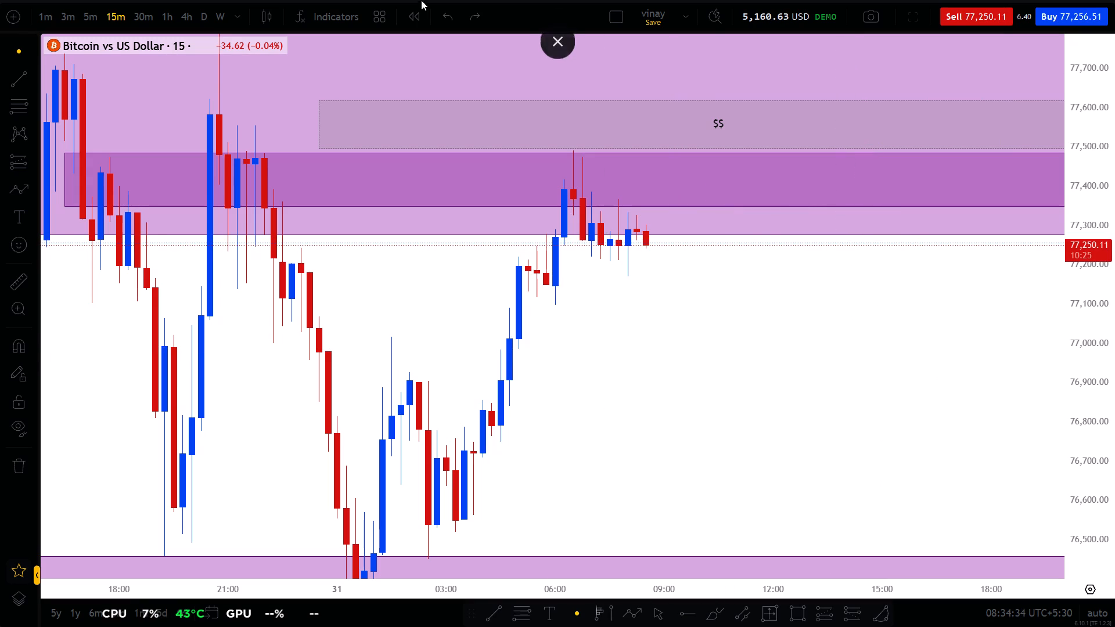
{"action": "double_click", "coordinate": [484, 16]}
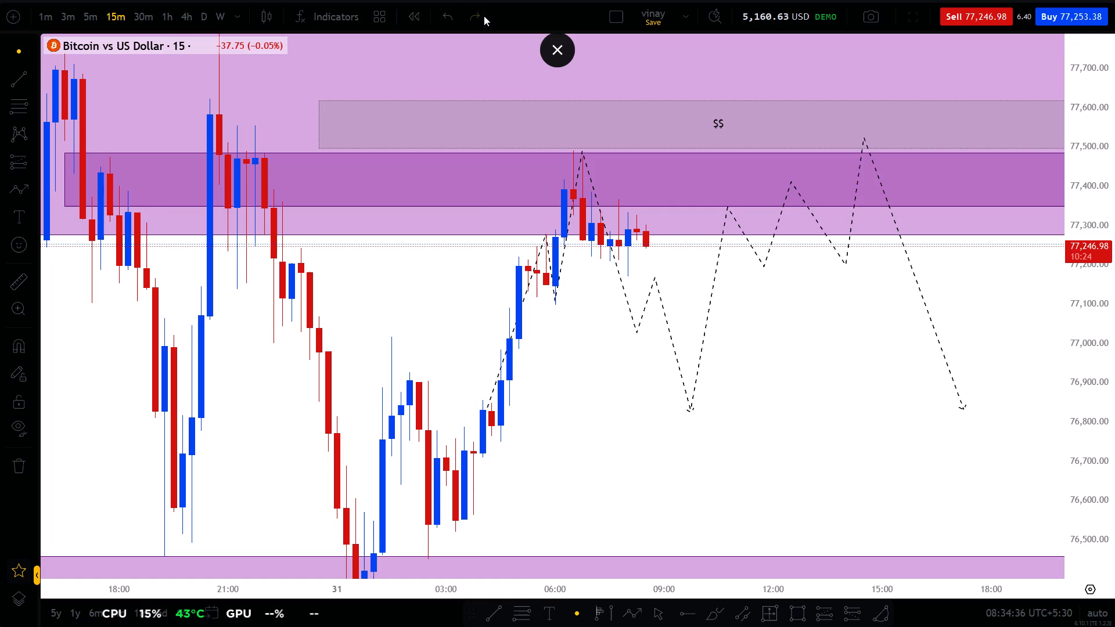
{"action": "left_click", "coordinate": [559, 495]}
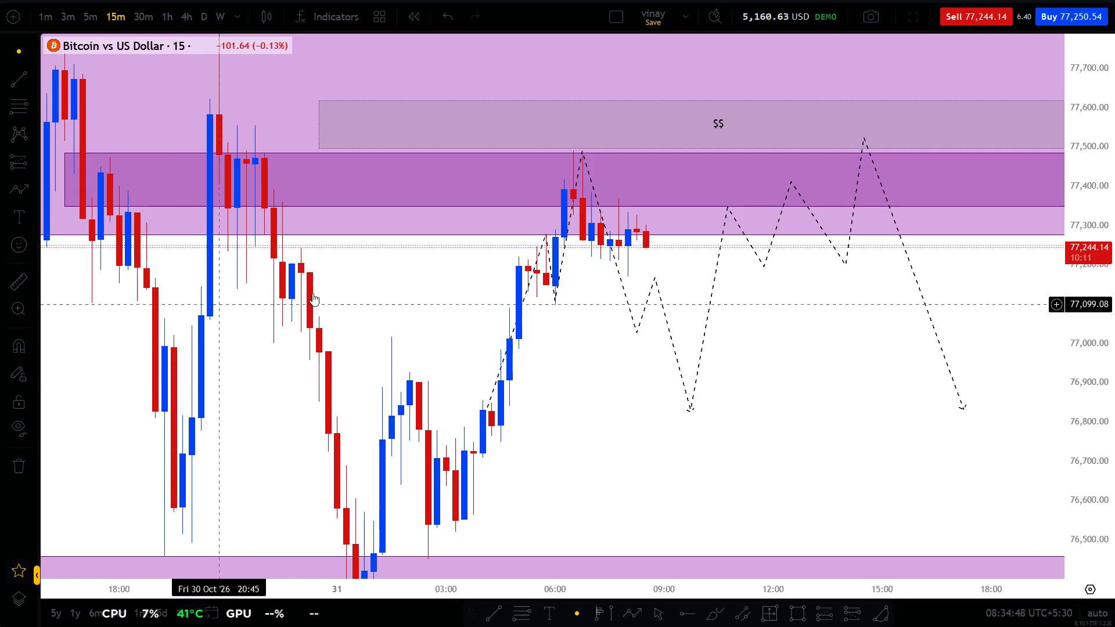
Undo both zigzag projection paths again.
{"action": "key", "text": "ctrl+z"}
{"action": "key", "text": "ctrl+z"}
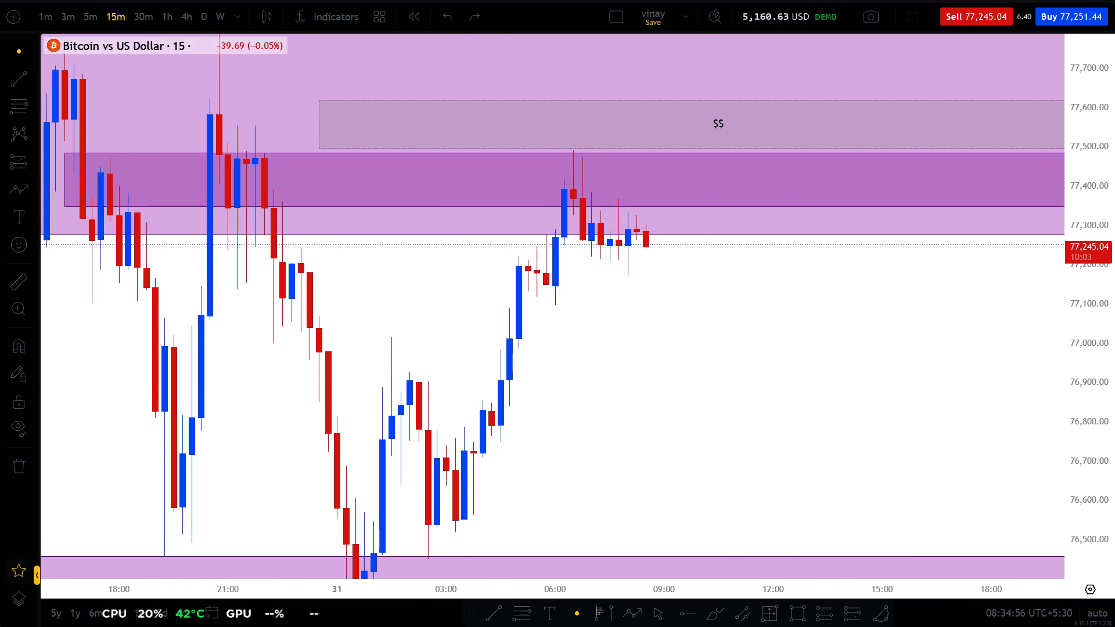
On the 15-minute chart, draw a rectangle from 06:45 to about 09:30, between about 77,251 and 77,236, just below the purple zones.
{"action": "scroll", "coordinate": [1114, 433], "scroll_direction": "up", "scroll_amount": 8}
{"action": "scroll", "coordinate": [896, 425], "scroll_direction": "up", "scroll_amount": 6}
{"action": "left_click_drag", "start_coordinate": [643, 319], "coordinate": [881, 410]}
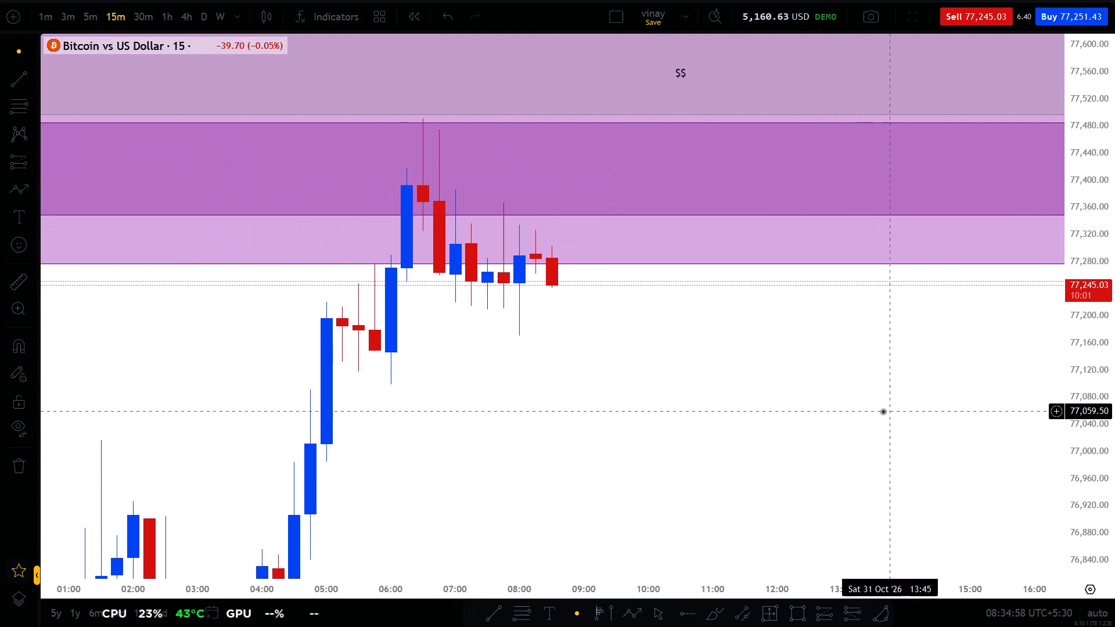
{"action": "scroll", "coordinate": [595, 410], "scroll_direction": "down", "scroll_amount": 5}
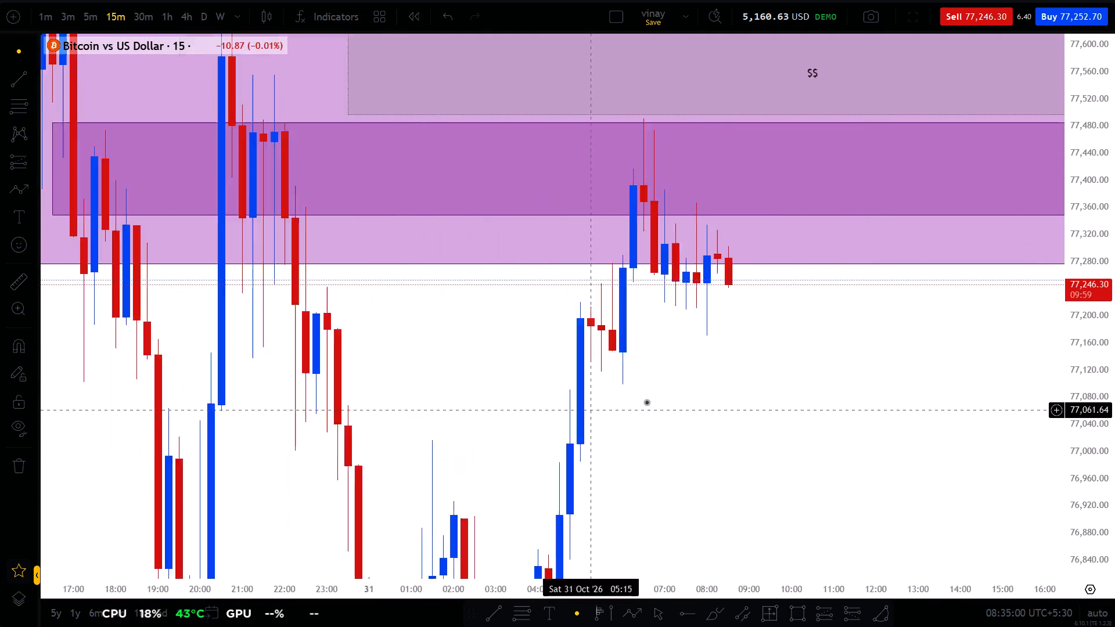
{"action": "scroll", "coordinate": [646, 402], "scroll_direction": "down", "scroll_amount": 1}
{"action": "left_click_drag", "start_coordinate": [812, 398], "coordinate": [894, 533]}
{"action": "scroll", "coordinate": [1114, 478], "scroll_direction": "up", "scroll_amount": 8}
{"action": "scroll", "coordinate": [922, 481], "scroll_direction": "up", "scroll_amount": 8}
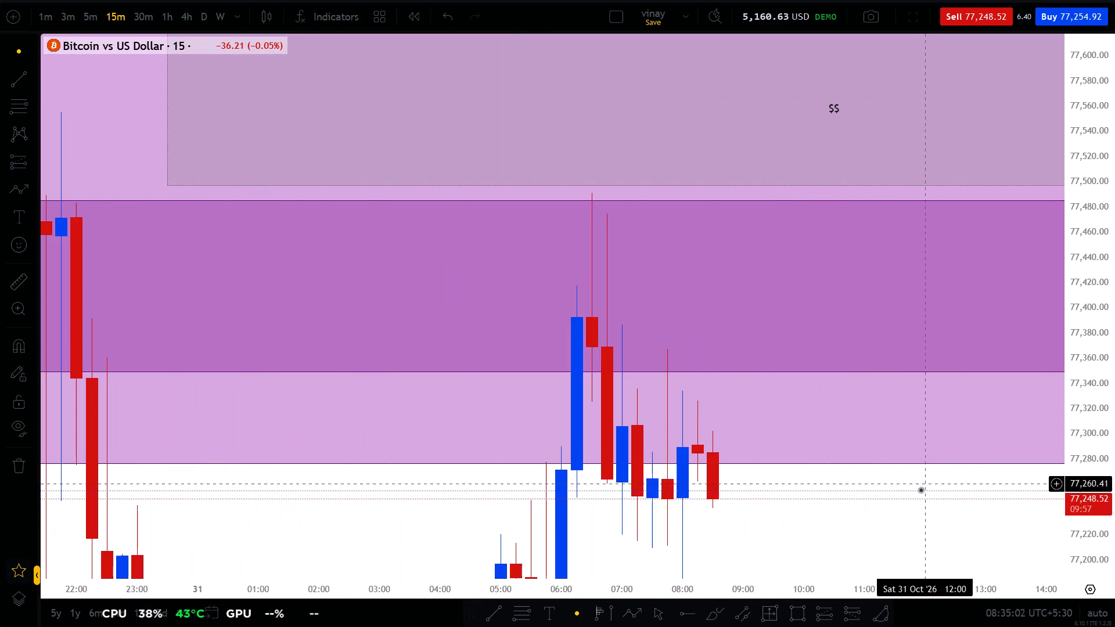
{"action": "left_click_drag", "start_coordinate": [911, 534], "coordinate": [873, 361]}
{"action": "scroll", "coordinate": [873, 361], "scroll_direction": "up", "scroll_amount": 1}
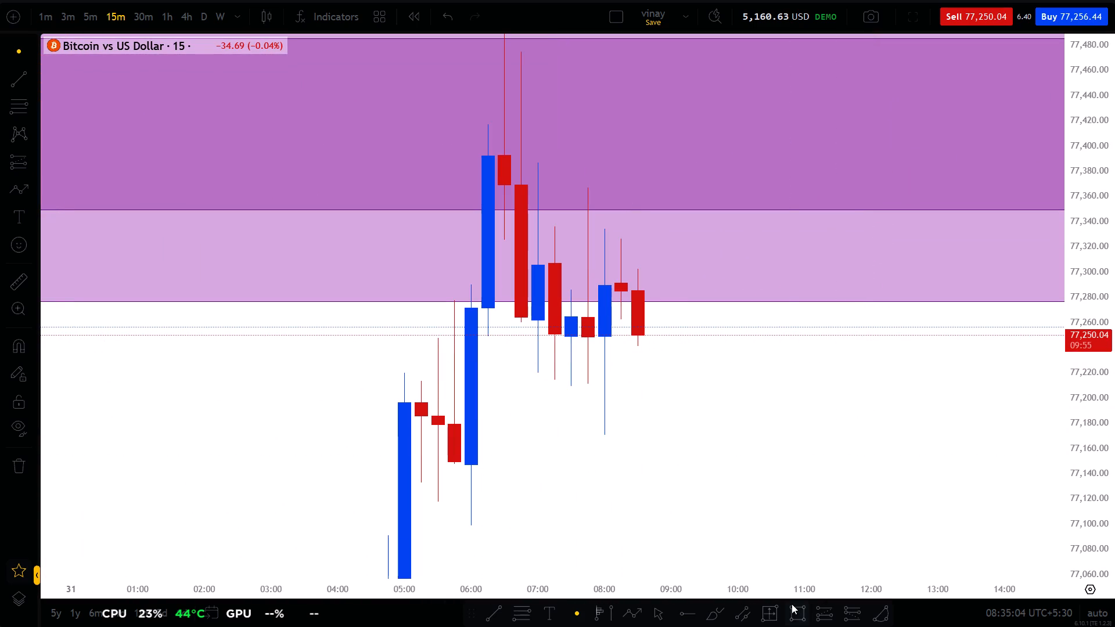
{"action": "left_click", "coordinate": [792, 607]}
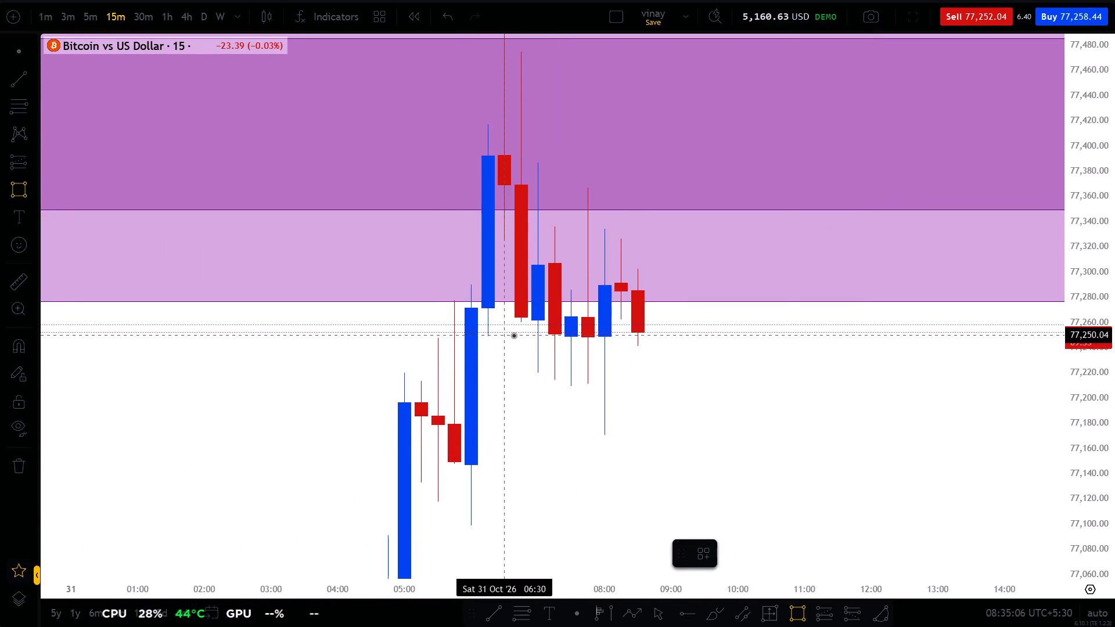
{"action": "left_click", "coordinate": [520, 333]}
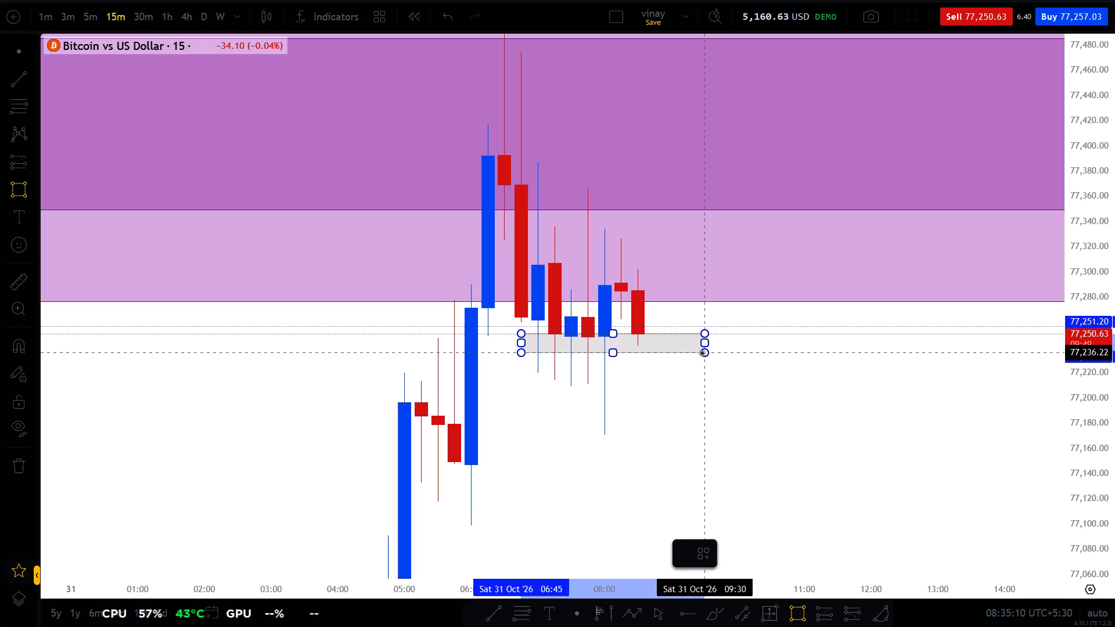
{"action": "left_click", "coordinate": [702, 352]}
Apply the SUPP template to the new small rectangle.
{"action": "right_click", "coordinate": [702, 352]}
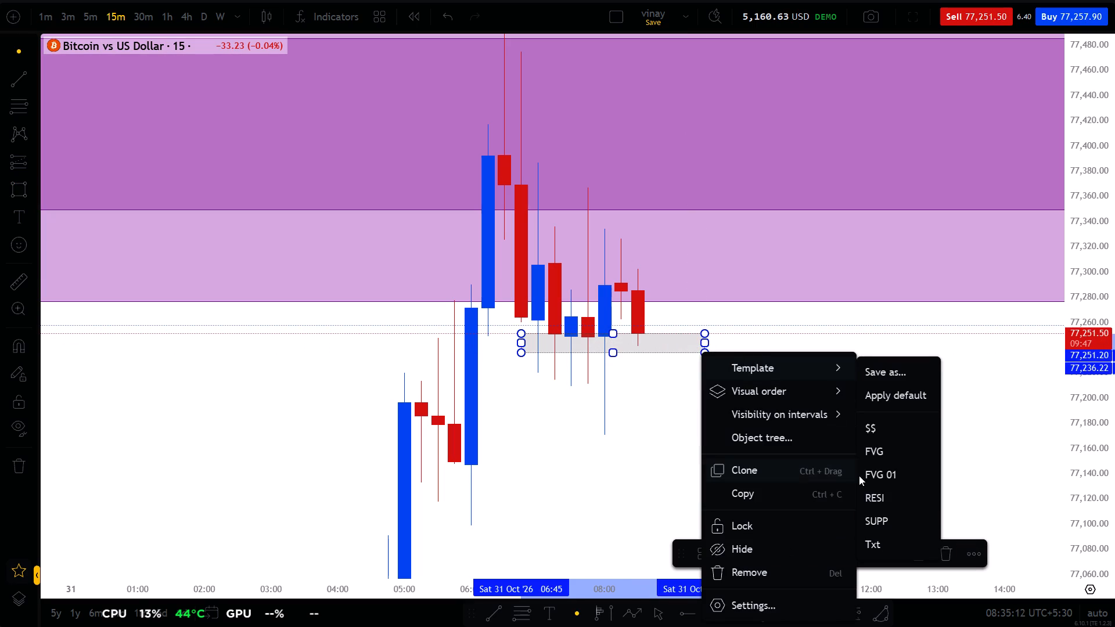
{"action": "left_click", "coordinate": [872, 525]}
{"action": "left_click", "coordinate": [846, 522]}
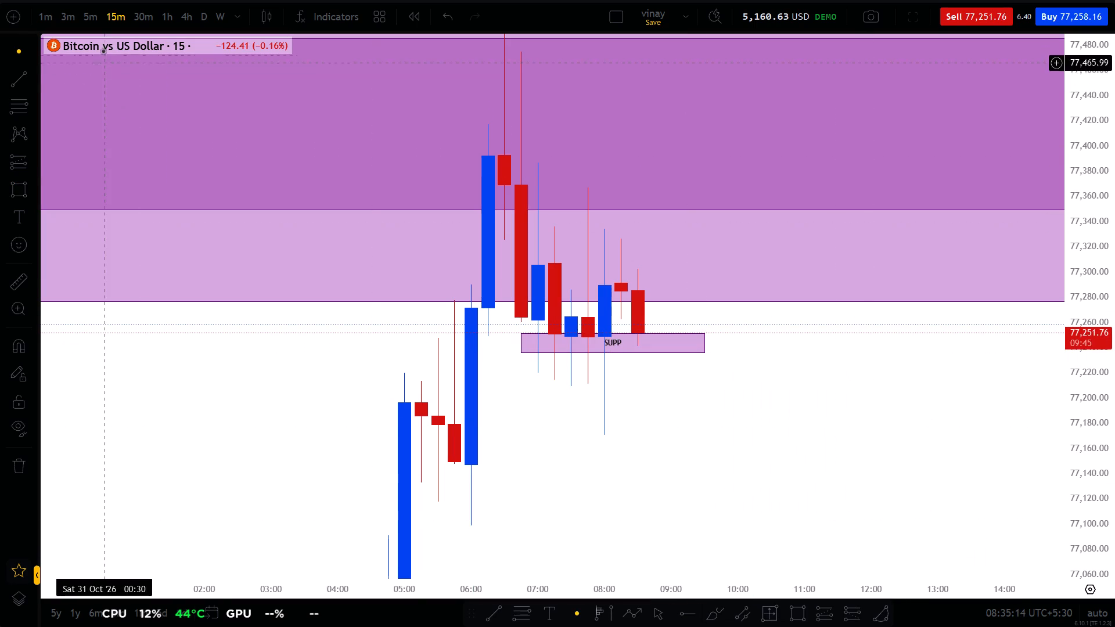
On the 5-minute chart, adjust the small SUPP zone's top edge to about 77,248.6 and its bottom edge to about 77,236.
{"action": "left_click", "coordinate": [90, 13]}
{"action": "scroll", "coordinate": [866, 516], "scroll_direction": "down", "scroll_amount": 9}
{"action": "scroll", "coordinate": [768, 482], "scroll_direction": "down", "scroll_amount": 4}
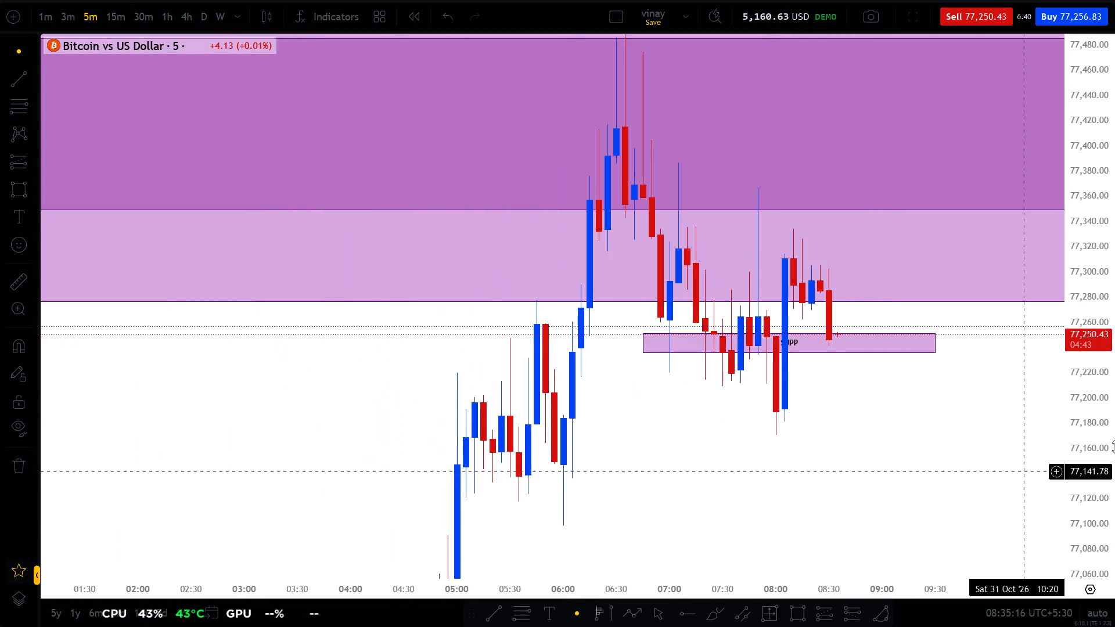
{"action": "scroll", "coordinate": [1114, 430], "scroll_direction": "up", "scroll_amount": 6}
{"action": "scroll", "coordinate": [892, 415], "scroll_direction": "up", "scroll_amount": 3}
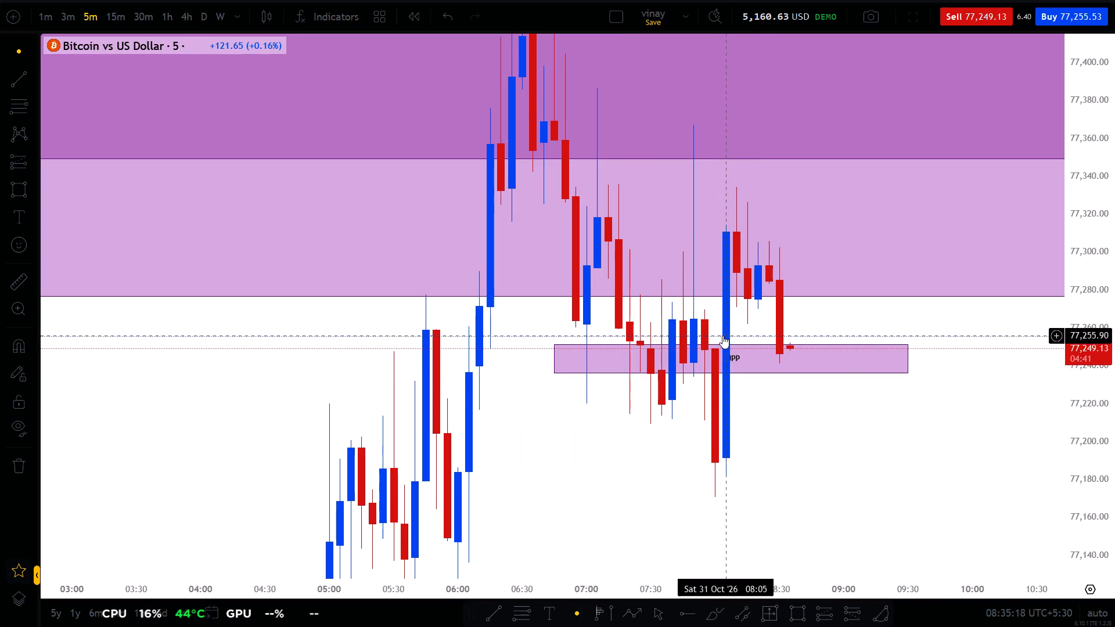
{"action": "left_click_drag", "start_coordinate": [729, 347], "coordinate": [786, 351]}
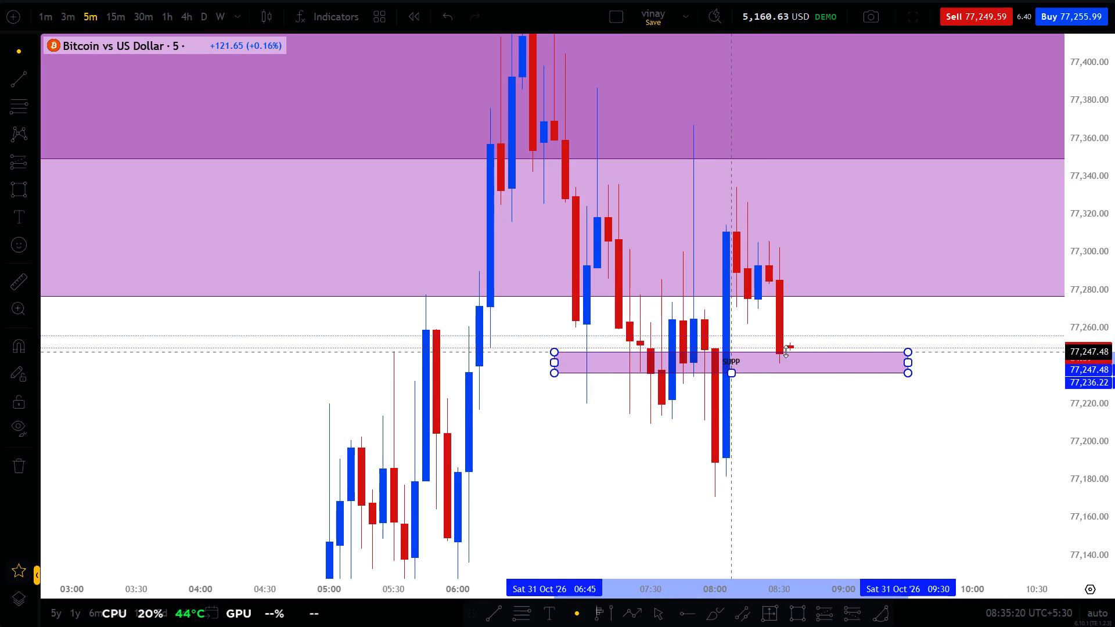
{"action": "left_click_drag", "start_coordinate": [786, 351], "coordinate": [802, 349]}
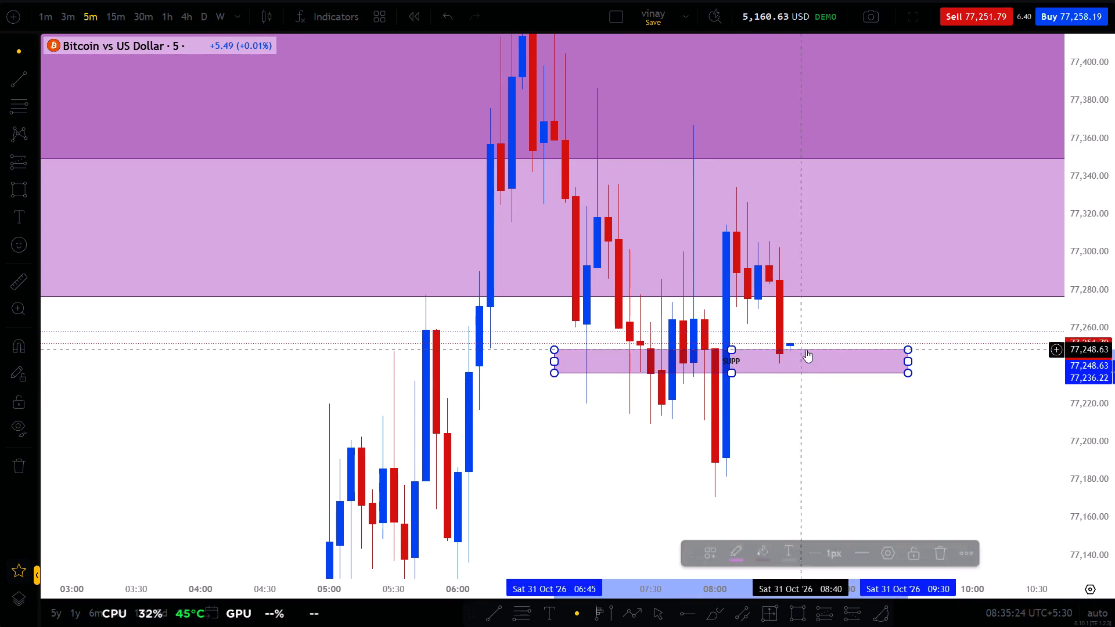
{"action": "left_click", "coordinate": [821, 446]}
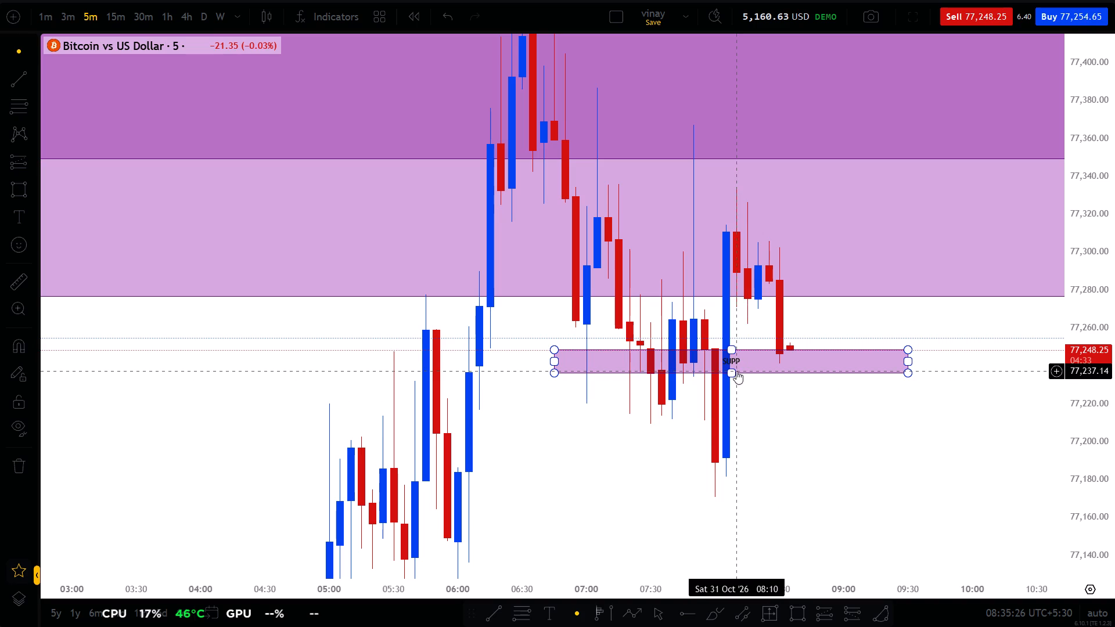
{"action": "left_click_drag", "start_coordinate": [735, 371], "coordinate": [765, 374]}
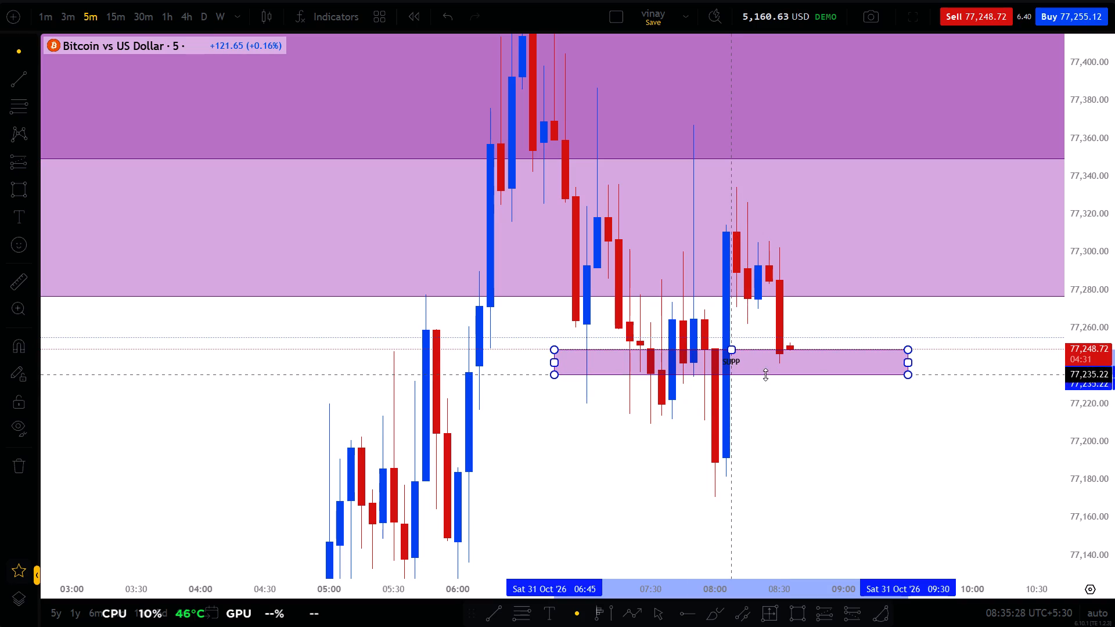
{"action": "left_click_drag", "start_coordinate": [765, 374], "coordinate": [768, 373]}
{"action": "left_click", "coordinate": [776, 407]}
Extend the small SUPP zone's end time to about 10:15.
{"action": "scroll", "coordinate": [1114, 526], "scroll_direction": "down", "scroll_amount": 5}
{"action": "scroll", "coordinate": [725, 516], "scroll_direction": "down", "scroll_amount": 6}
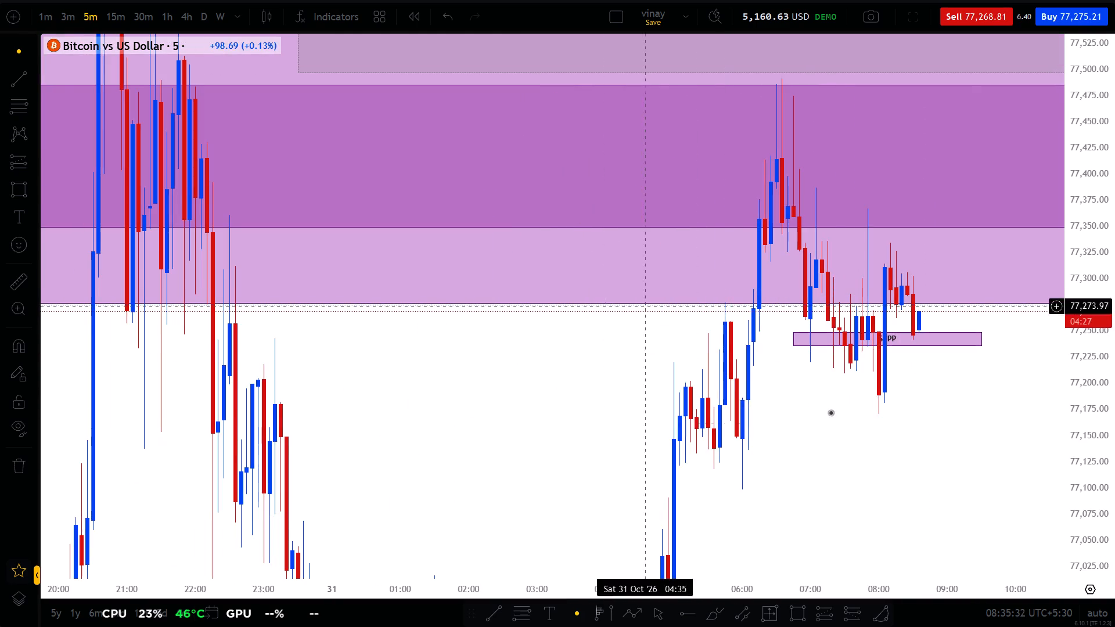
{"action": "scroll", "coordinate": [860, 424], "scroll_direction": "up", "scroll_amount": 6}
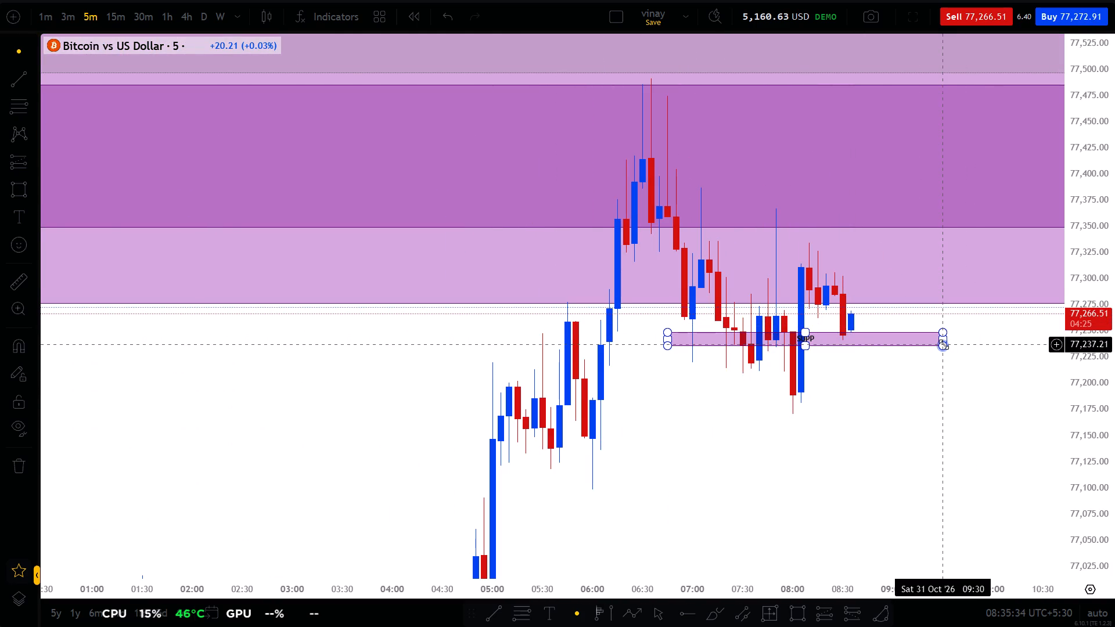
{"action": "left_click_drag", "start_coordinate": [948, 339], "coordinate": [957, 336]}
{"action": "left_click_drag", "start_coordinate": [959, 336], "coordinate": [973, 336]}
{"action": "key", "text": "ctrl+z"}
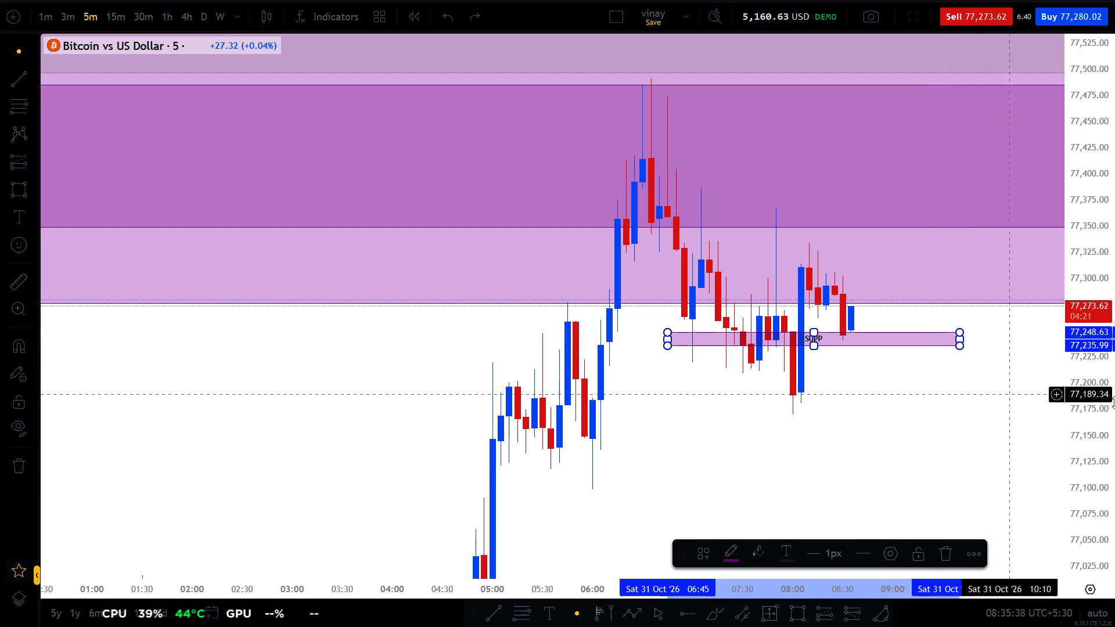
{"action": "scroll", "coordinate": [1114, 390], "scroll_direction": "up", "scroll_amount": 9}
{"action": "left_click_drag", "start_coordinate": [955, 355], "coordinate": [1017, 355]}
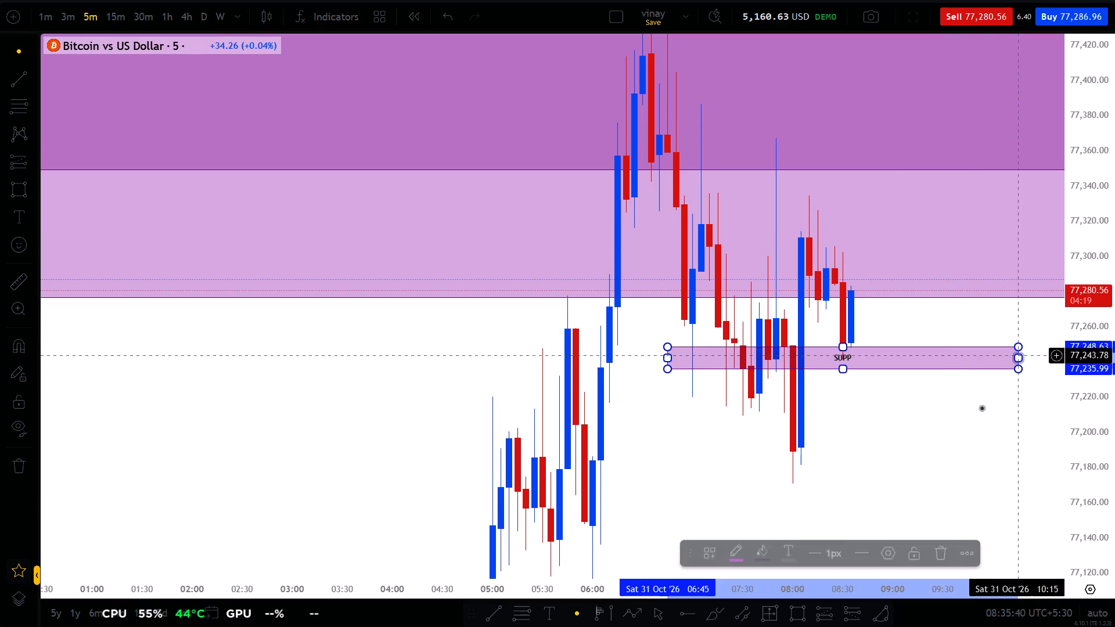
{"action": "left_click_drag", "start_coordinate": [945, 501], "coordinate": [951, 502]}
Save the chart layout.
{"action": "scroll", "coordinate": [1114, 370], "scroll_direction": "down", "scroll_amount": 6}
{"action": "left_click", "coordinate": [646, 16]}
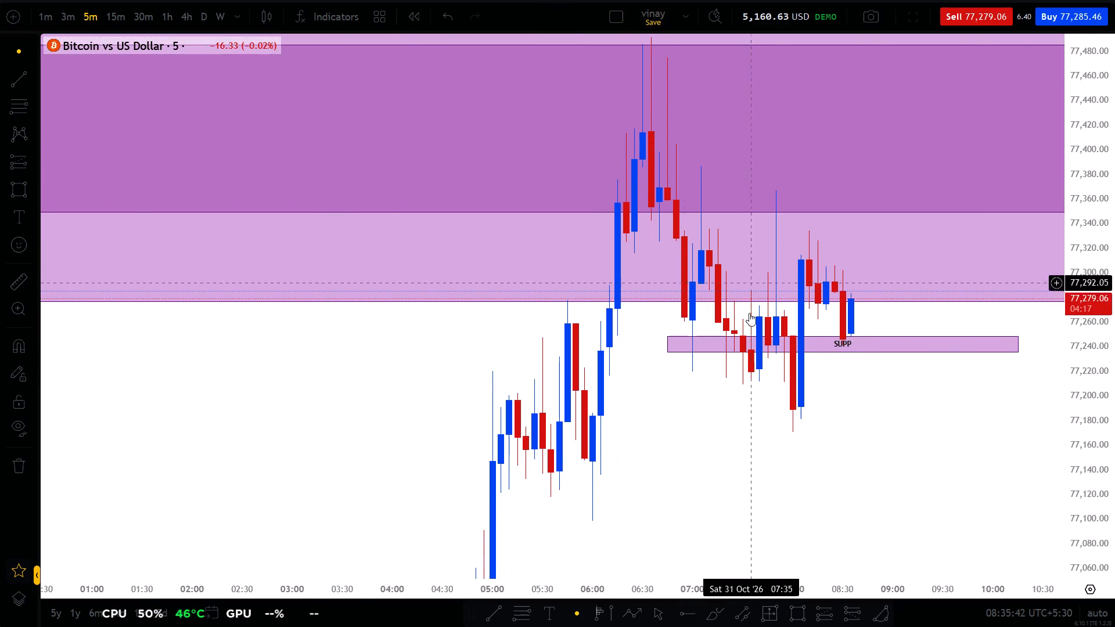
Apply the RESI template to the dark purple zone below the $$ area.
{"action": "scroll", "coordinate": [743, 385], "scroll_direction": "down", "scroll_amount": 7}
{"action": "scroll", "coordinate": [785, 415], "scroll_direction": "up", "scroll_amount": 5}
{"action": "scroll", "coordinate": [1114, 469], "scroll_direction": "down", "scroll_amount": 20}
{"action": "scroll", "coordinate": [1114, 469], "scroll_direction": "down", "scroll_amount": 3}
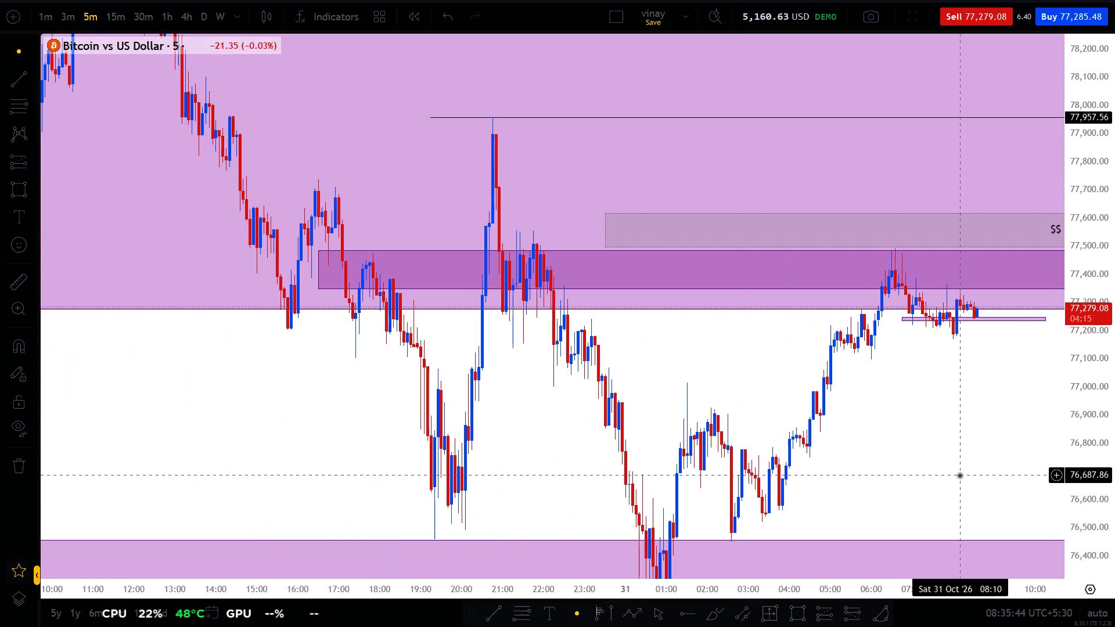
{"action": "left_click_drag", "start_coordinate": [897, 473], "coordinate": [359, 492]}
{"action": "scroll", "coordinate": [373, 487], "scroll_direction": "down", "scroll_amount": 6}
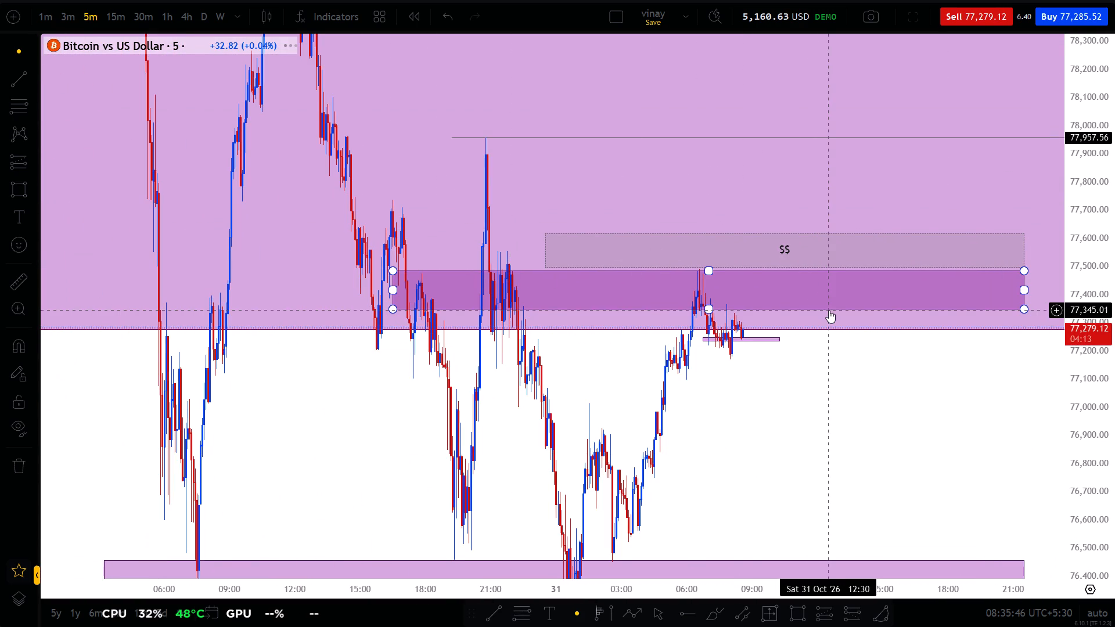
{"action": "right_click", "coordinate": [829, 310]}
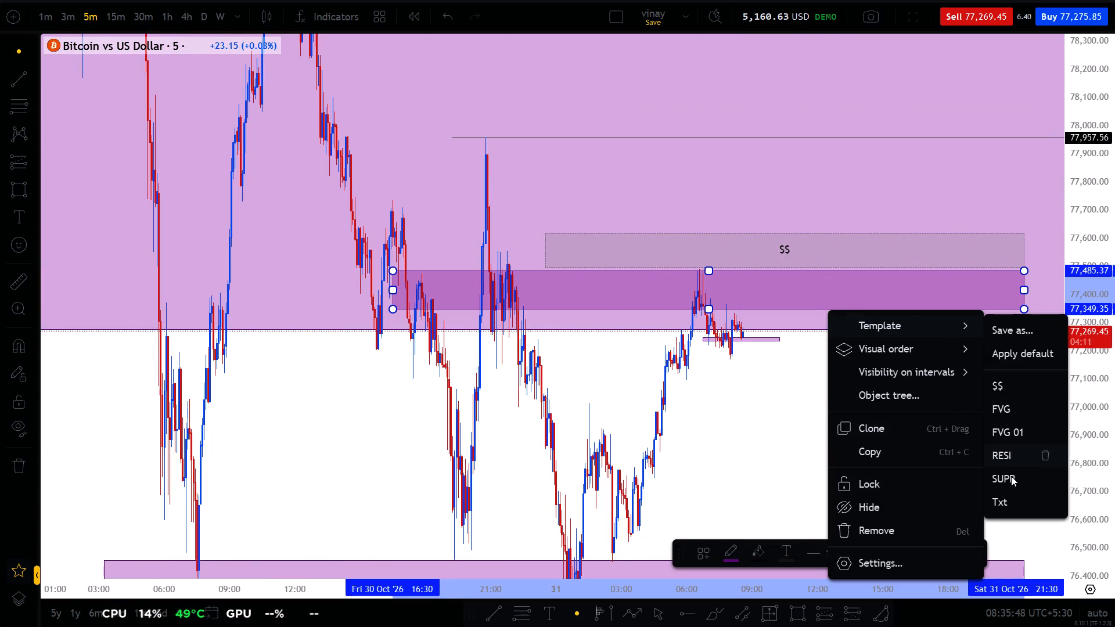
{"action": "left_click", "coordinate": [1005, 458]}
{"action": "left_click", "coordinate": [920, 462]}
Apply the SUPP template to the wide lower zone around 76,400.
{"action": "left_click_drag", "start_coordinate": [900, 426], "coordinate": [884, 307]}
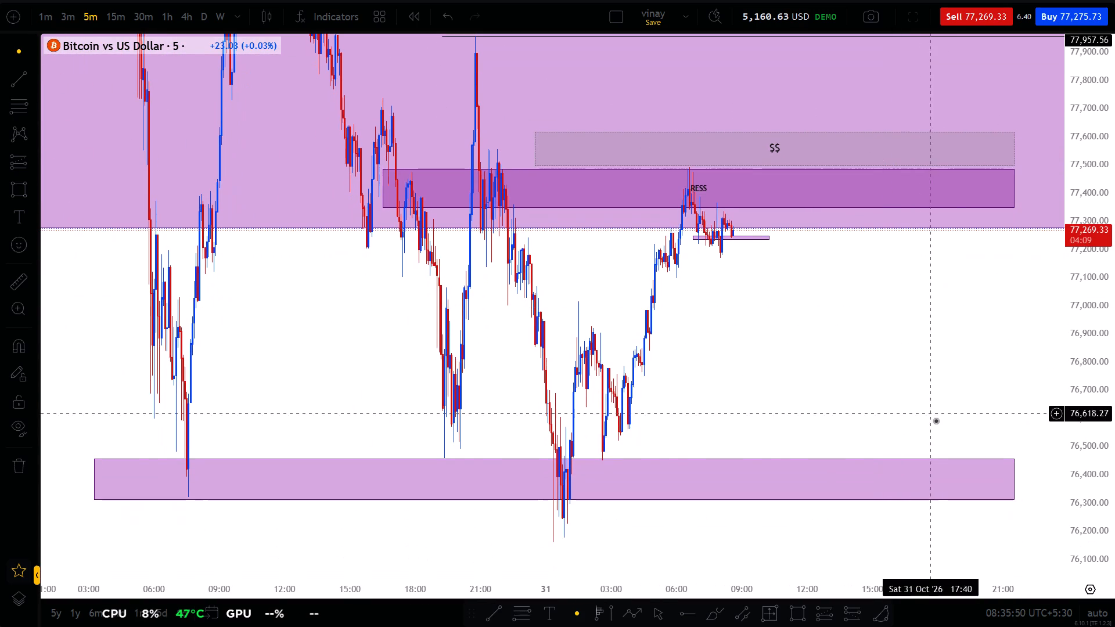
{"action": "right_click", "coordinate": [954, 459]}
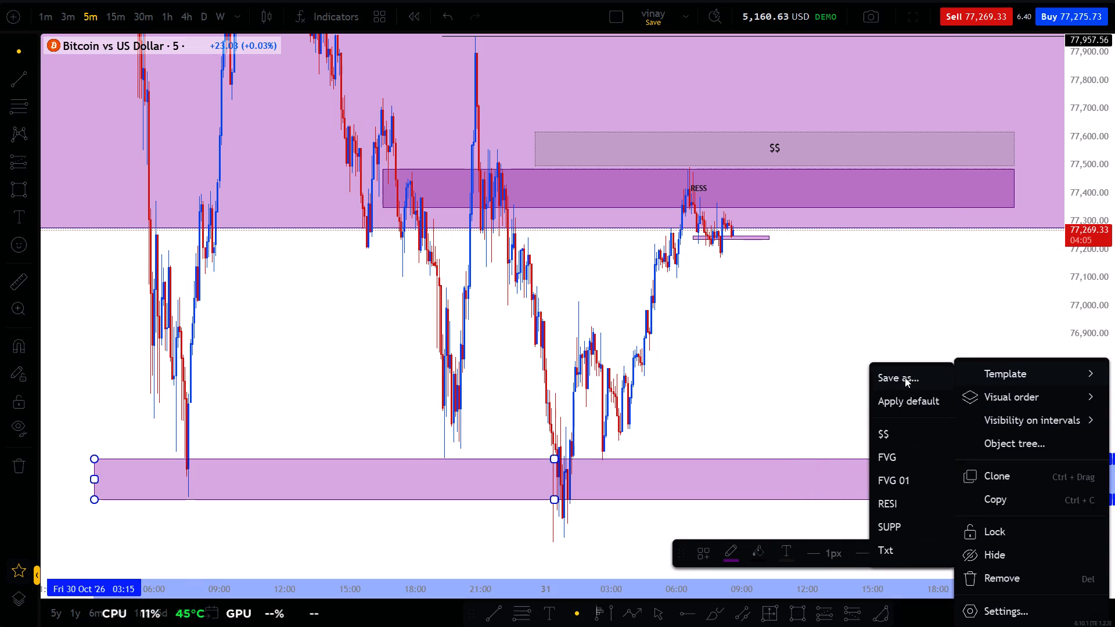
{"action": "left_click", "coordinate": [897, 516]}
{"action": "left_click", "coordinate": [721, 381]}
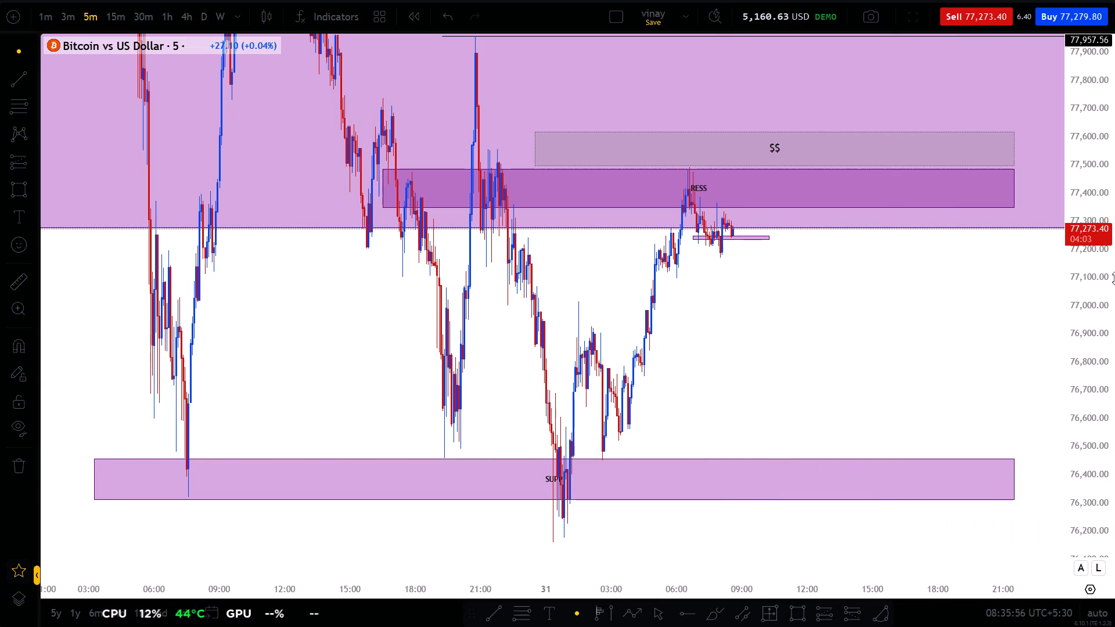
Extend the end times of the RESS zone, the lower SUPP zone and the $$ zone to about 23:25.
{"action": "scroll", "coordinate": [764, 305], "scroll_direction": "up", "scroll_amount": 2}
{"action": "left_click_drag", "start_coordinate": [749, 302], "coordinate": [459, 304]}
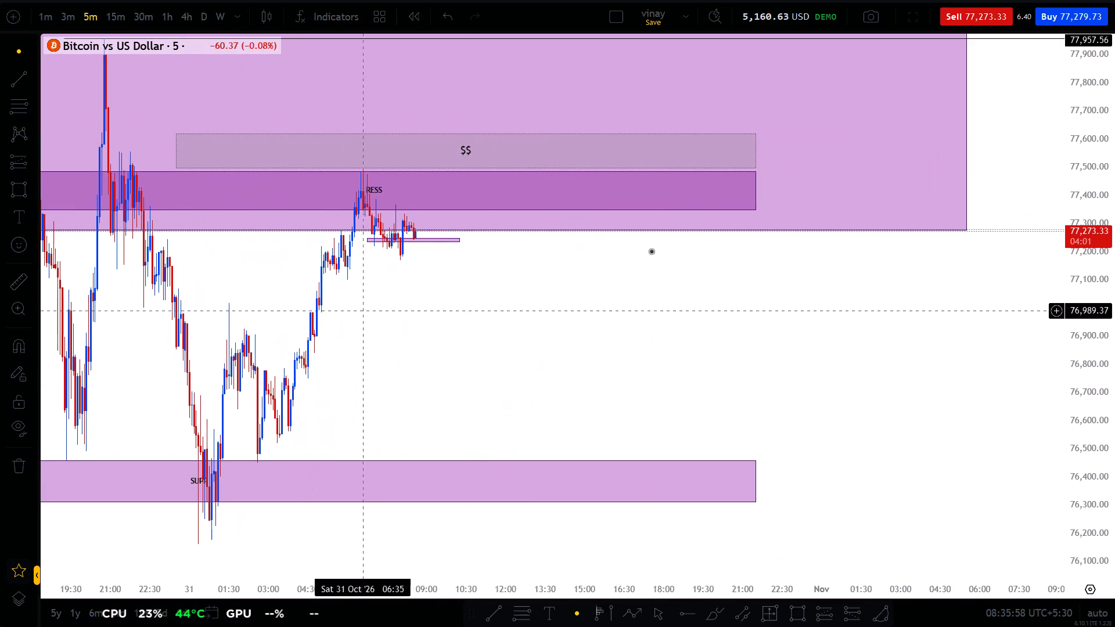
{"action": "left_click_drag", "start_coordinate": [754, 189], "coordinate": [806, 181]}
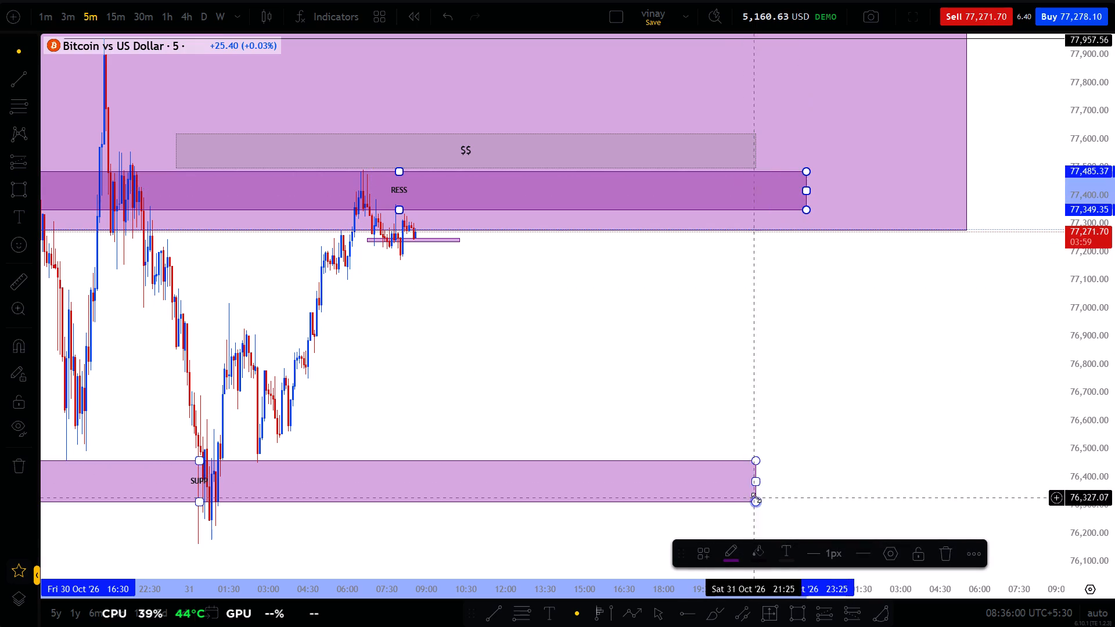
{"action": "left_click_drag", "start_coordinate": [758, 484], "coordinate": [807, 459]}
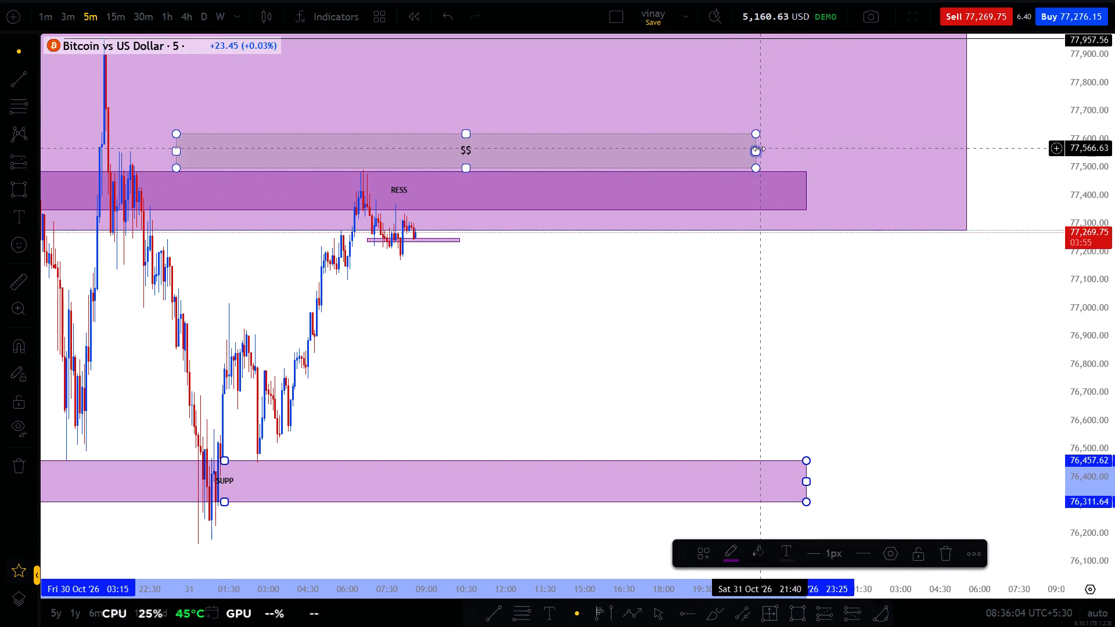
{"action": "left_click_drag", "start_coordinate": [753, 153], "coordinate": [805, 146]}
{"action": "left_click", "coordinate": [737, 327]}
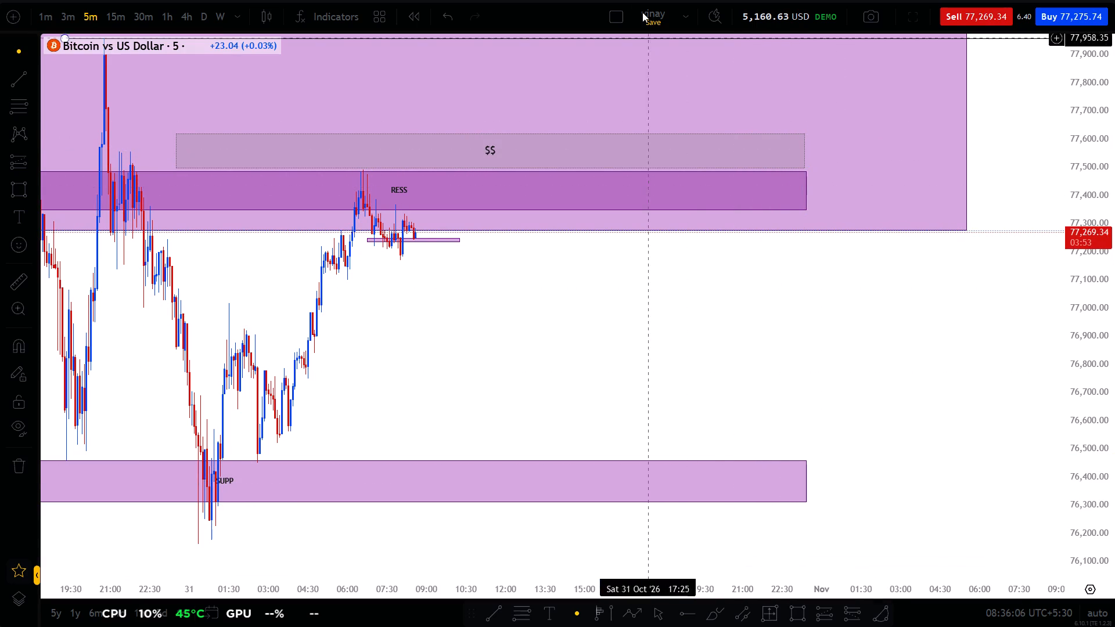
Save the chart layout with the extended zones.
{"action": "left_click", "coordinate": [641, 9]}
Draw a horizontal trend line at about 77,129 from 05:20 to 10:25, below the small SUPP zone.
{"action": "left_click_drag", "start_coordinate": [485, 313], "coordinate": [746, 275]}
{"action": "scroll", "coordinate": [744, 275], "scroll_direction": "up", "scroll_amount": 4}
{"action": "left_click_drag", "start_coordinate": [671, 265], "coordinate": [757, 276]}
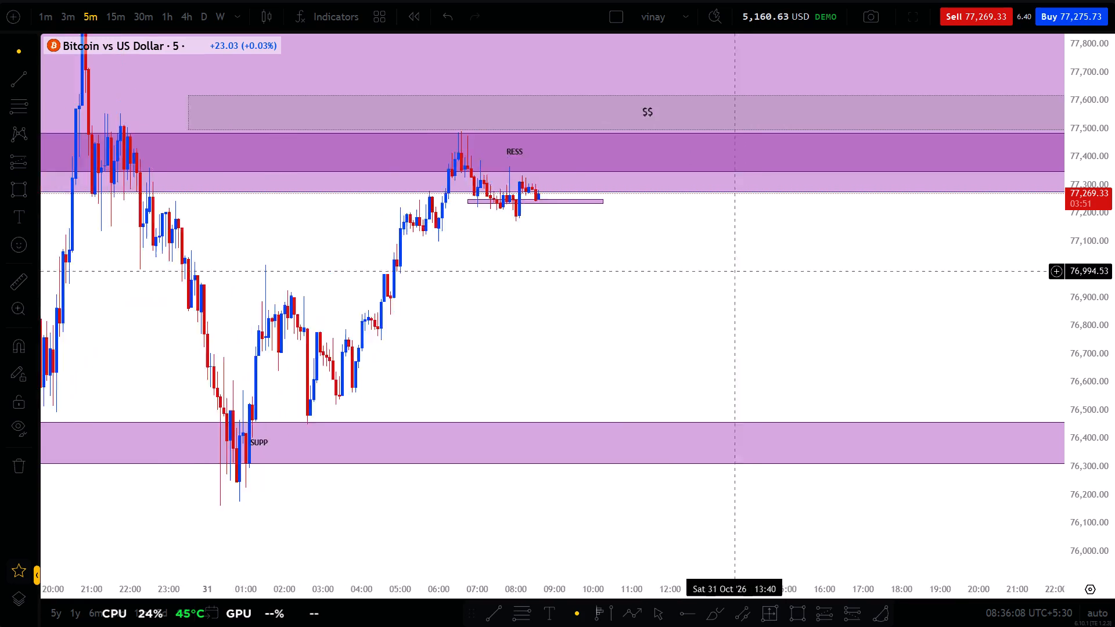
{"action": "left_click_drag", "start_coordinate": [757, 276], "coordinate": [860, 306]}
{"action": "scroll", "coordinate": [1114, 293], "scroll_direction": "up", "scroll_amount": 4}
{"action": "scroll", "coordinate": [797, 308], "scroll_direction": "up", "scroll_amount": 3}
{"action": "left_click_drag", "start_coordinate": [718, 309], "coordinate": [735, 336]}
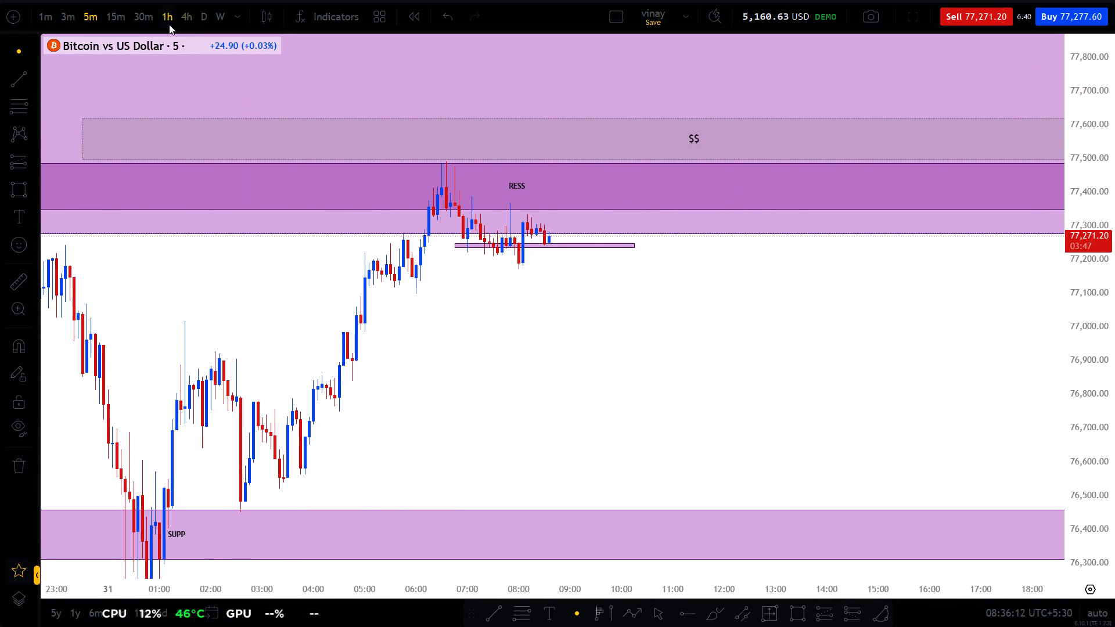
{"action": "left_click", "coordinate": [485, 603]}
{"action": "left_click", "coordinate": [384, 283]}
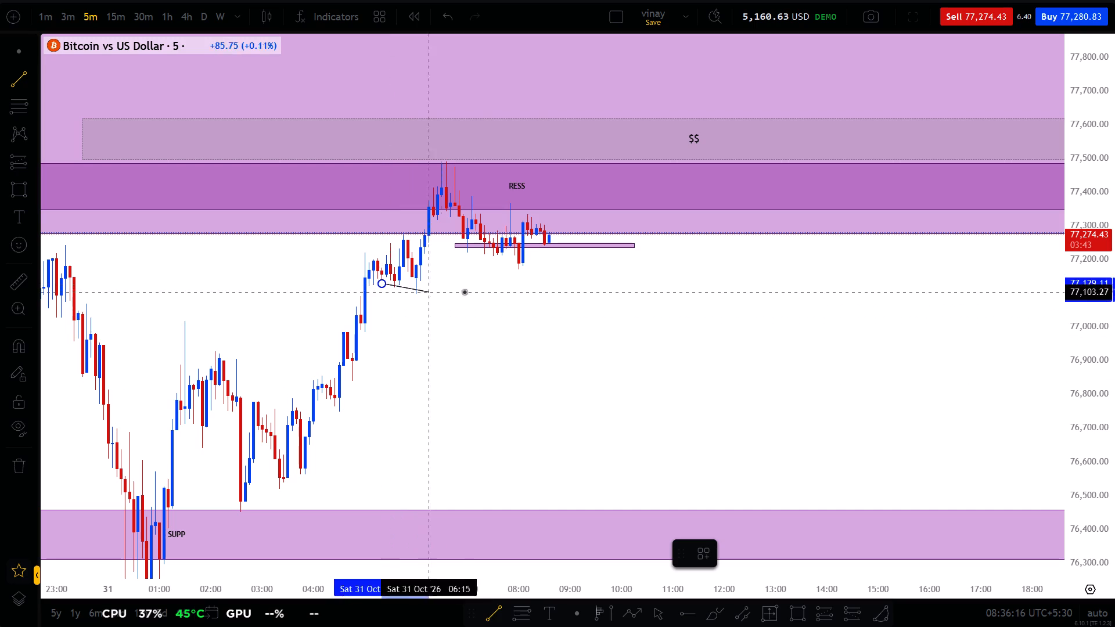
{"action": "left_click", "coordinate": [643, 283], "text": "shift"}
Switch to the 15-minute chart and examine recent price action around the marked zones and the new line.
{"action": "left_click", "coordinate": [115, 25]}
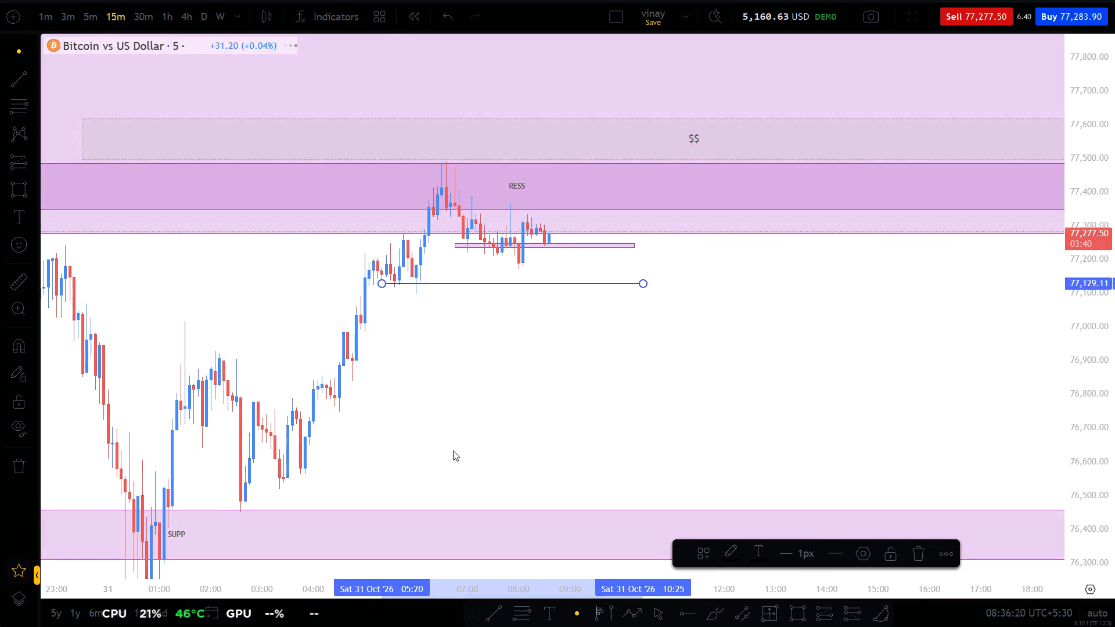
{"action": "scroll", "coordinate": [462, 451], "scroll_direction": "up", "scroll_amount": 3}
{"action": "left_click", "coordinate": [455, 444]}
{"action": "left_click_drag", "start_coordinate": [447, 437], "coordinate": [897, 419]}
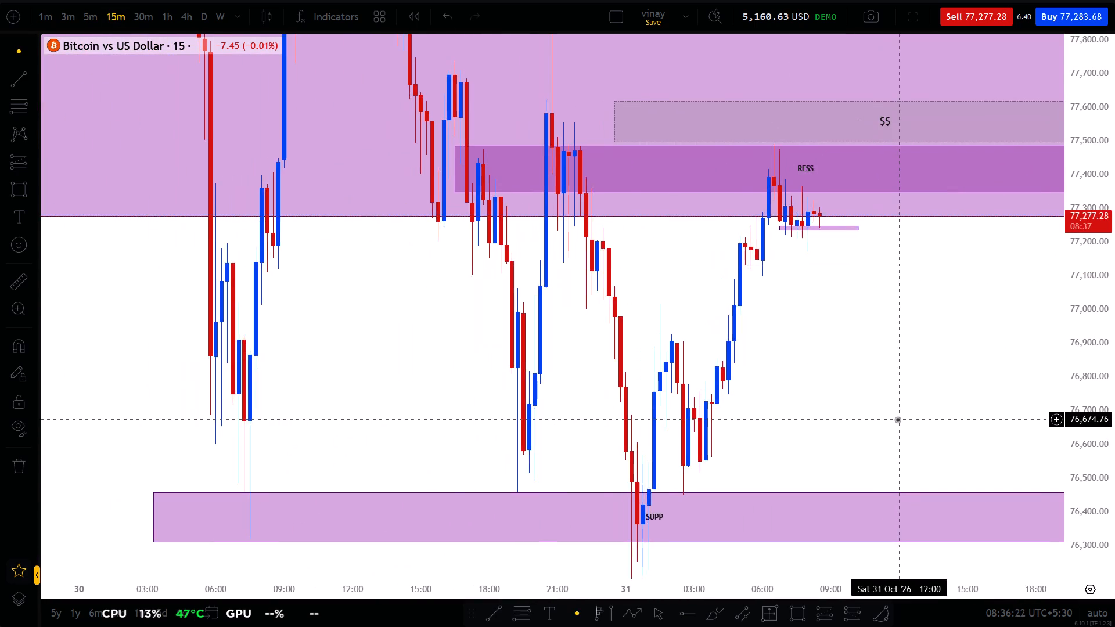
{"action": "scroll", "coordinate": [897, 419], "scroll_direction": "up", "scroll_amount": 5}
{"action": "left_click_drag", "start_coordinate": [770, 402], "coordinate": [775, 462]}
{"action": "scroll", "coordinate": [1114, 405], "scroll_direction": "up", "scroll_amount": 5}
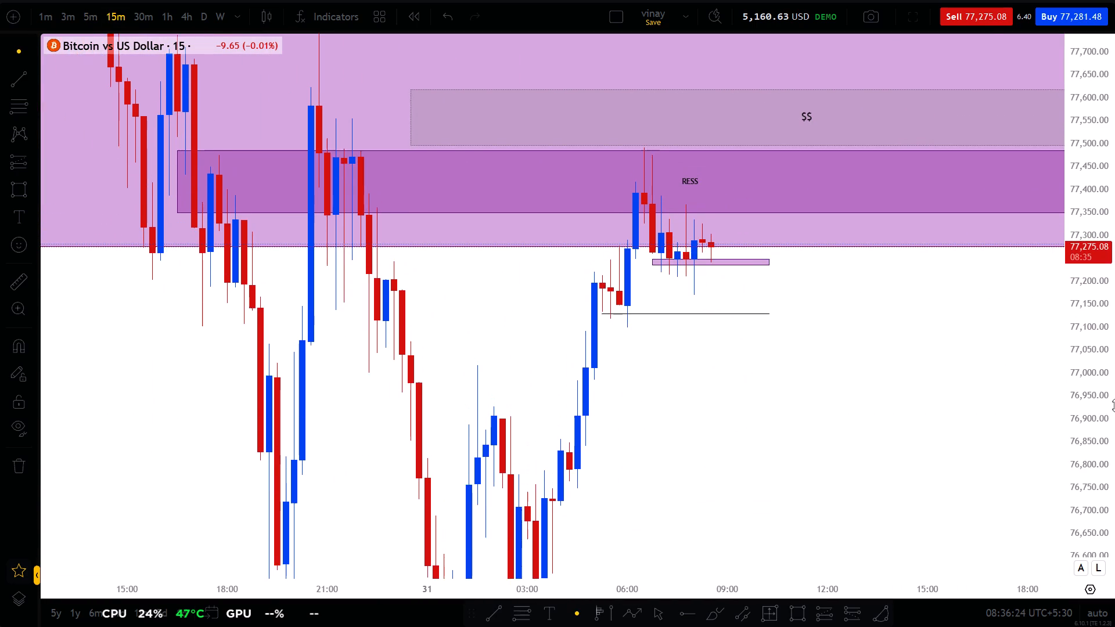
Examine the 15-minute price action around the small support zone, the trend line and the lower SUPP zone.
{"action": "scroll", "coordinate": [616, 478], "scroll_direction": "up", "scroll_amount": 2}
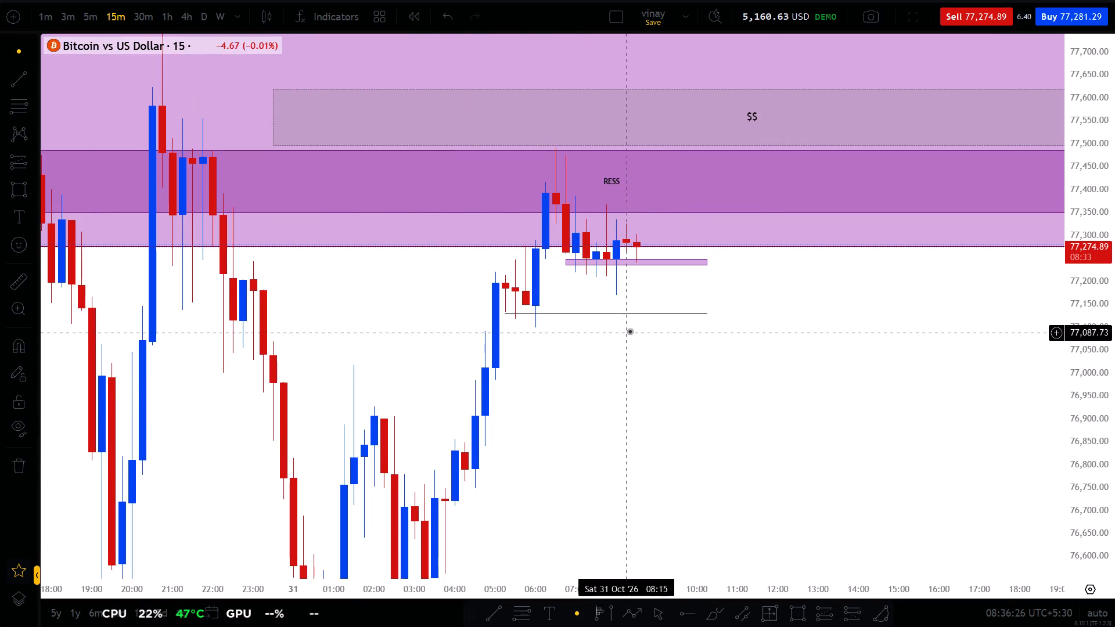
{"action": "left_click", "coordinate": [650, 315]}
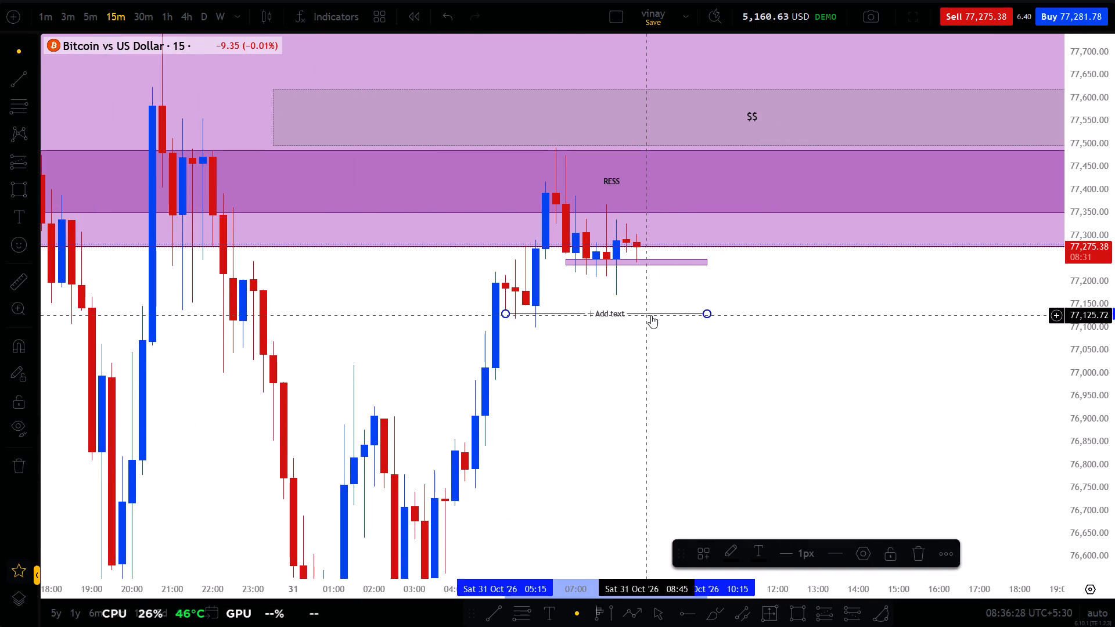
{"action": "left_click_drag", "start_coordinate": [689, 397], "coordinate": [650, 278]}
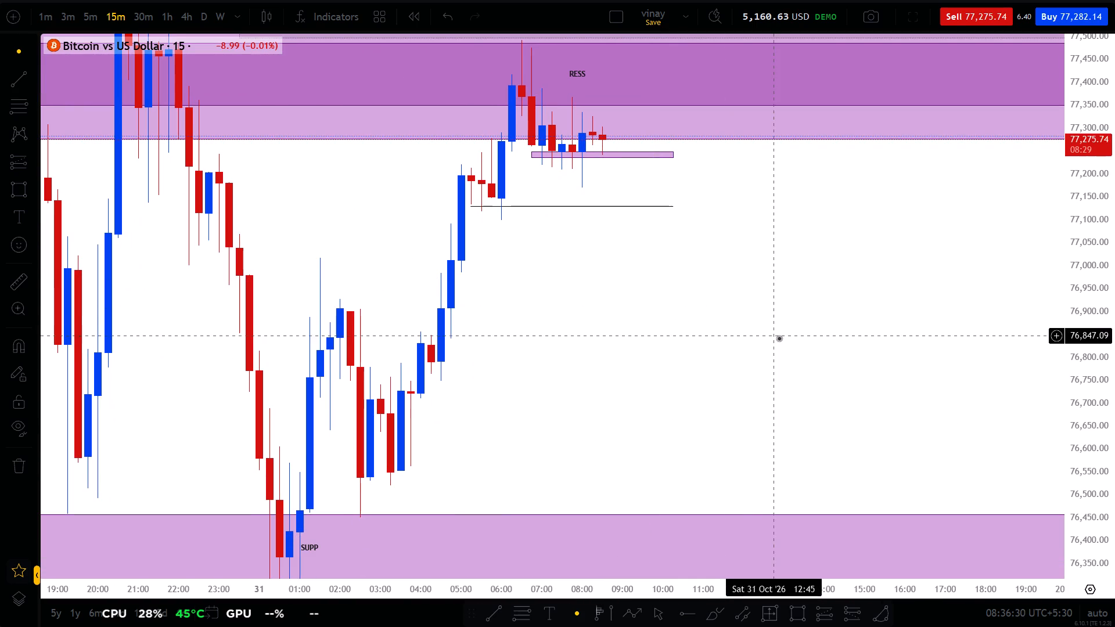
{"action": "left_click", "coordinate": [779, 338]}
{"action": "left_click", "coordinate": [781, 337]}
{"action": "left_click_drag", "start_coordinate": [788, 345], "coordinate": [789, 367]}
{"action": "scroll", "coordinate": [1114, 367], "scroll_direction": "down", "scroll_amount": 5}
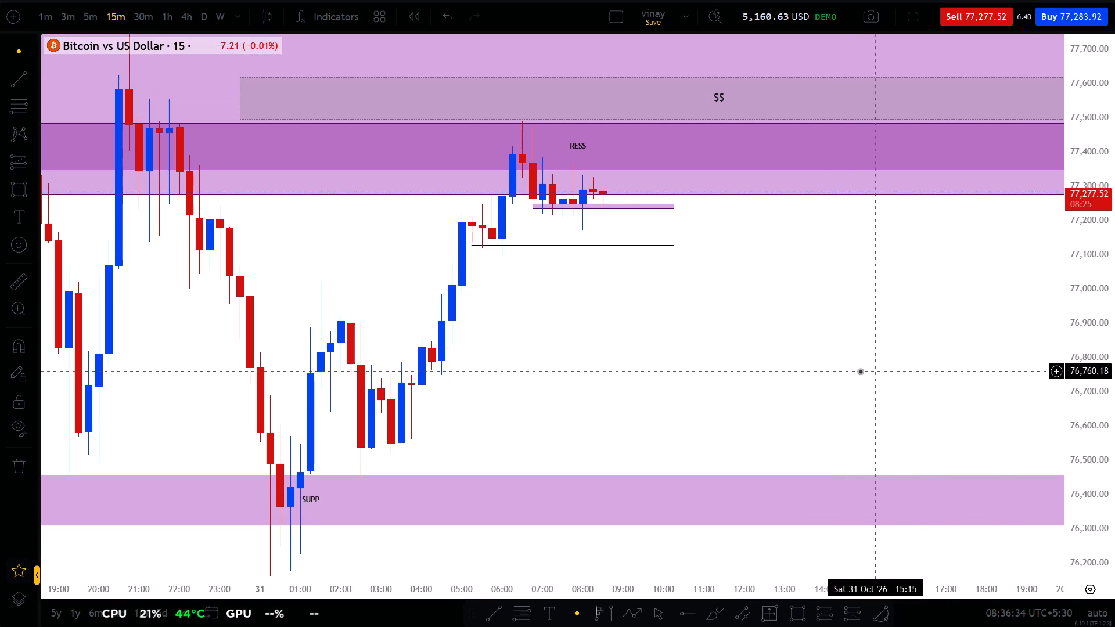
{"action": "left_click", "coordinate": [833, 371]}
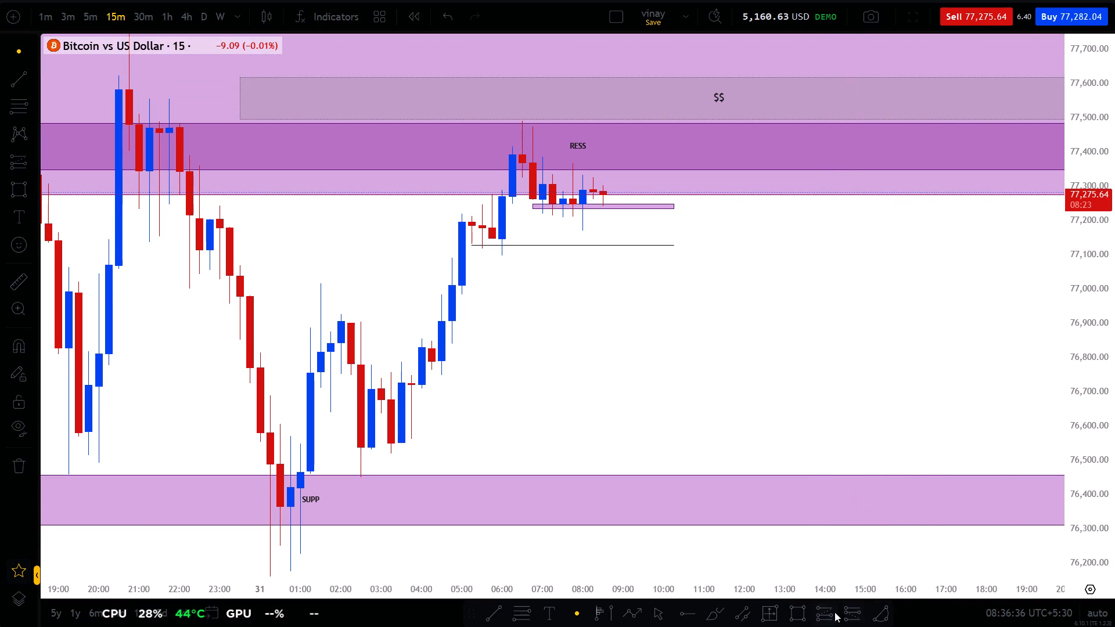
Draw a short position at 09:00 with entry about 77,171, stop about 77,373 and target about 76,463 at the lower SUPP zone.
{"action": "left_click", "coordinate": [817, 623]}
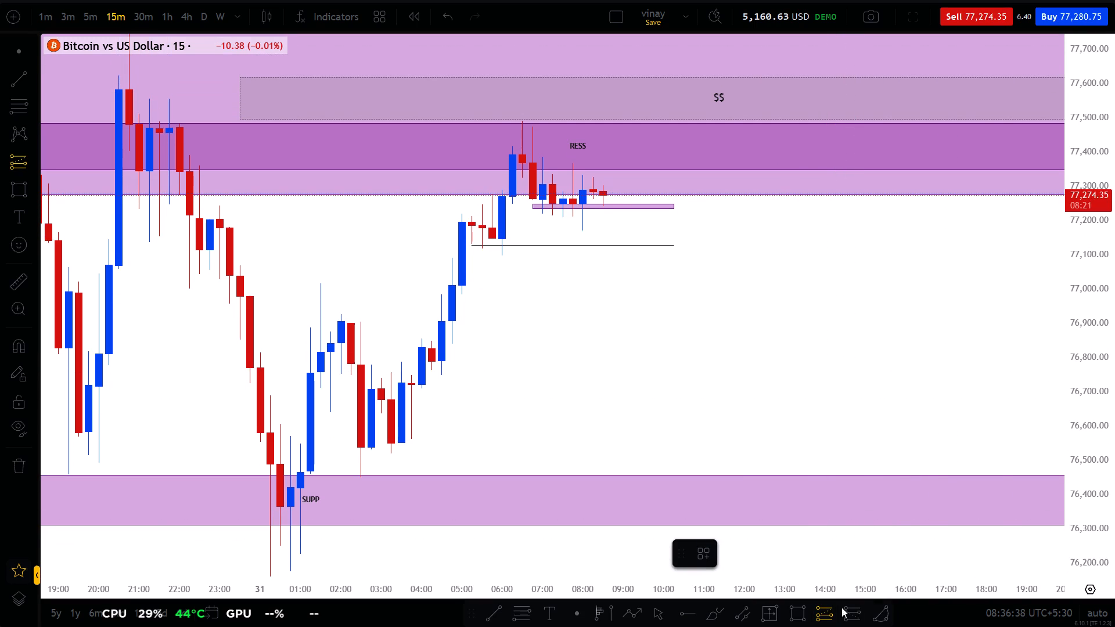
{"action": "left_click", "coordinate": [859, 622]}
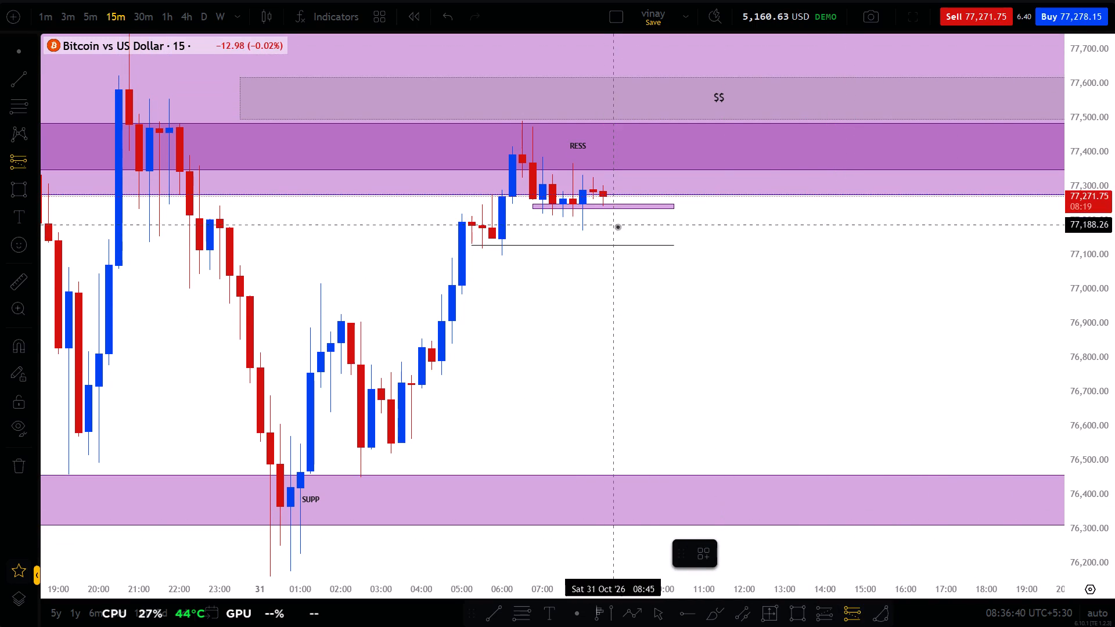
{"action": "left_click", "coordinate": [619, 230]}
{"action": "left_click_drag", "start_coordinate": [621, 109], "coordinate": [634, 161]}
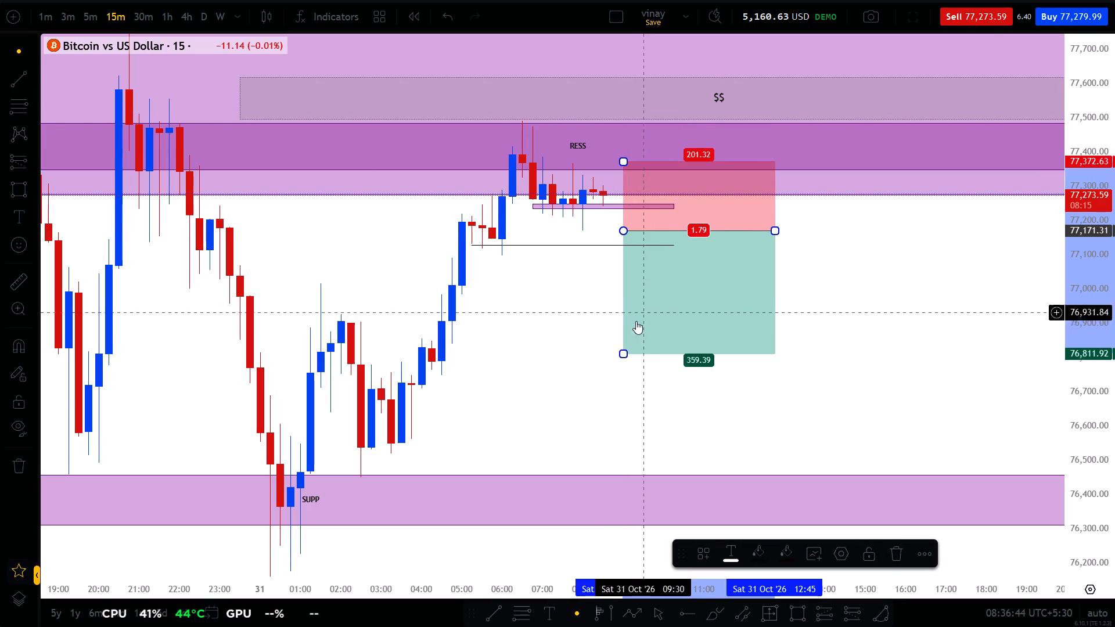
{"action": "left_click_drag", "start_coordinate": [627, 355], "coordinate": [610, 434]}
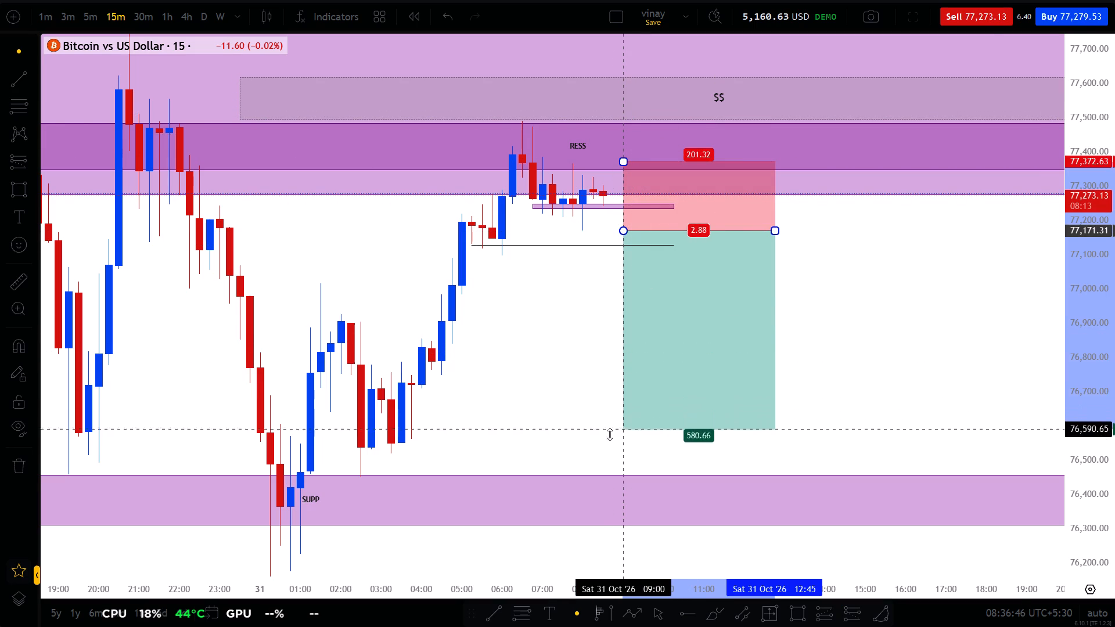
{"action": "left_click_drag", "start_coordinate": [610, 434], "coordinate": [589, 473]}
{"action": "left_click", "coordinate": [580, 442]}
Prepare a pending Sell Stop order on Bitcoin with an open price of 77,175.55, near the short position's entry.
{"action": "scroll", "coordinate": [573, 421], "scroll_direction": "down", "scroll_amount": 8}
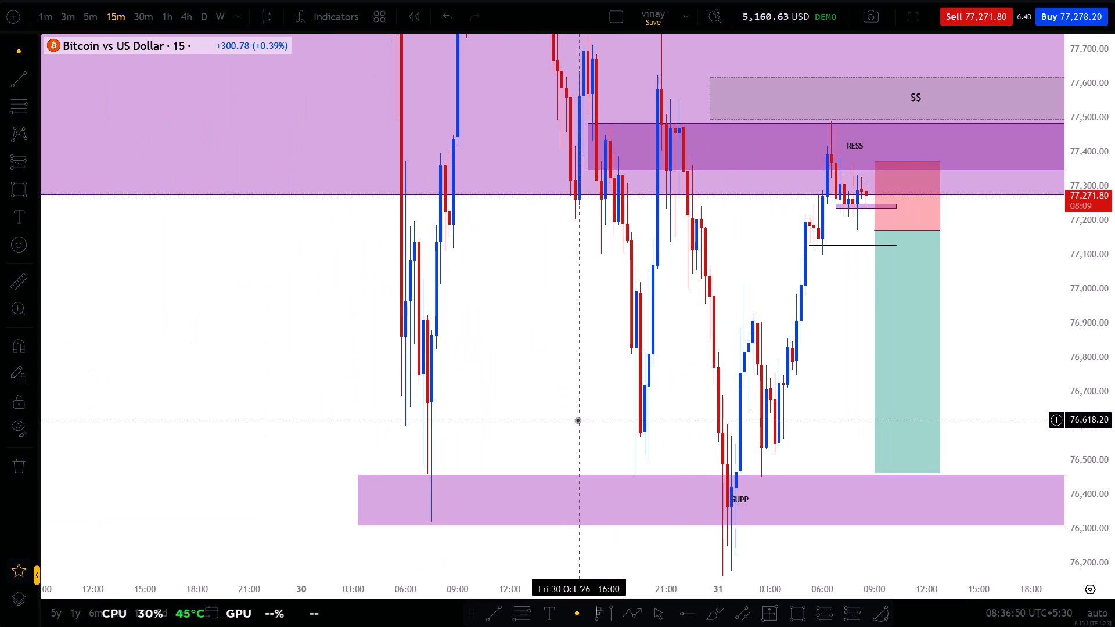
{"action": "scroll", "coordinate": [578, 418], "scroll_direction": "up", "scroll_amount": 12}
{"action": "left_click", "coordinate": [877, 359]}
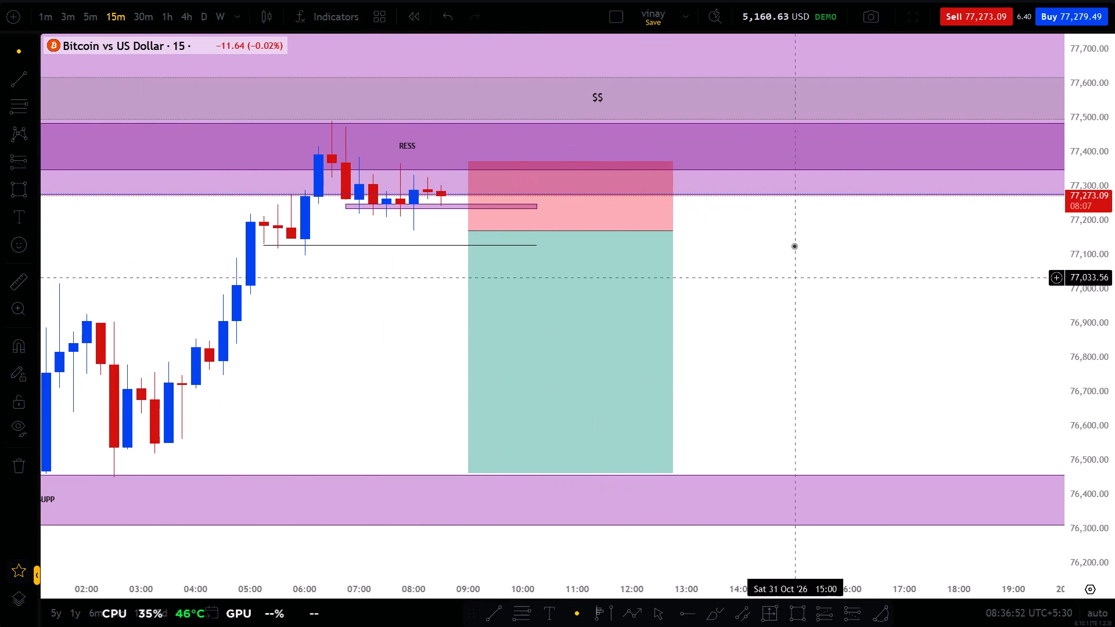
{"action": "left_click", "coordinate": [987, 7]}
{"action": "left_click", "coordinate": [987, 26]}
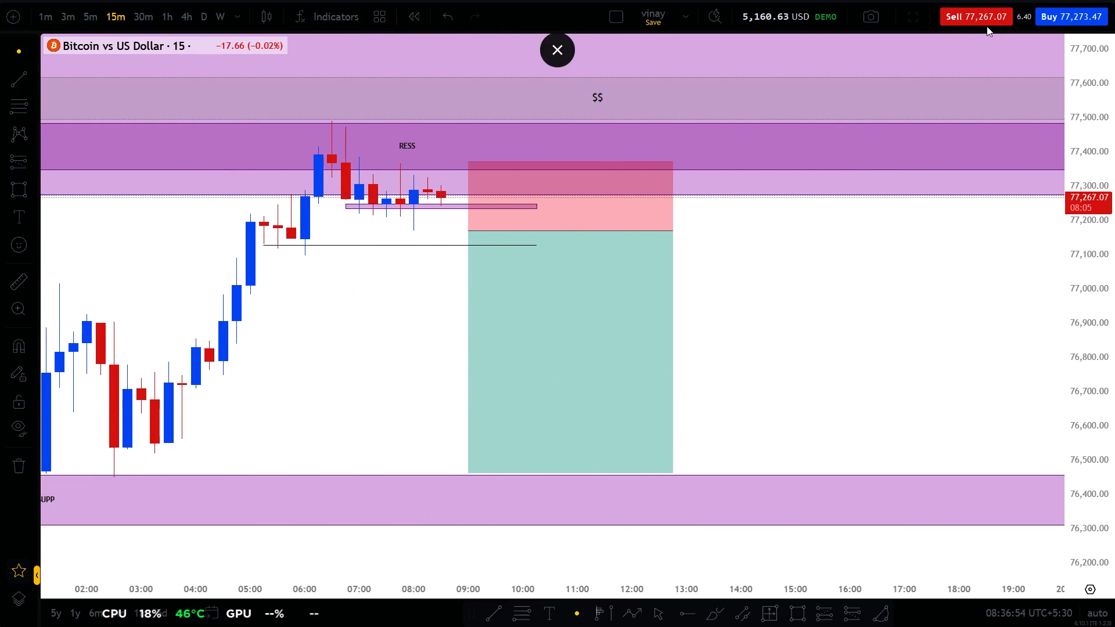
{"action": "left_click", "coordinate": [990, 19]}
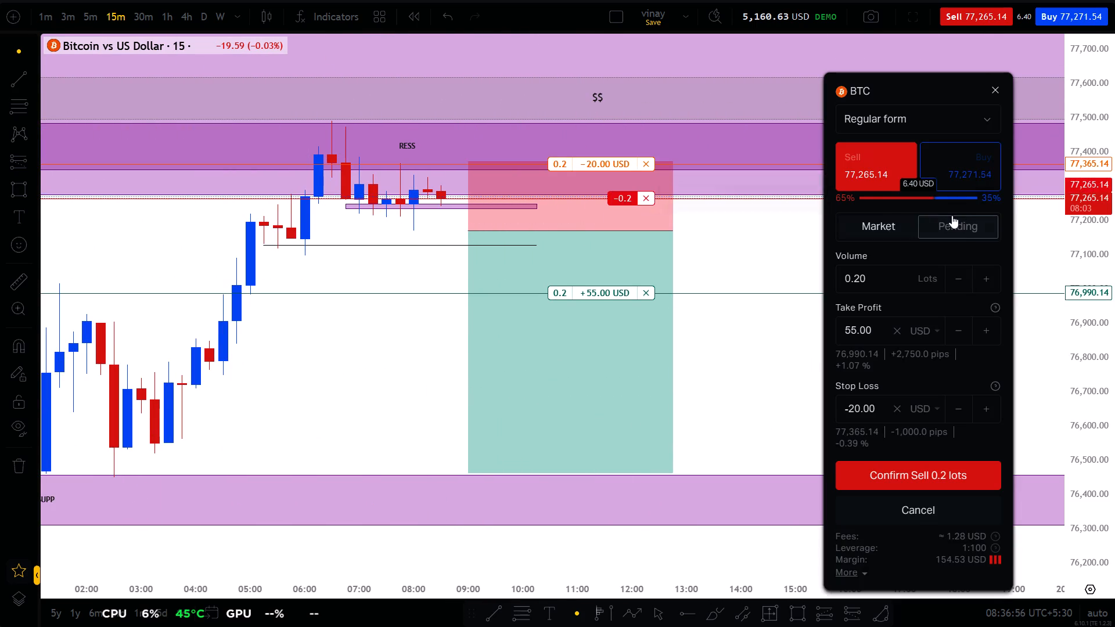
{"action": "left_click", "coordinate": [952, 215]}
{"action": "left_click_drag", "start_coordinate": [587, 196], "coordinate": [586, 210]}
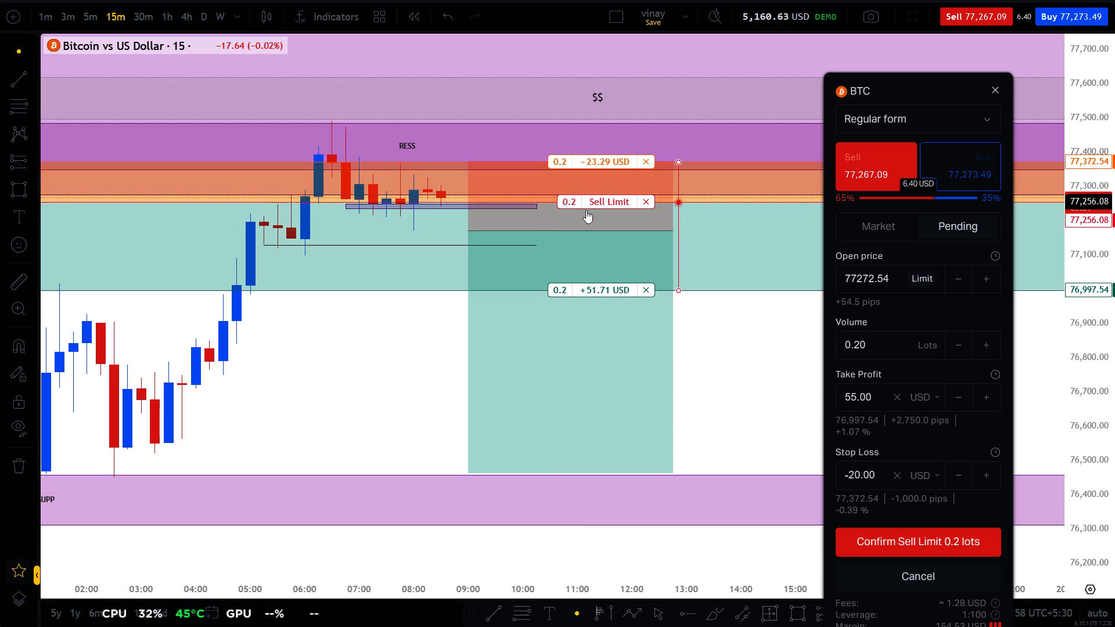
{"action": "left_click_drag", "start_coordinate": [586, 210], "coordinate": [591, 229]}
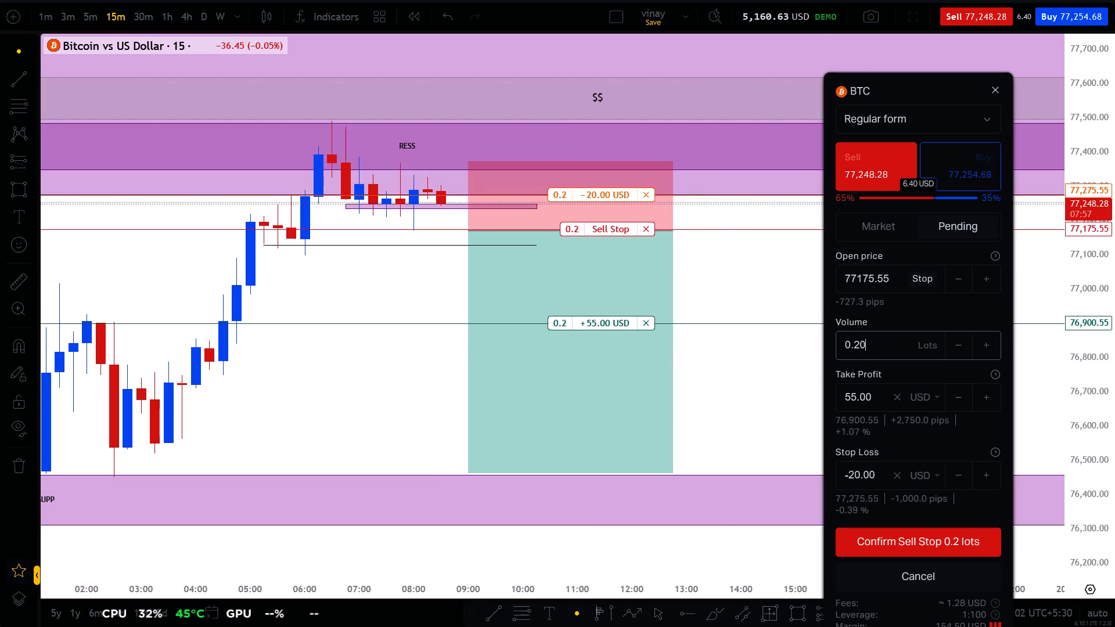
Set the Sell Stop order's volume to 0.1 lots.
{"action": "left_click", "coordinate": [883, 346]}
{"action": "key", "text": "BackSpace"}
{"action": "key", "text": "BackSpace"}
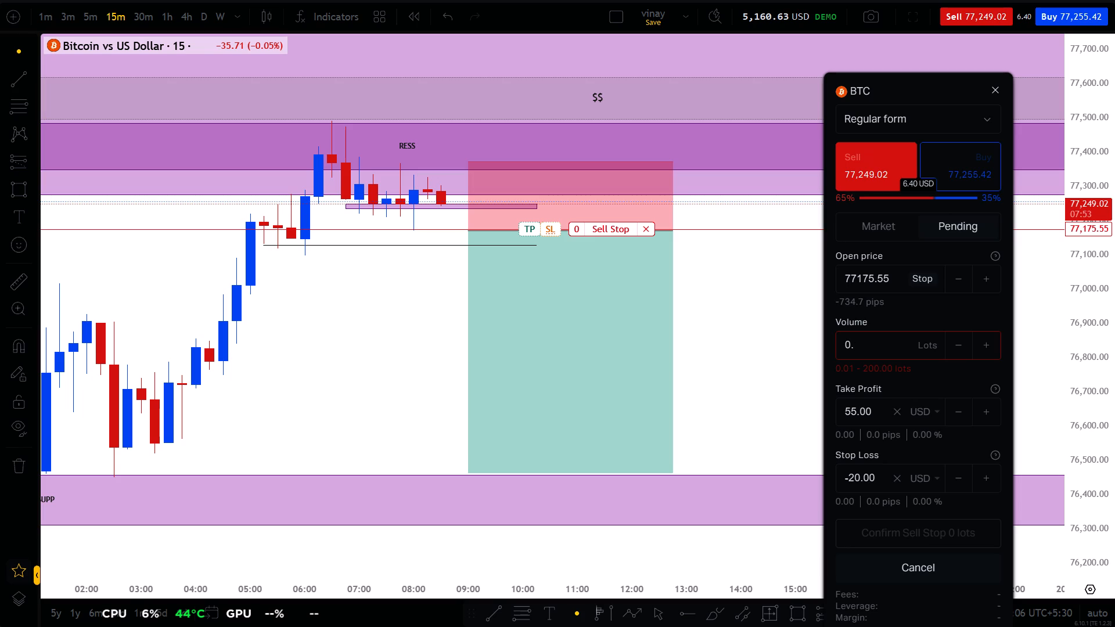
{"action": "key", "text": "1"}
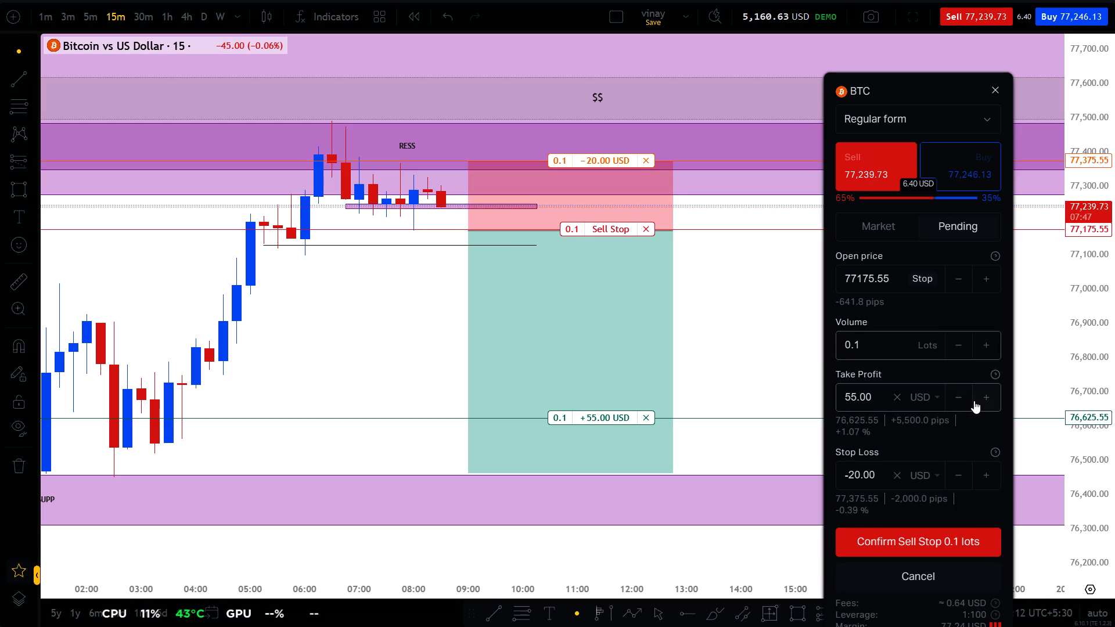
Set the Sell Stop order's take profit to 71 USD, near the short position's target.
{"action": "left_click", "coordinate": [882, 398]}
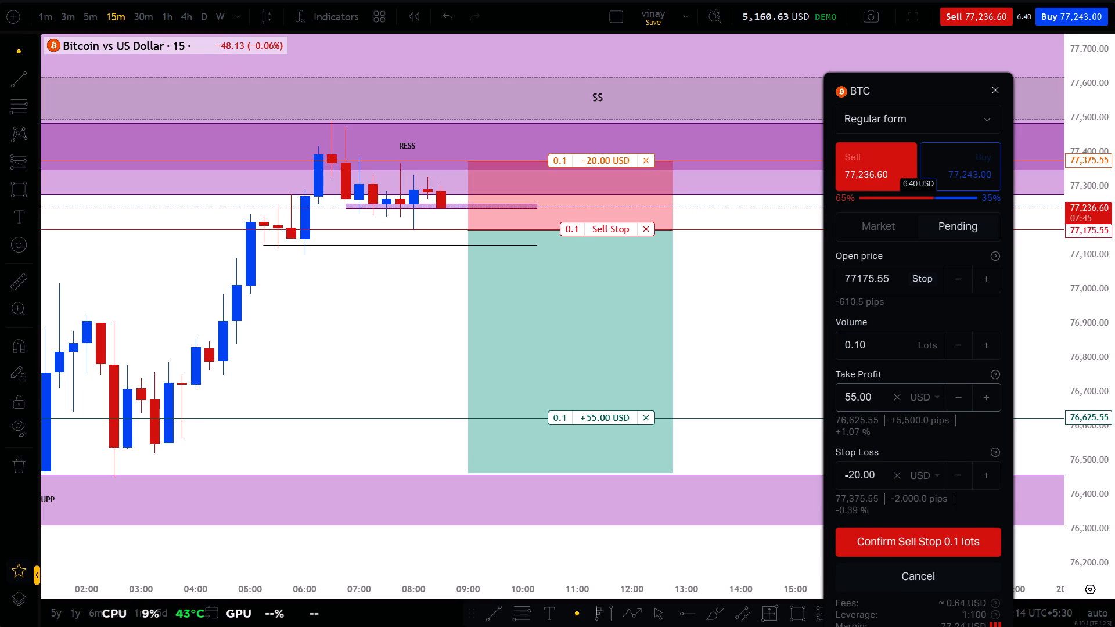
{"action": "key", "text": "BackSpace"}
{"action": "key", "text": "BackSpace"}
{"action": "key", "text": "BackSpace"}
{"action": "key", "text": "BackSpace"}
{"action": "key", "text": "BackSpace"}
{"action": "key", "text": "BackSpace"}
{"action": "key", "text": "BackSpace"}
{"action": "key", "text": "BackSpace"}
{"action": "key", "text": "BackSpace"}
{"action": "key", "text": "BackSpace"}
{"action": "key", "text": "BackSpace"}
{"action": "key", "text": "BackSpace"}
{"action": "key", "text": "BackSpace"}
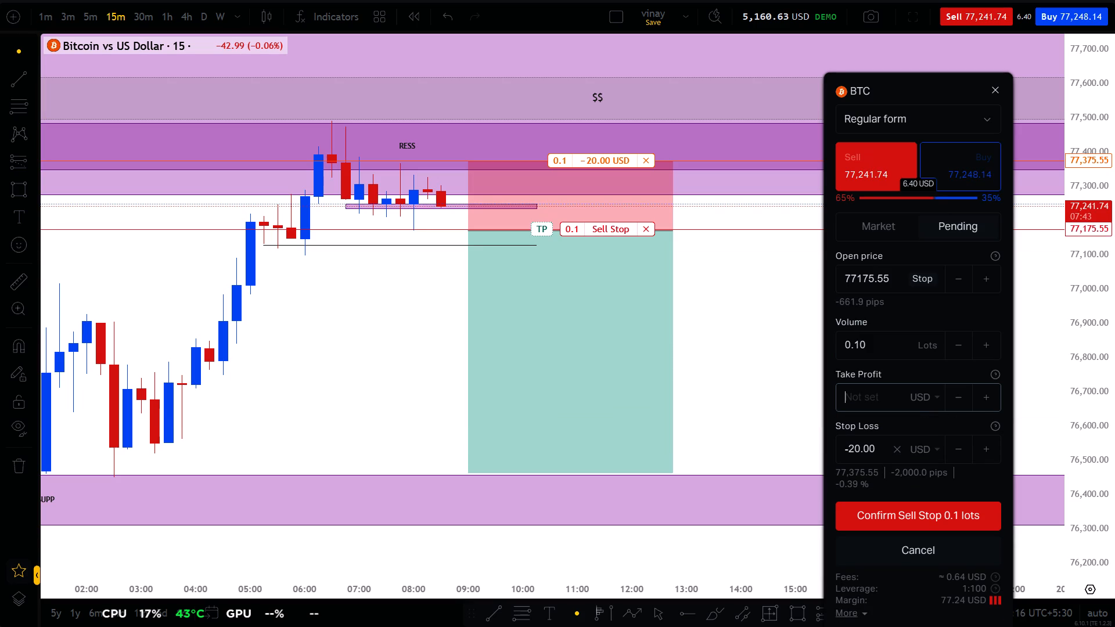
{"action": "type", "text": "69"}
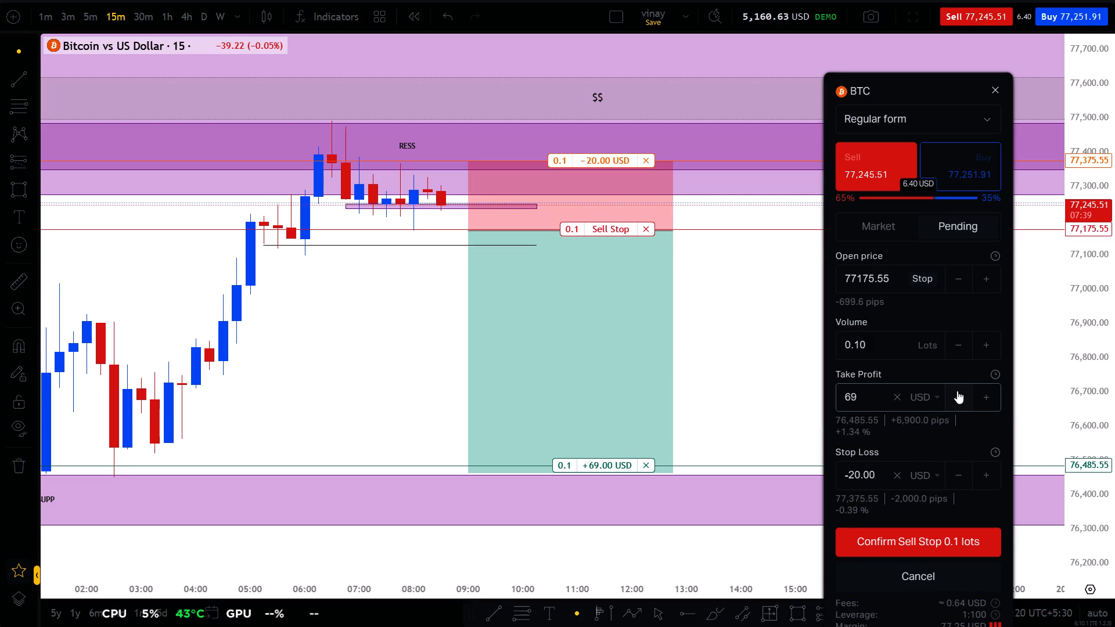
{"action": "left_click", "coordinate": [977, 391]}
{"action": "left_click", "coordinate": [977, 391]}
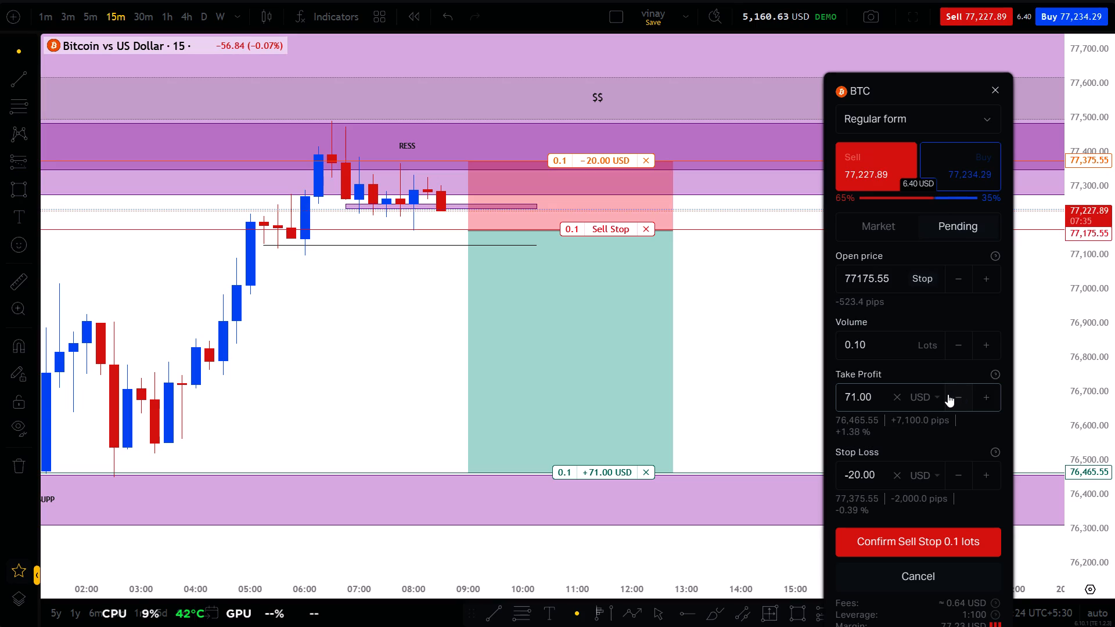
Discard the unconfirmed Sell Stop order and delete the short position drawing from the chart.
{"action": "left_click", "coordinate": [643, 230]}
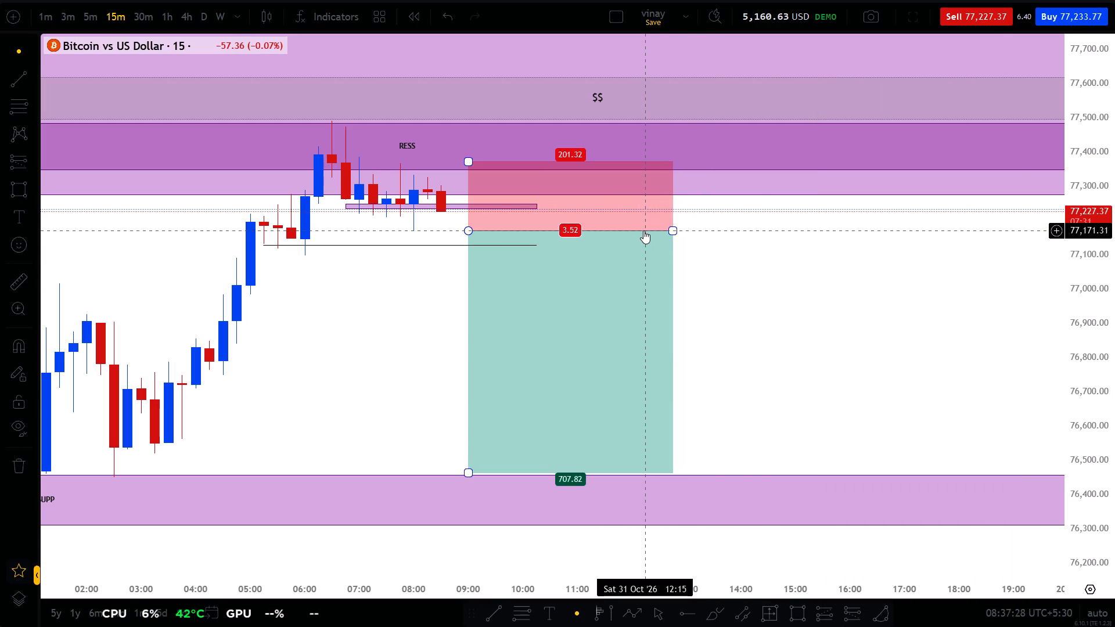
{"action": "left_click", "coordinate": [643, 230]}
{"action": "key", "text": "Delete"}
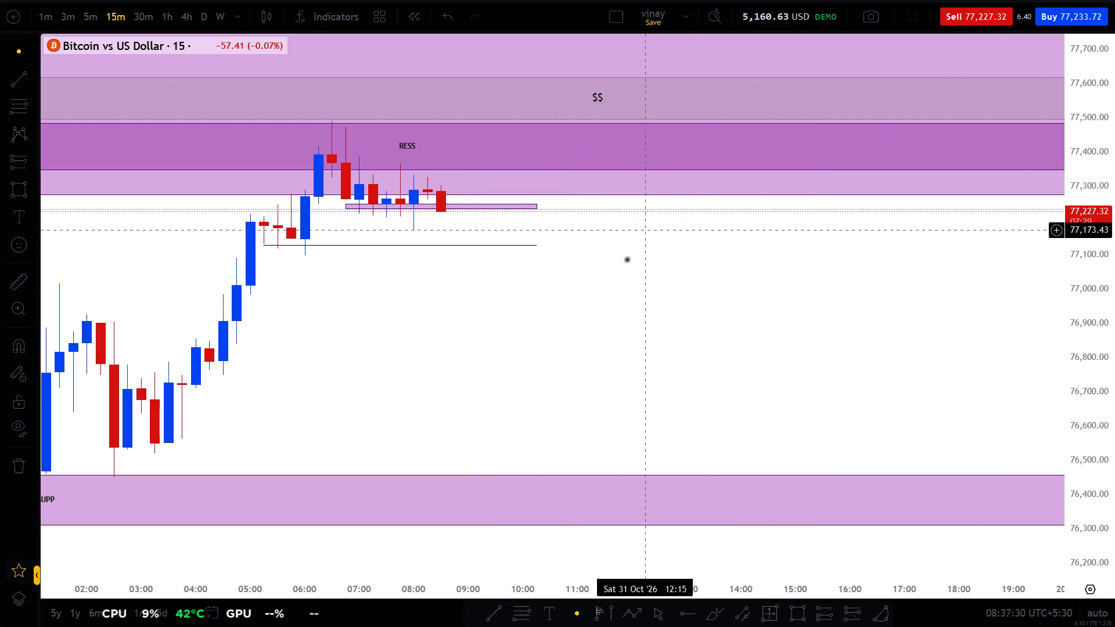
Switch to the 5-minute chart and examine the latest candles around the small SUPP zone and the line below it.
{"action": "left_click", "coordinate": [93, 10]}
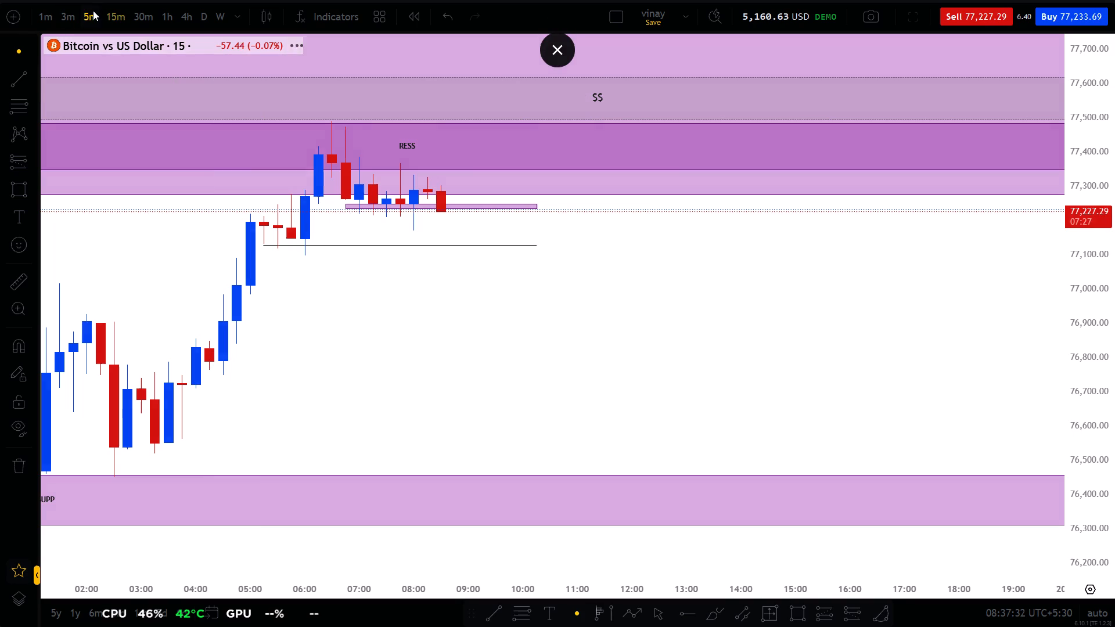
{"action": "scroll", "coordinate": [431, 344], "scroll_direction": "down", "scroll_amount": 10}
{"action": "left_click_drag", "start_coordinate": [672, 349], "coordinate": [675, 380]}
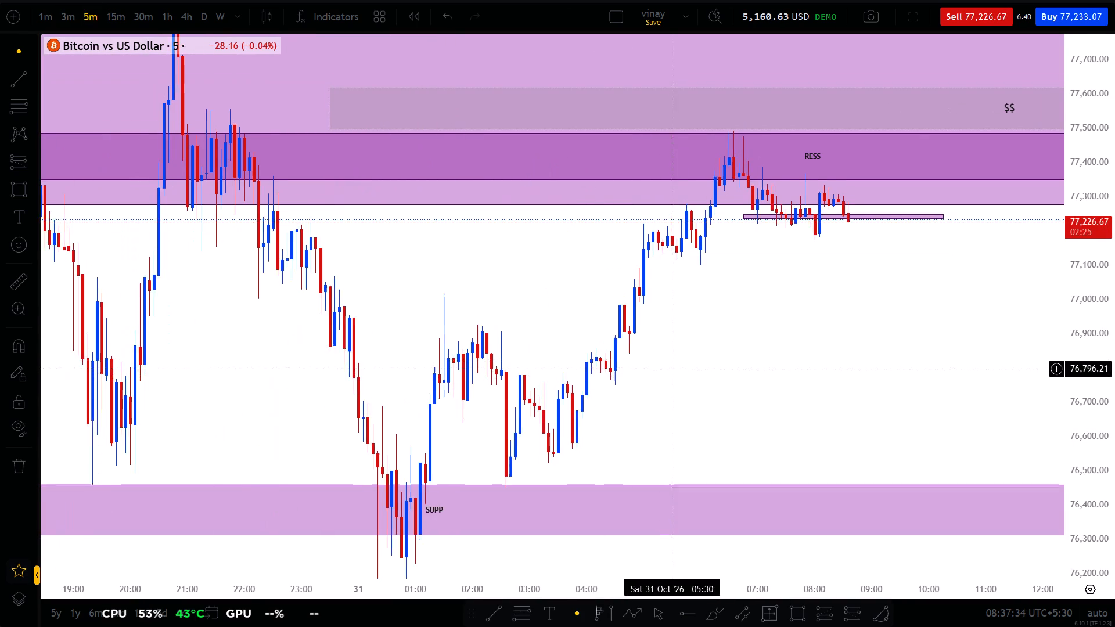
{"action": "left_click_drag", "start_coordinate": [675, 380], "coordinate": [680, 403]}
{"action": "scroll", "coordinate": [680, 403], "scroll_direction": "up", "scroll_amount": 6}
{"action": "scroll", "coordinate": [1114, 341], "scroll_direction": "up", "scroll_amount": 7}
{"action": "scroll", "coordinate": [854, 365], "scroll_direction": "up", "scroll_amount": 3}
{"action": "left_click_drag", "start_coordinate": [804, 367], "coordinate": [804, 375]}
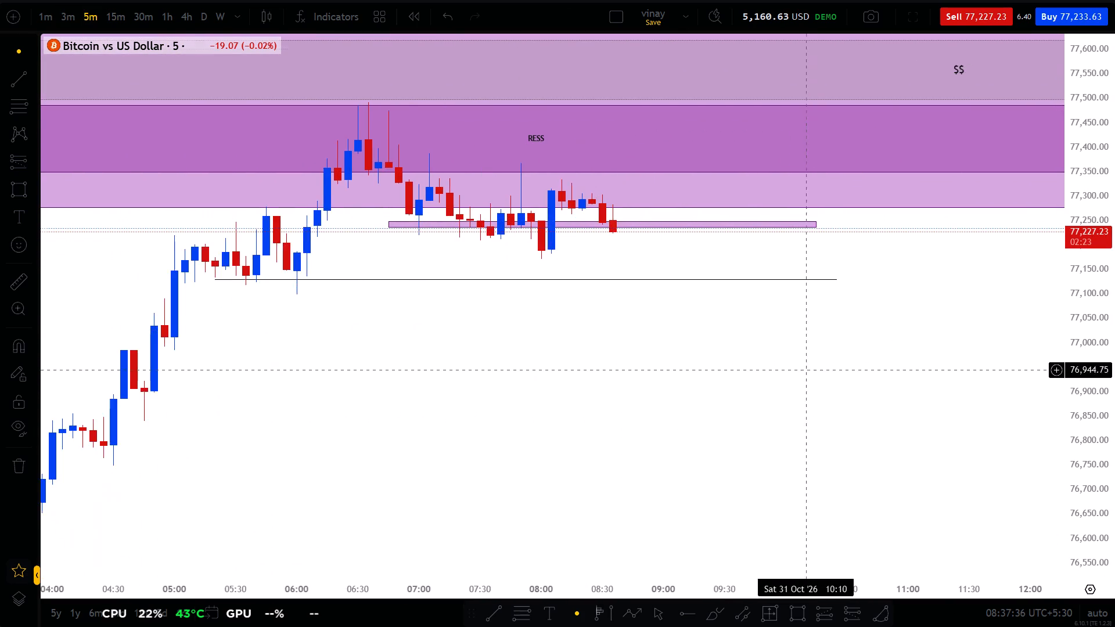
{"action": "left_click_drag", "start_coordinate": [804, 375], "coordinate": [829, 416]}
{"action": "scroll", "coordinate": [1114, 324], "scroll_direction": "up", "scroll_amount": 6}
{"action": "scroll", "coordinate": [612, 397], "scroll_direction": "up", "scroll_amount": 1}
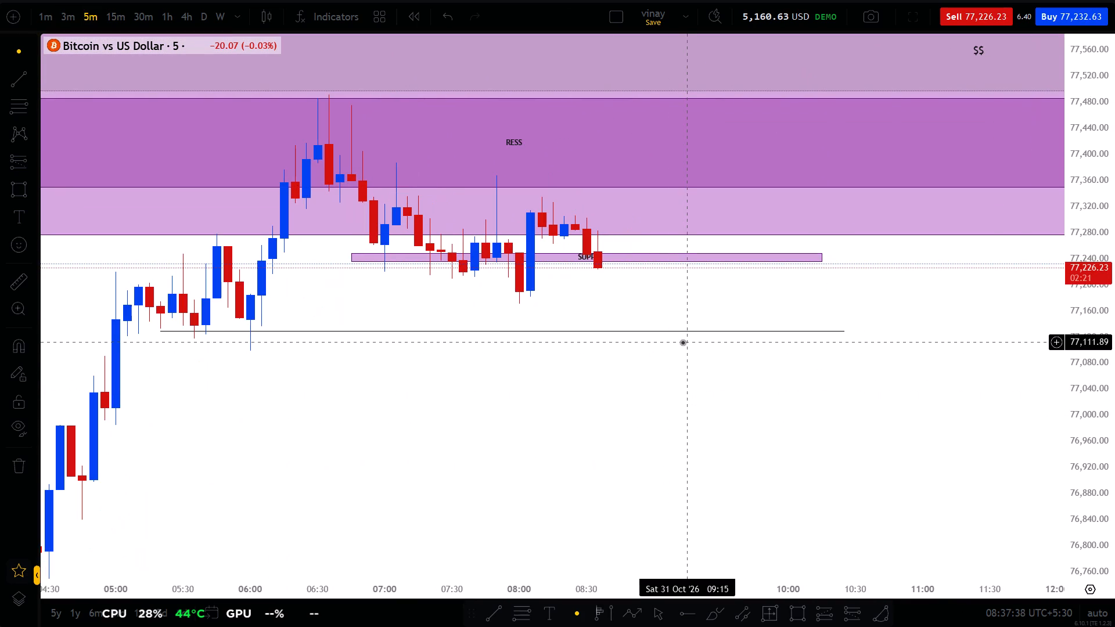
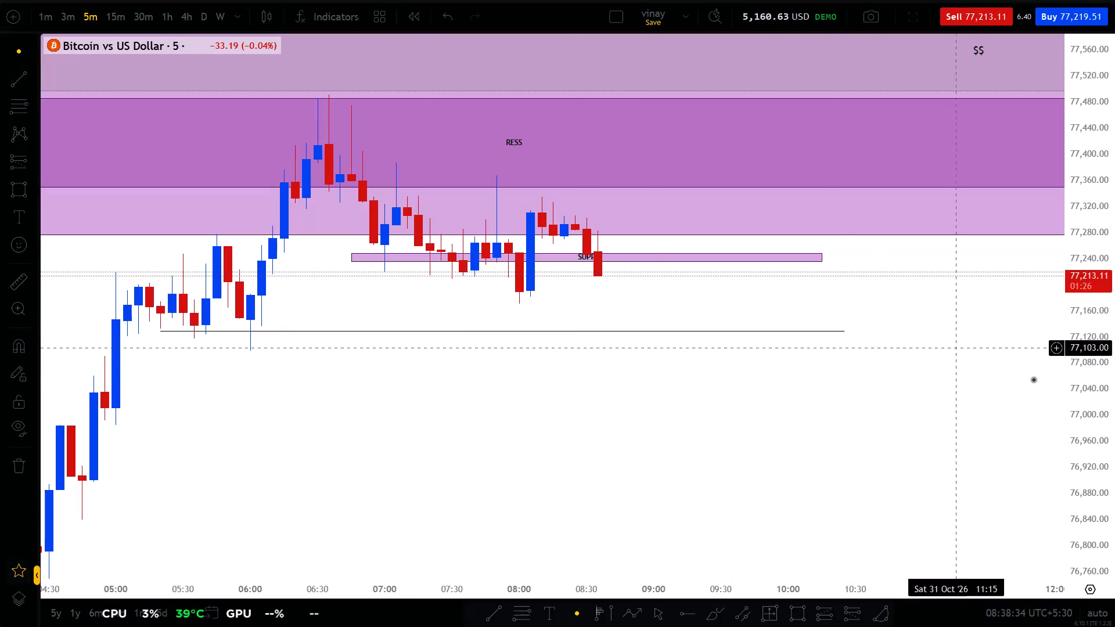
Examine recent Bitcoin price action on the 5-minute chart and the wider 15-minute structure between the RESS and lower SUPP zones.
{"action": "scroll", "coordinate": [832, 392], "scroll_direction": "down", "scroll_amount": 2}
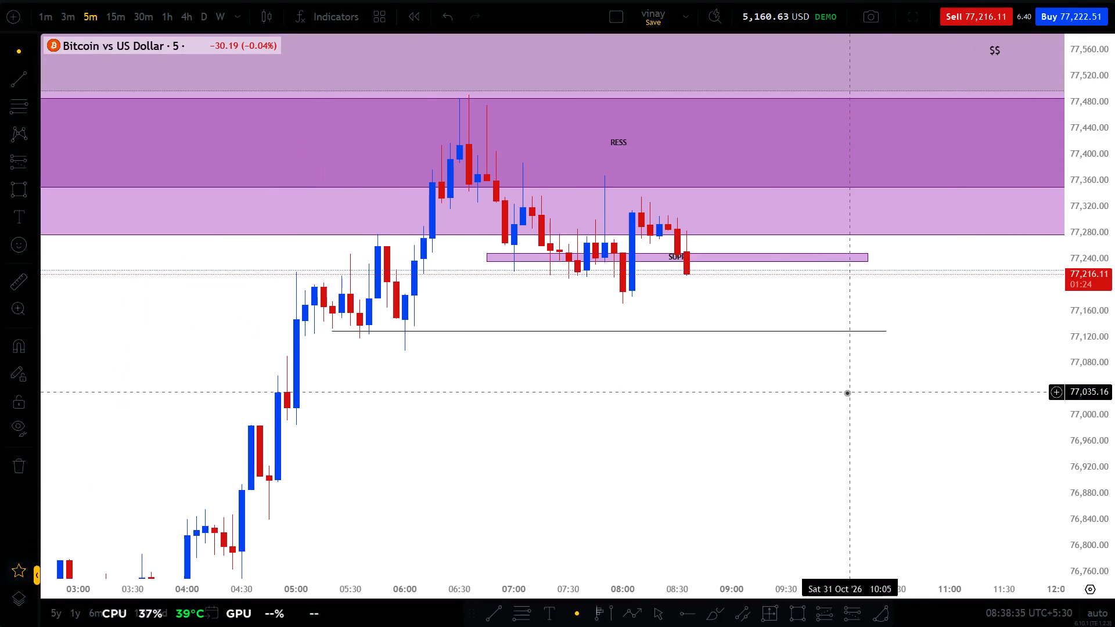
{"action": "left_click_drag", "start_coordinate": [847, 392], "coordinate": [762, 196]}
{"action": "scroll", "coordinate": [1089, 219], "scroll_direction": "down", "scroll_amount": 8}
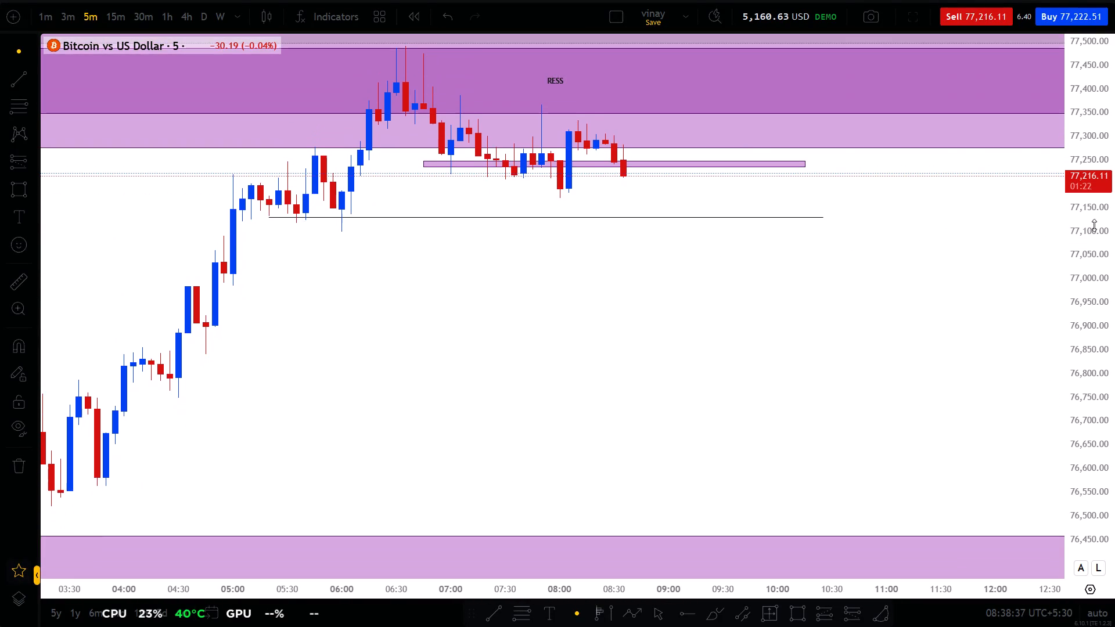
{"action": "scroll", "coordinate": [710, 333], "scroll_direction": "down", "scroll_amount": 1}
{"action": "left_click_drag", "start_coordinate": [889, 283], "coordinate": [890, 310]}
{"action": "left_click", "coordinate": [116, 20]}
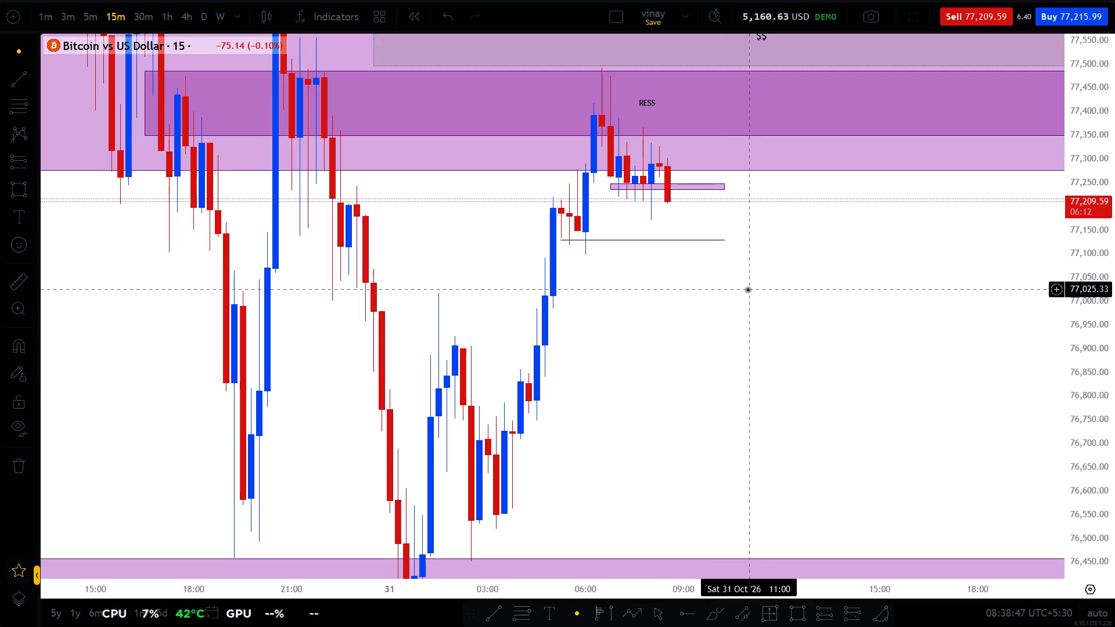
{"action": "scroll", "coordinate": [1114, 290], "scroll_direction": "down", "scroll_amount": 8}
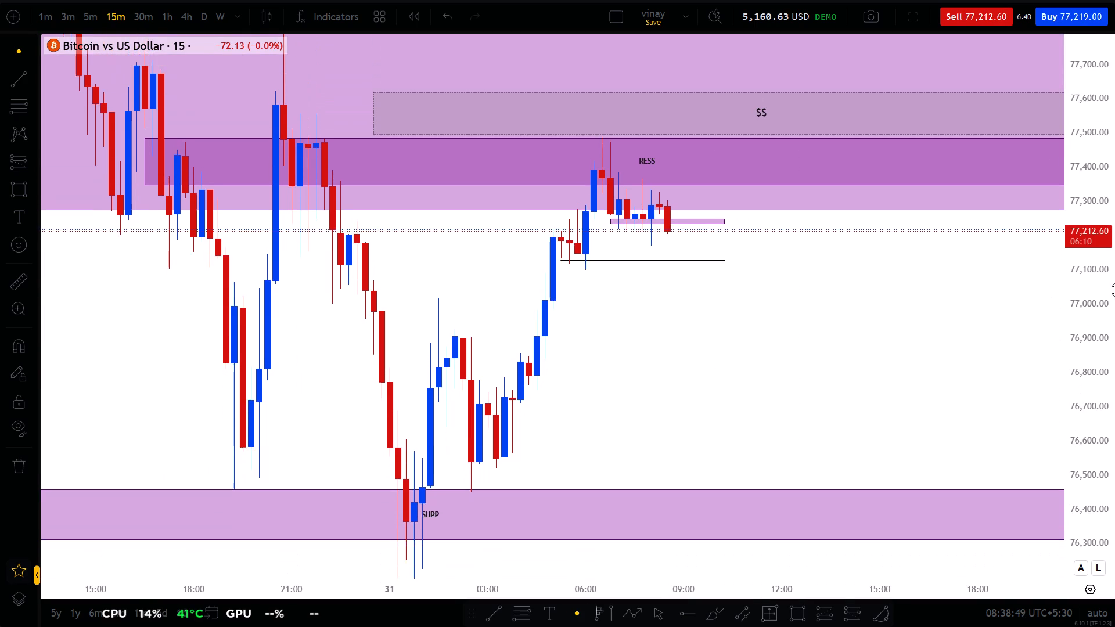
{"action": "scroll", "coordinate": [1114, 290], "scroll_direction": "down", "scroll_amount": 2}
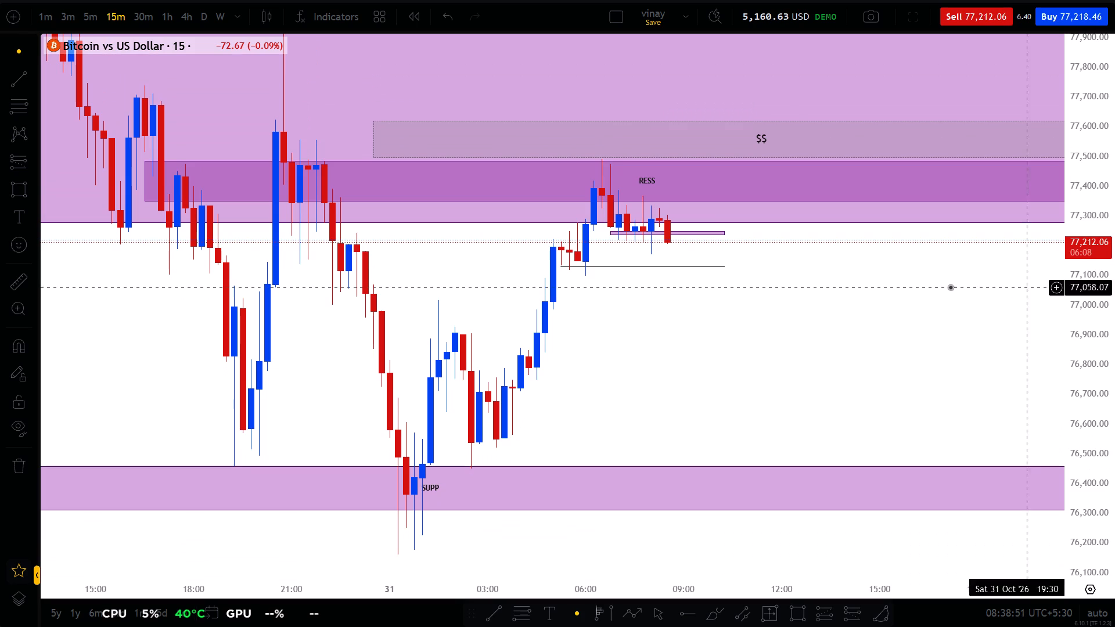
{"action": "scroll", "coordinate": [1114, 306], "scroll_direction": "up", "scroll_amount": 3}
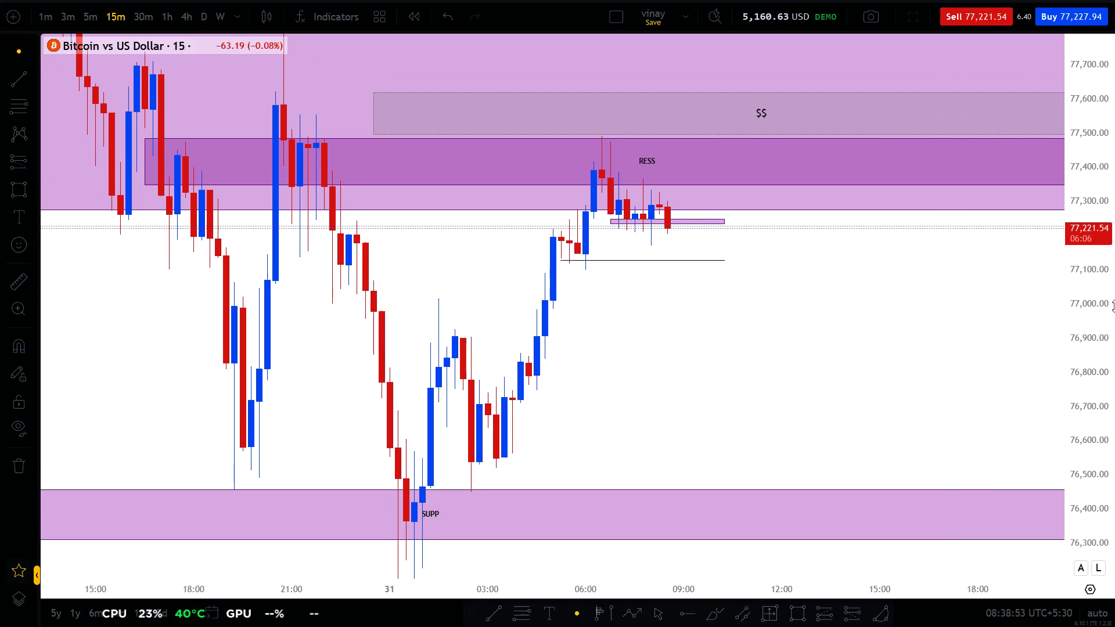
{"action": "scroll", "coordinate": [1114, 306], "scroll_direction": "up", "scroll_amount": 1}
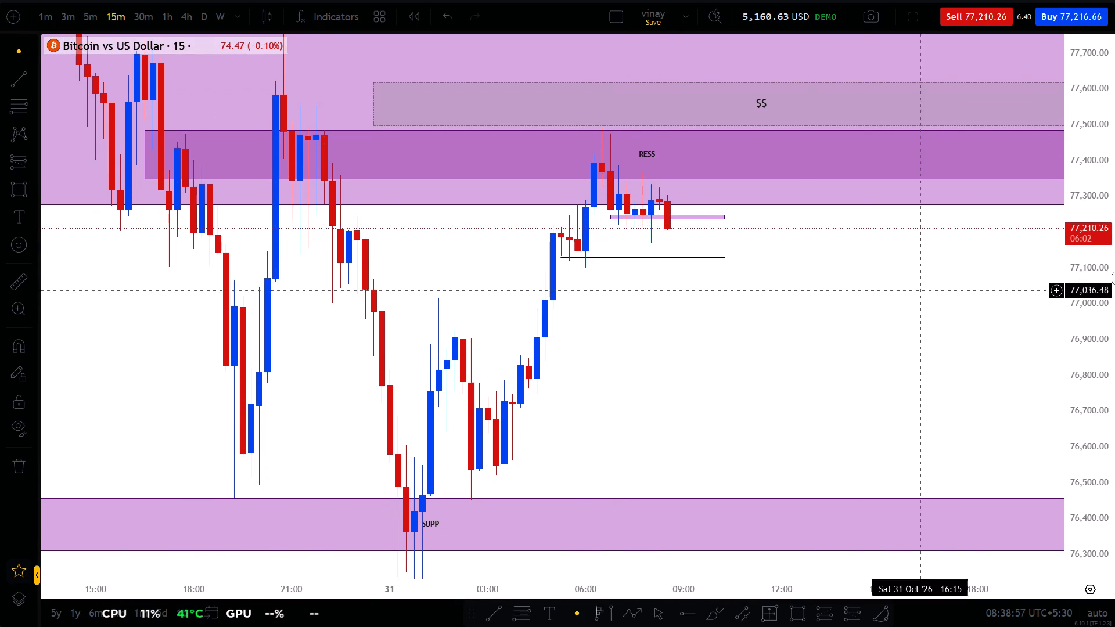
{"action": "scroll", "coordinate": [1114, 242], "scroll_direction": "down", "scroll_amount": 16}
{"action": "scroll", "coordinate": [654, 274], "scroll_direction": "down", "scroll_amount": 8}
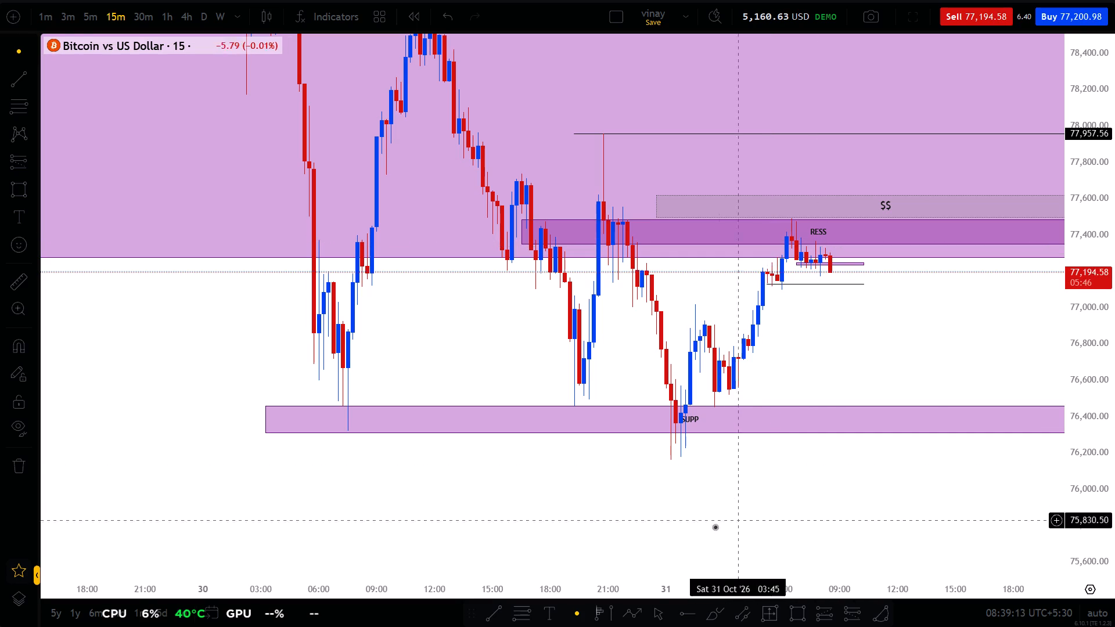
{"action": "scroll", "coordinate": [715, 527], "scroll_direction": "up", "scroll_amount": 5}
{"action": "scroll", "coordinate": [1114, 309], "scroll_direction": "up", "scroll_amount": 6}
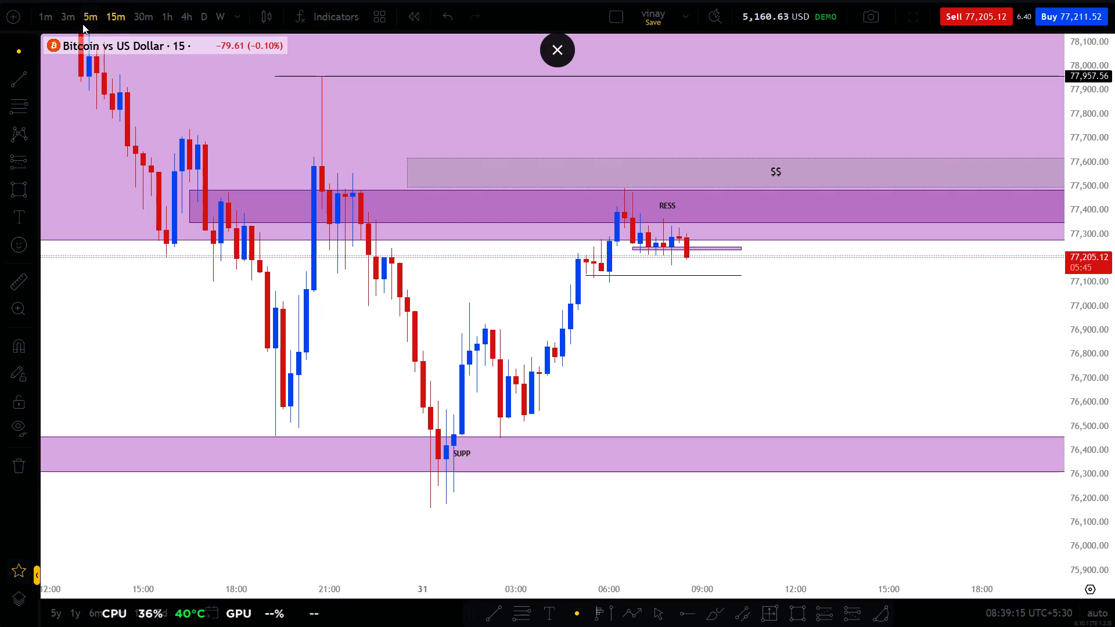
Switch to the 5-minute chart and examine the current candle against the small SUPP zone and the line below it.
{"action": "left_click", "coordinate": [82, 24]}
{"action": "scroll", "coordinate": [1114, 332], "scroll_direction": "up", "scroll_amount": 9}
{"action": "scroll", "coordinate": [753, 447], "scroll_direction": "up", "scroll_amount": 1}
{"action": "left_click_drag", "start_coordinate": [761, 381], "coordinate": [761, 380]}
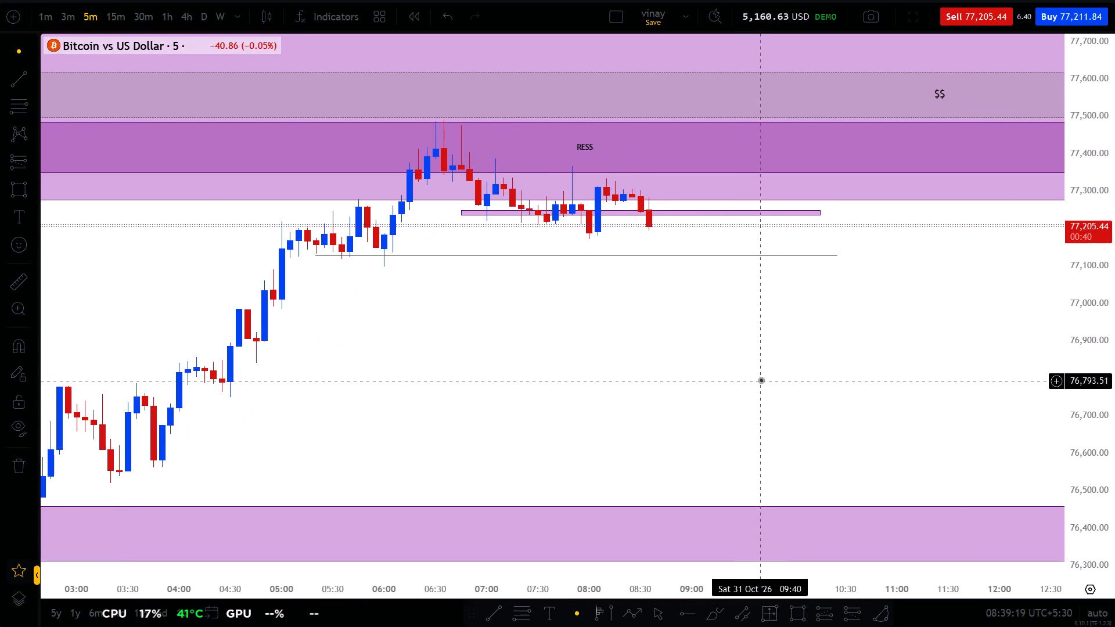
{"action": "left_click_drag", "start_coordinate": [761, 380], "coordinate": [767, 422]}
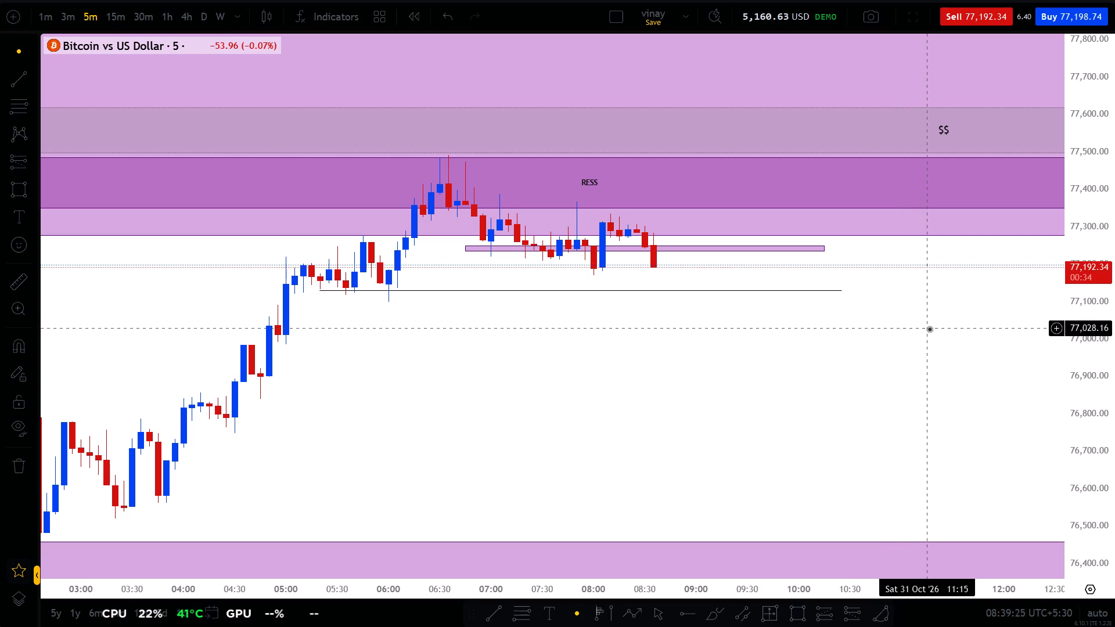
{"action": "left_click", "coordinate": [926, 297]}
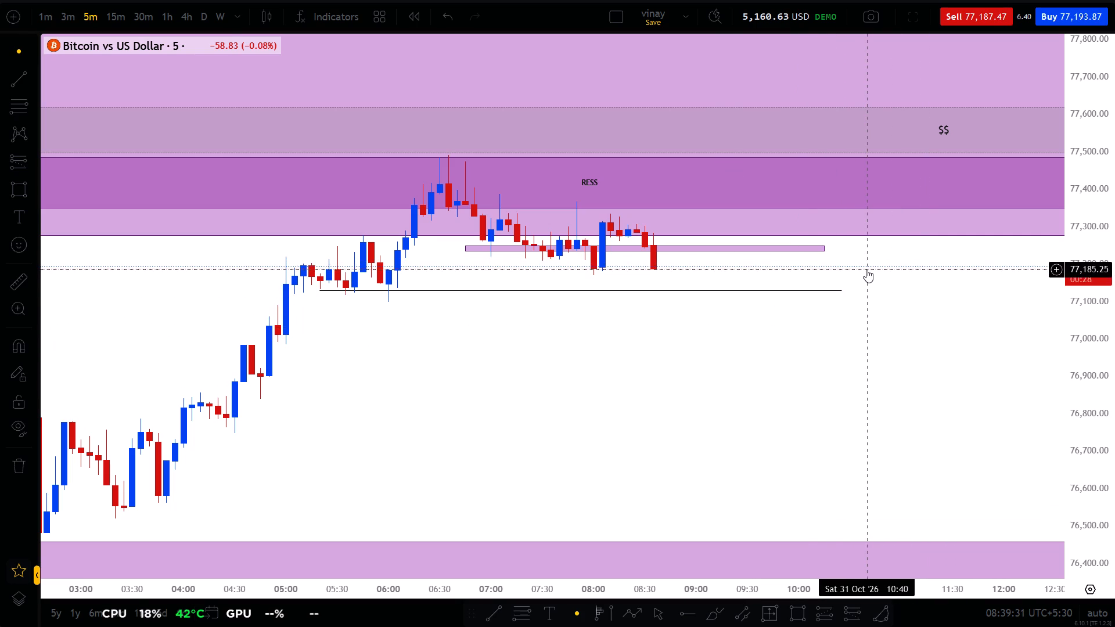
{"action": "scroll", "coordinate": [699, 424], "scroll_direction": "down", "scroll_amount": 5}
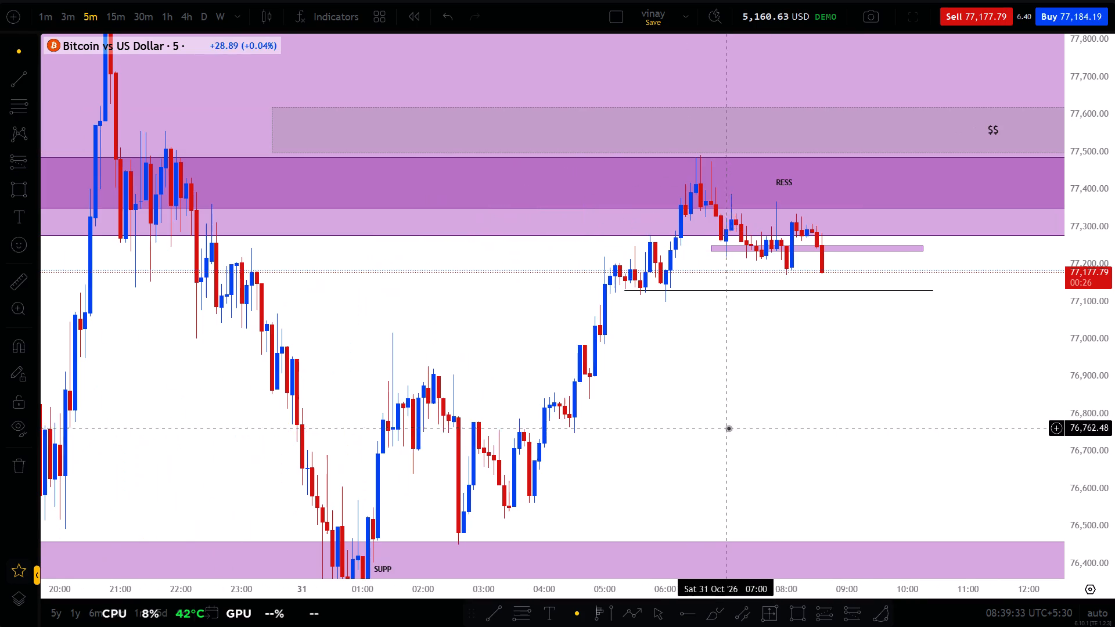
{"action": "left_click_drag", "start_coordinate": [832, 405], "coordinate": [819, 427]}
{"action": "scroll", "coordinate": [819, 427], "scroll_direction": "up", "scroll_amount": 2}
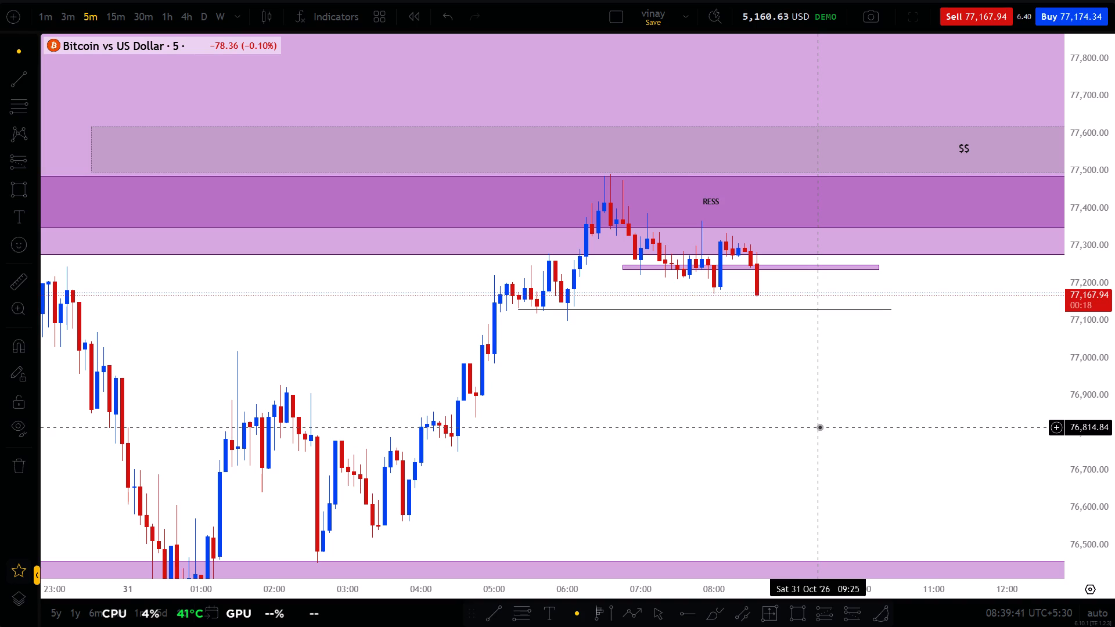
{"action": "scroll", "coordinate": [830, 415], "scroll_direction": "up", "scroll_amount": 1}
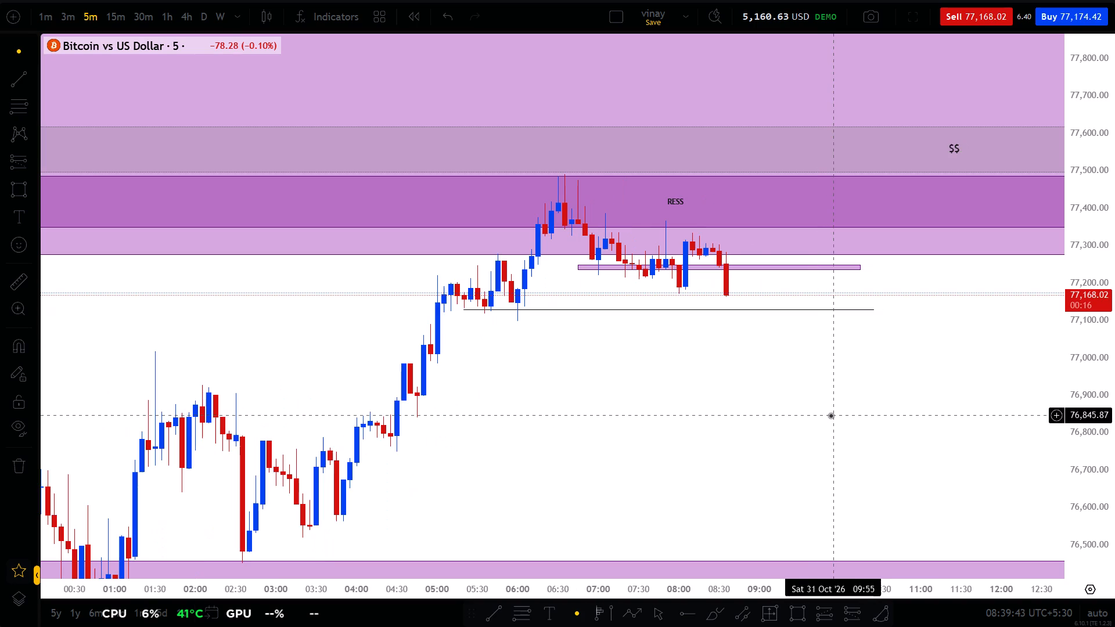
{"action": "left_click_drag", "start_coordinate": [837, 409], "coordinate": [818, 404]}
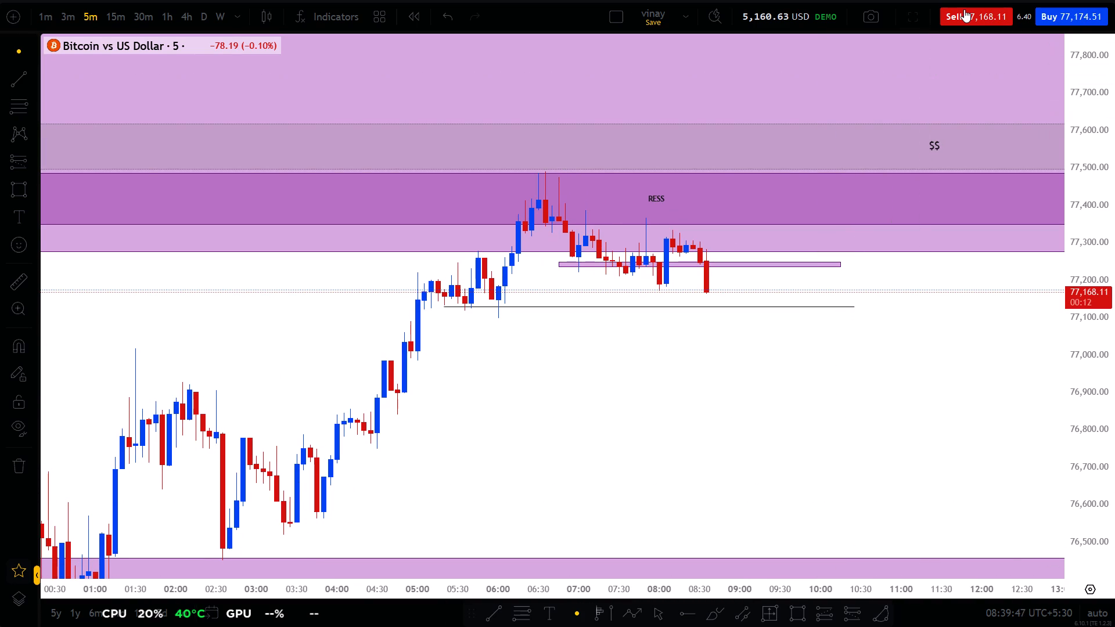
Start a market Sell order for BTC and set its volume to 0.08 lots.
{"action": "left_click", "coordinate": [964, 9]}
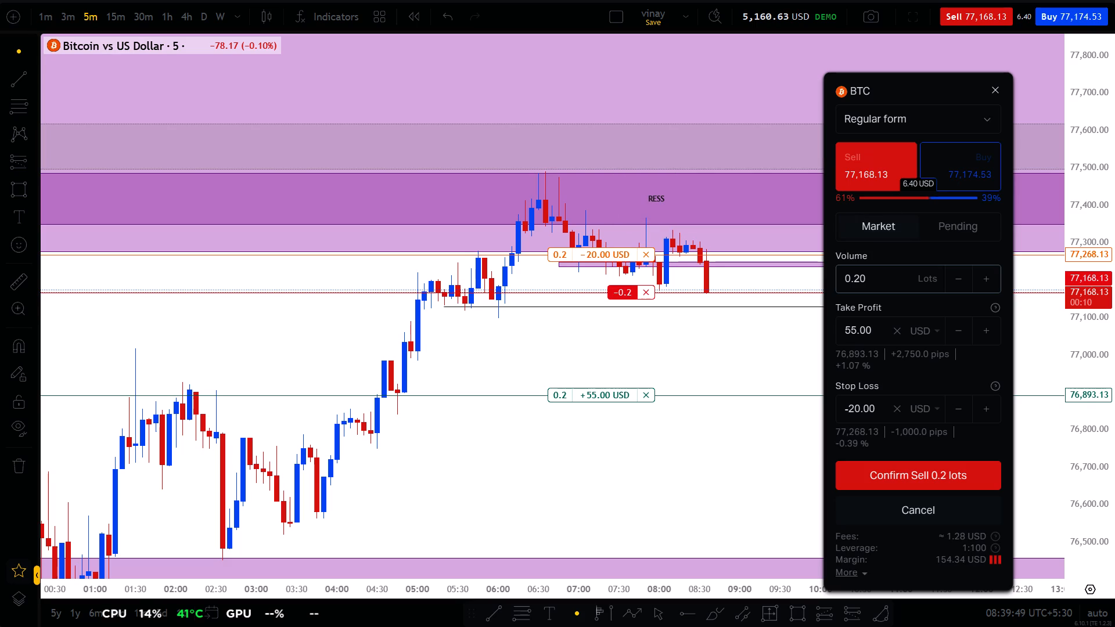
{"action": "left_click", "coordinate": [869, 273]}
{"action": "key", "text": "BackSpace"}
{"action": "key", "text": "BackSpace"}
{"action": "key", "text": "1"}
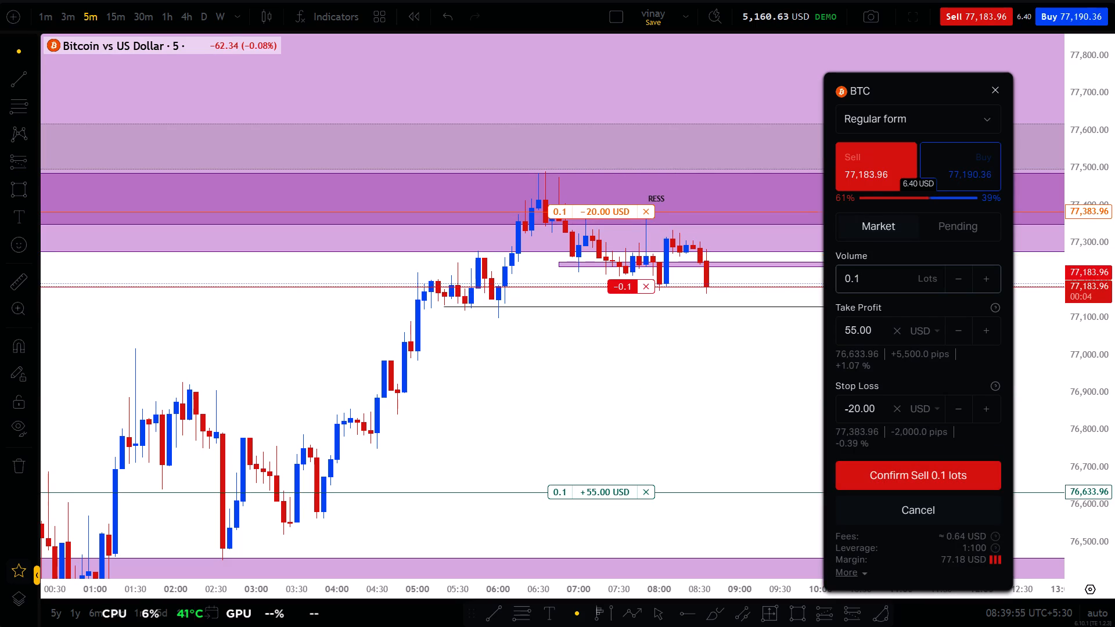
{"action": "key", "text": "BackSpace"}
{"action": "type", "text": "08"}
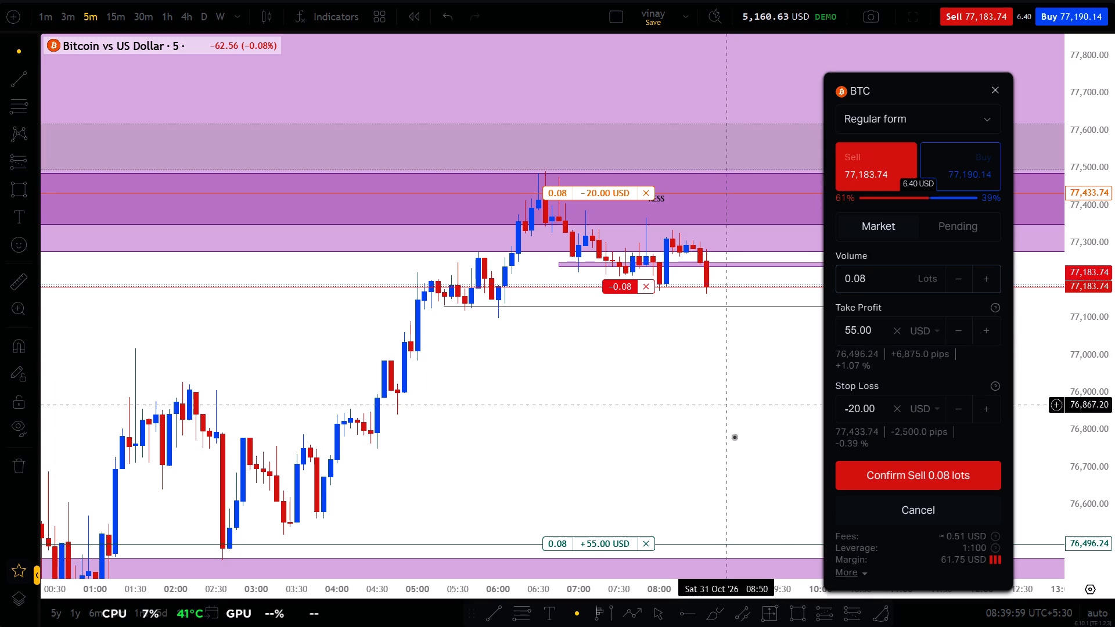
Set the market Sell order's take profit to 20 USD.
{"action": "left_click", "coordinate": [954, 340]}
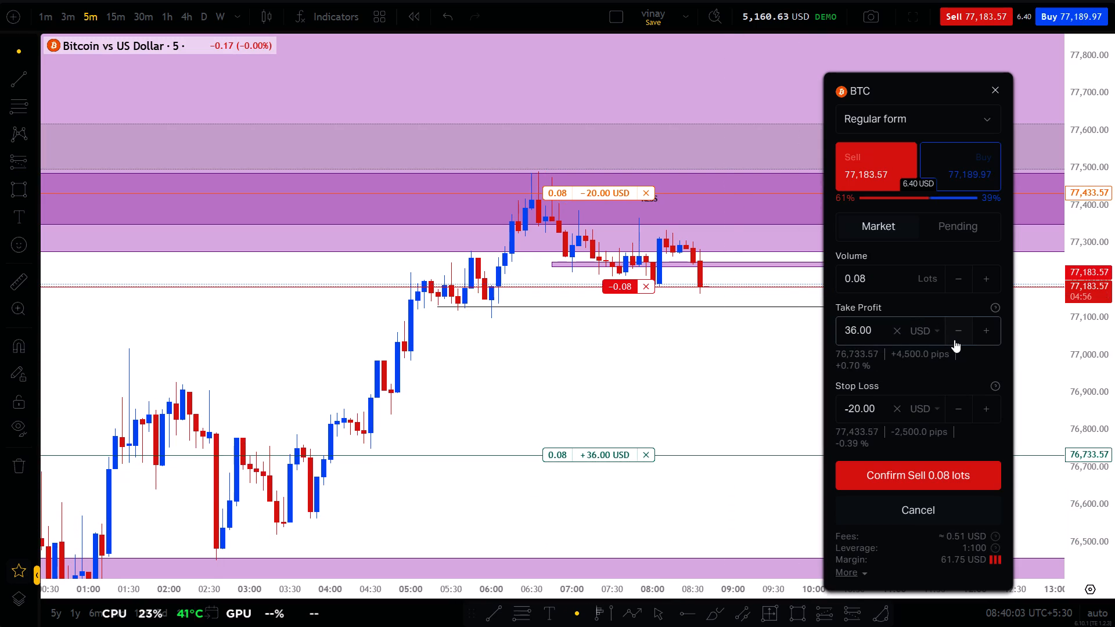
{"action": "left_click", "coordinate": [954, 339]}
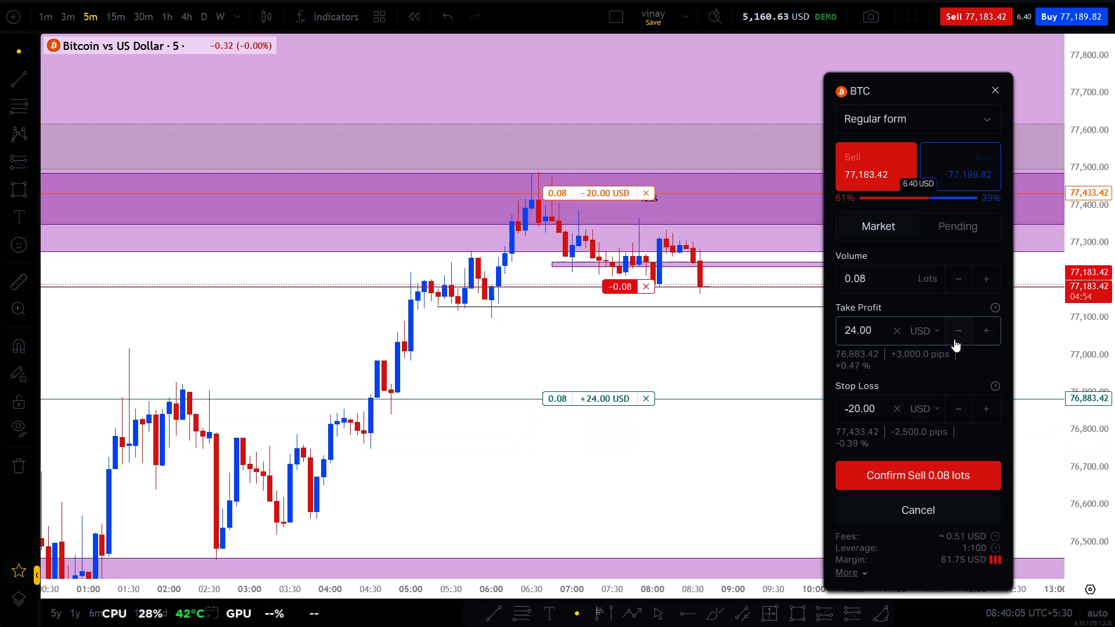
{"action": "left_click", "coordinate": [978, 338]}
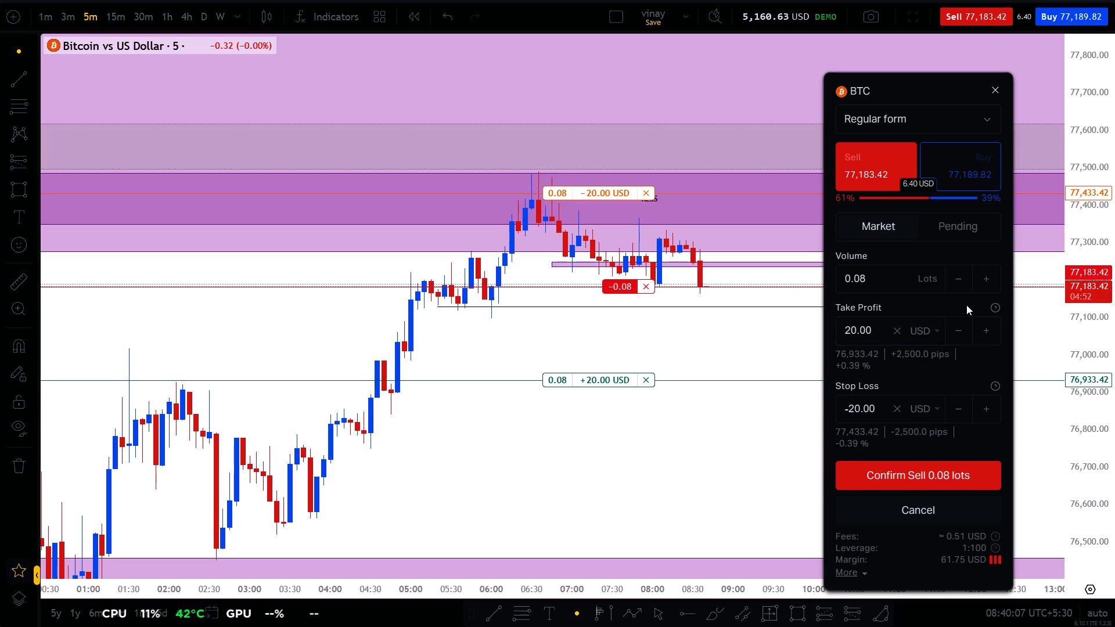
Set the market Sell order's stop loss to -10 USD.
{"action": "left_click", "coordinate": [967, 403]}
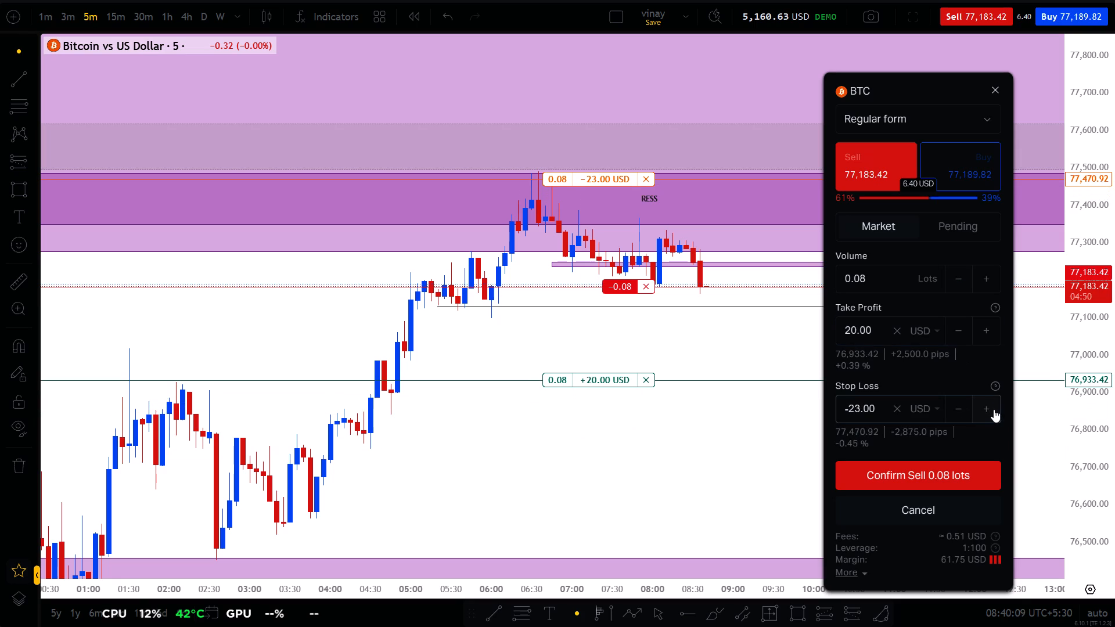
{"action": "left_click", "coordinate": [994, 409]}
{"action": "triple_click", "coordinate": [994, 409]}
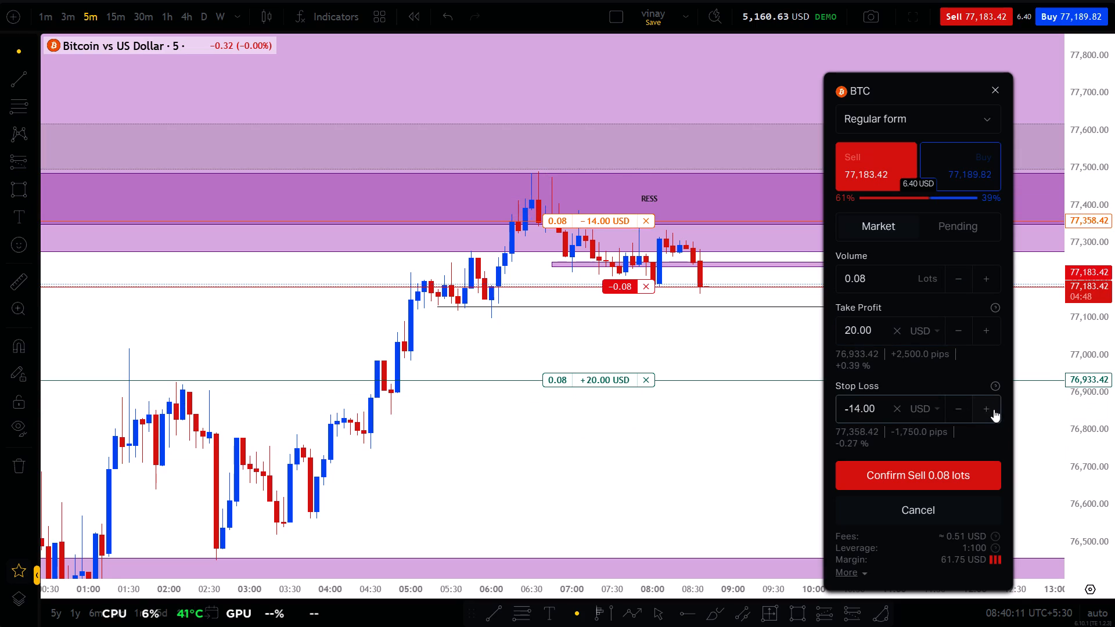
{"action": "left_click", "coordinate": [994, 409]}
{"action": "left_click", "coordinate": [994, 409]}
{"action": "double_click", "coordinate": [994, 409]}
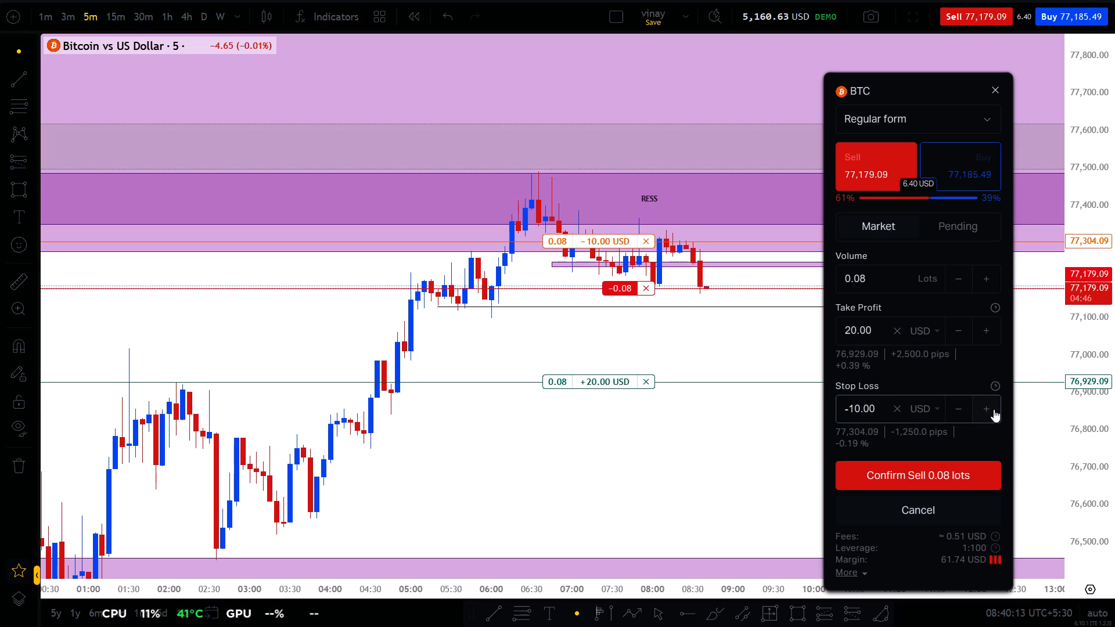
Check the draft Sell order's entry, take profit and stop loss levels against the candles on the 5- and 15-minute charts.
{"action": "left_click", "coordinate": [740, 341]}
{"action": "scroll", "coordinate": [1114, 395], "scroll_direction": "up", "scroll_amount": 4}
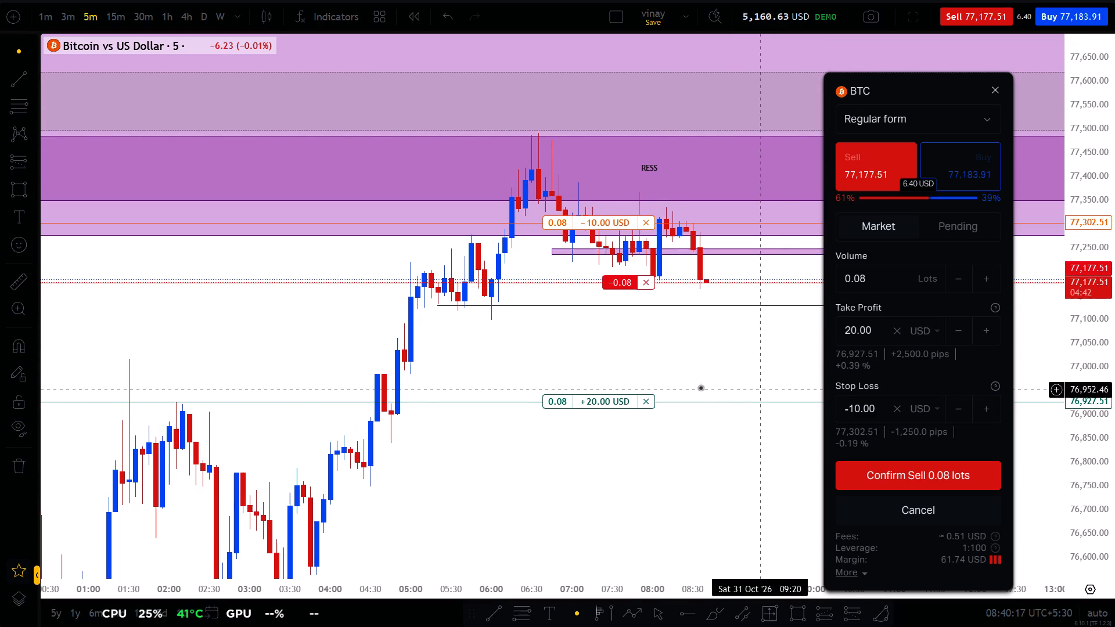
{"action": "left_click_drag", "start_coordinate": [699, 366], "coordinate": [580, 357]}
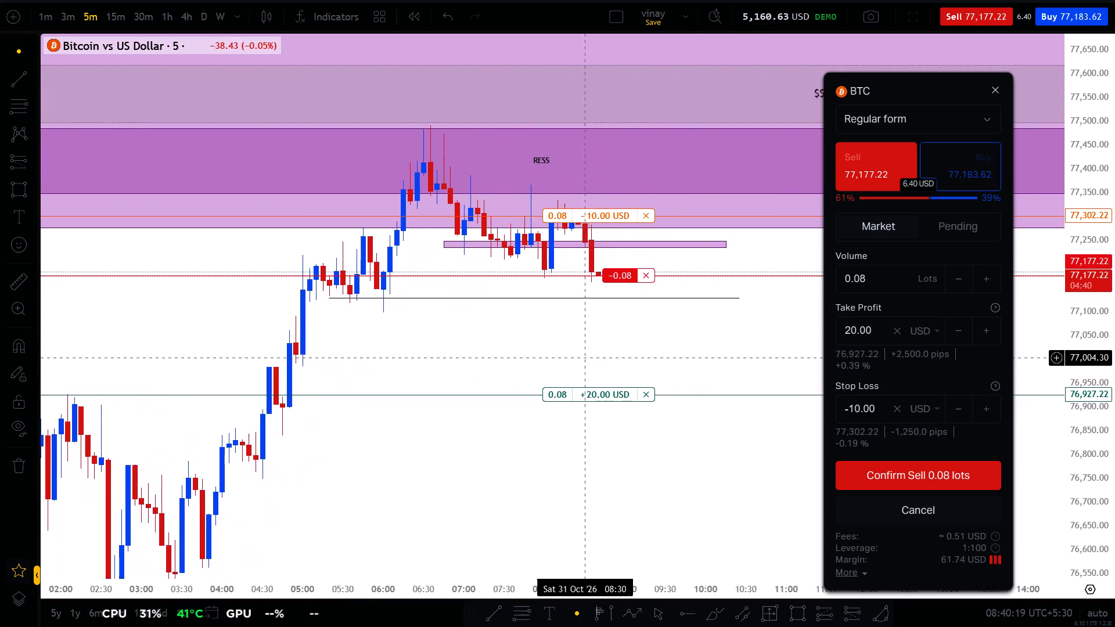
{"action": "left_click_drag", "start_coordinate": [580, 357], "coordinate": [544, 355]}
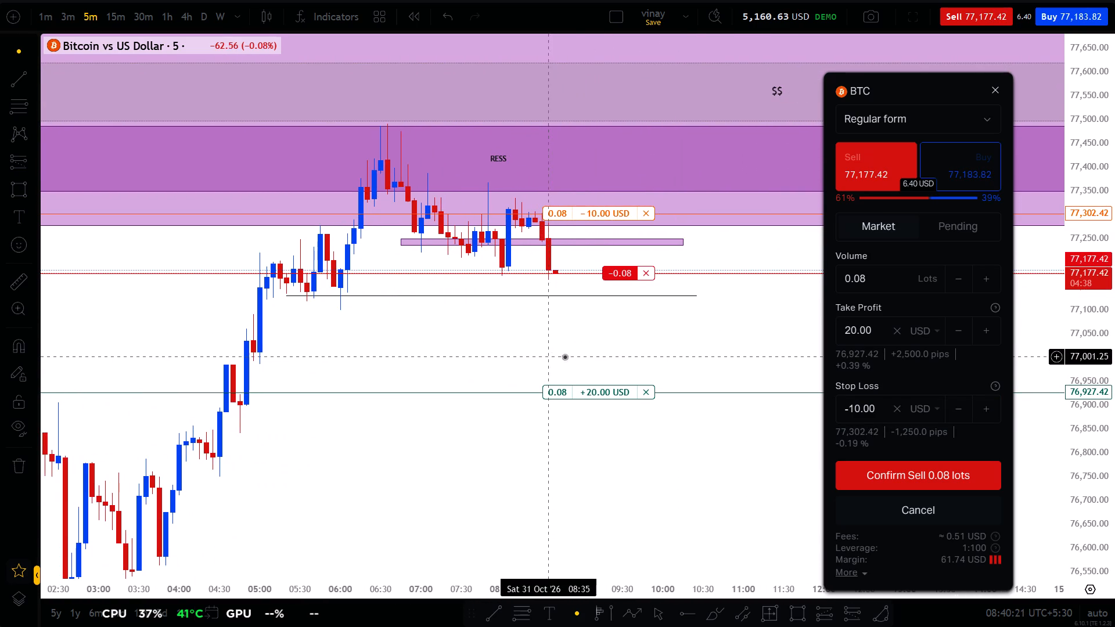
{"action": "left_click", "coordinate": [122, 7]}
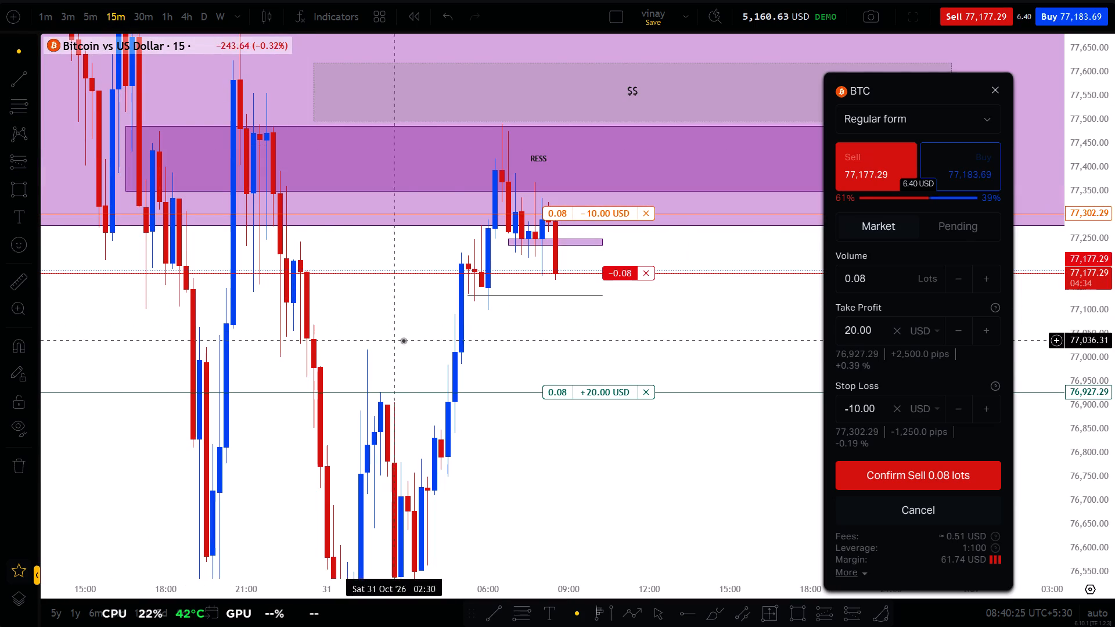
{"action": "scroll", "coordinate": [554, 351], "scroll_direction": "up", "scroll_amount": 2}
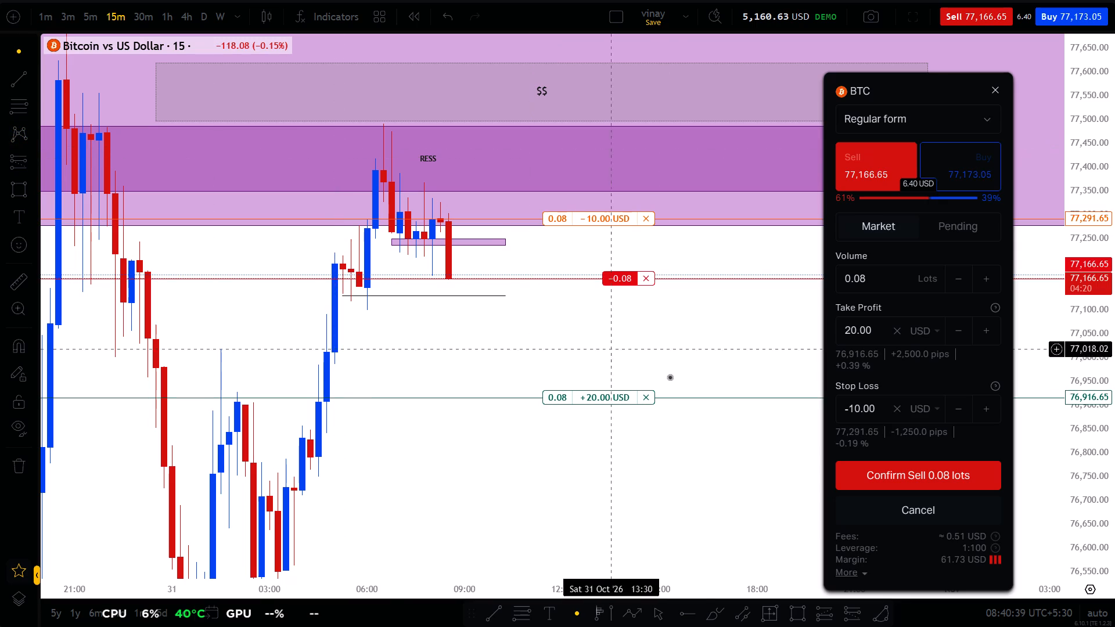
{"action": "scroll", "coordinate": [1114, 254], "scroll_direction": "down", "scroll_amount": 5}
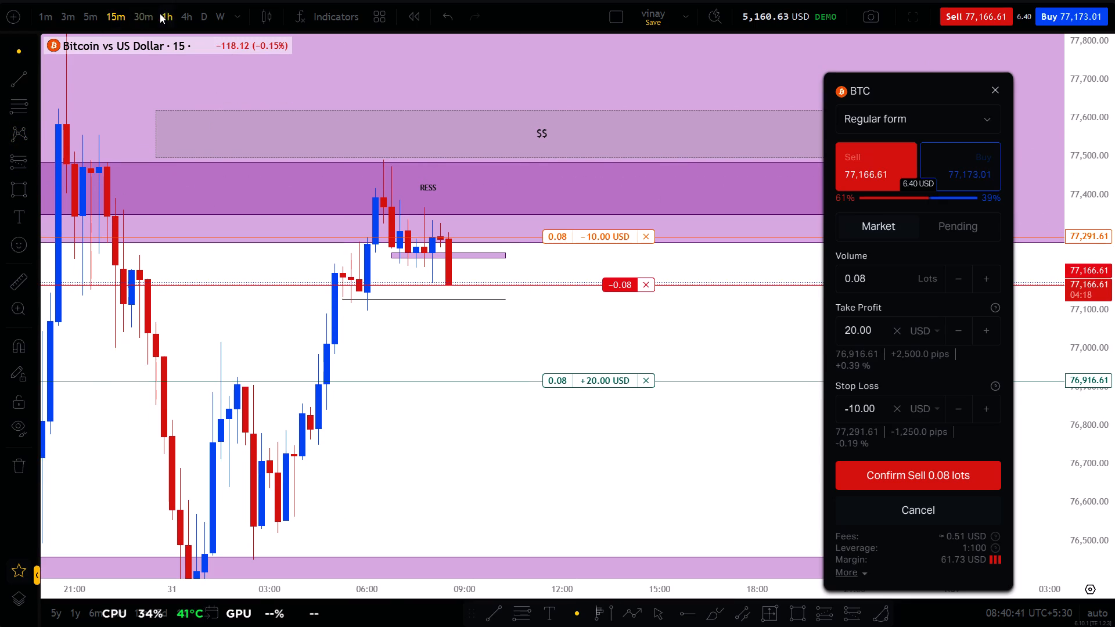
Check the draft Sell order's levels against the zones on the 1-hour chart and the latest candles on the 5-minute chart.
{"action": "left_click", "coordinate": [163, 13]}
{"action": "scroll", "coordinate": [479, 343], "scroll_direction": "up", "scroll_amount": 1}
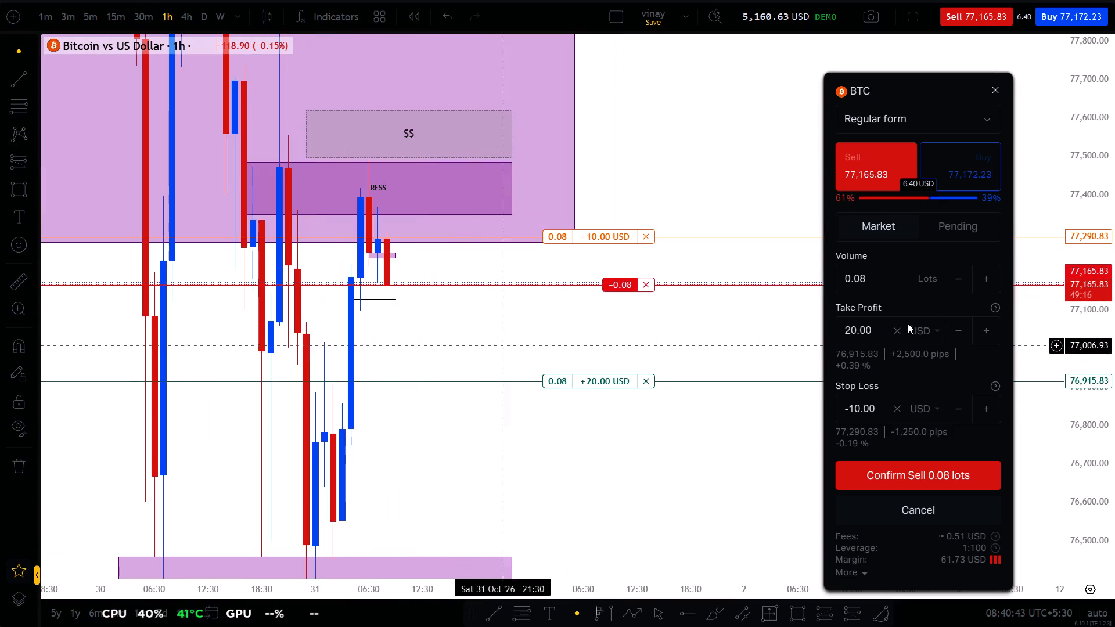
{"action": "scroll", "coordinate": [1114, 248], "scroll_direction": "down", "scroll_amount": 14}
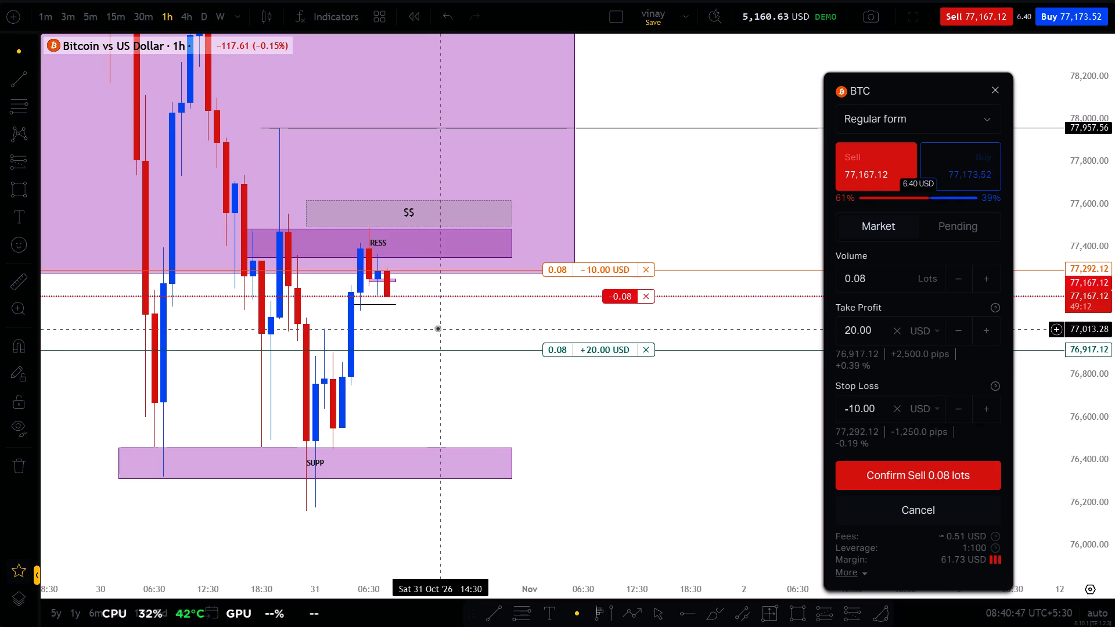
{"action": "left_click", "coordinate": [96, 27]}
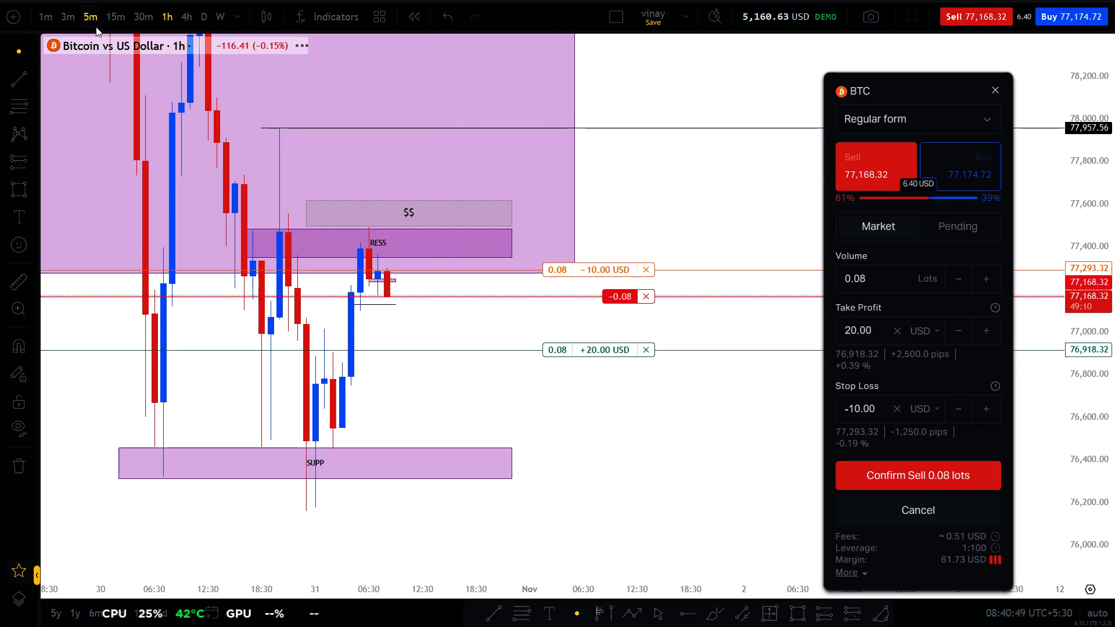
{"action": "scroll", "coordinate": [1114, 297], "scroll_direction": "up", "scroll_amount": 13}
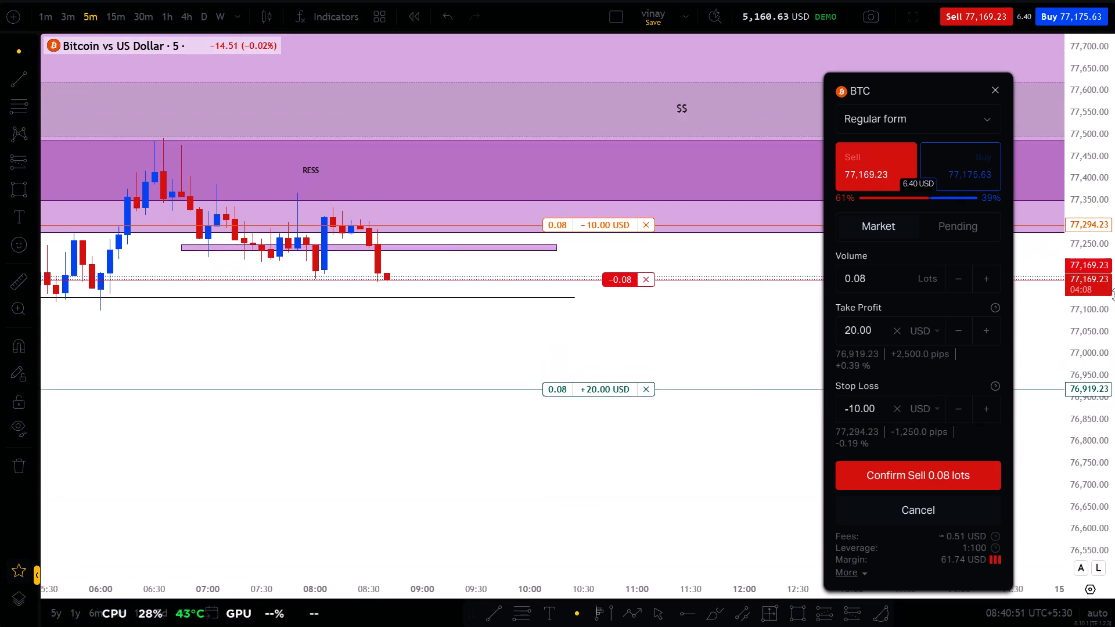
{"action": "scroll", "coordinate": [1114, 294], "scroll_direction": "up", "scroll_amount": 11}
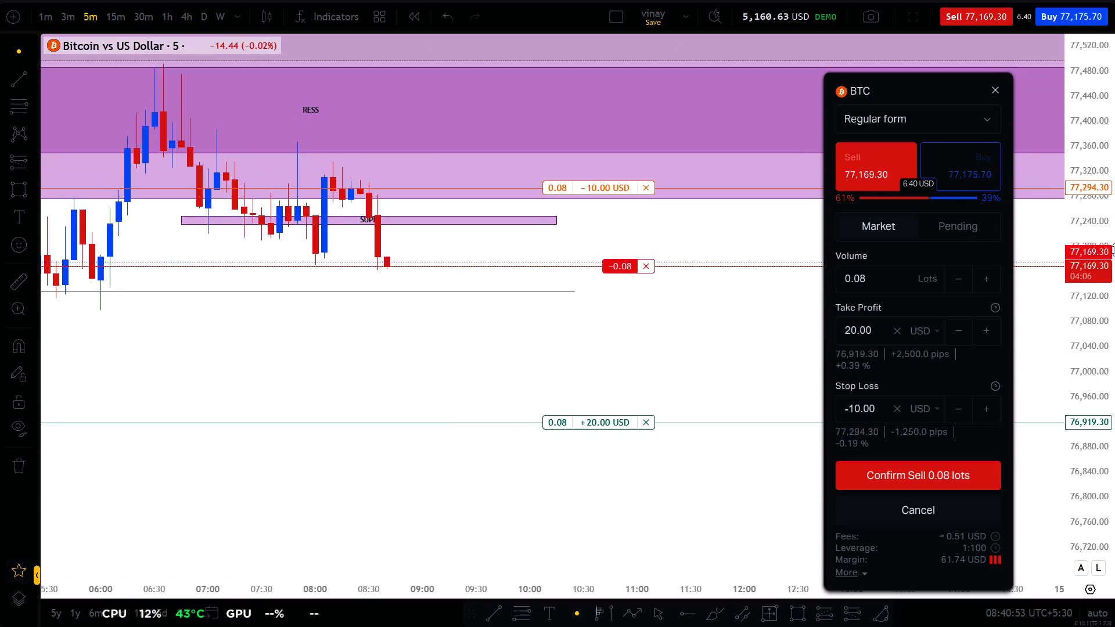
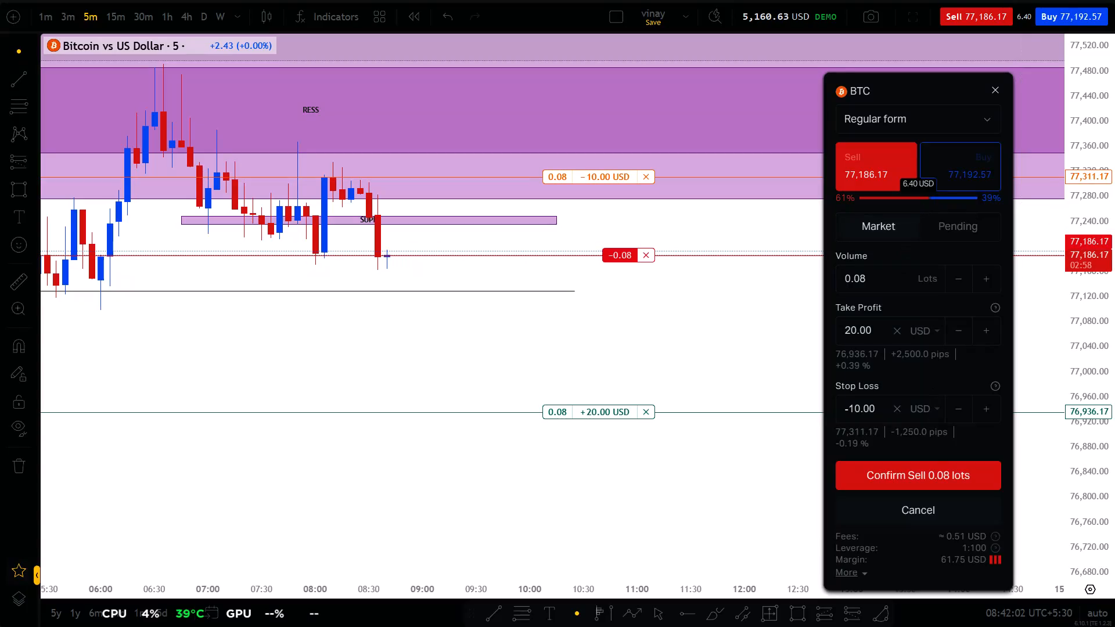
Confirm the 0.08-lot market Sell order with its take profit and stop loss.
{"action": "left_click", "coordinate": [928, 471]}
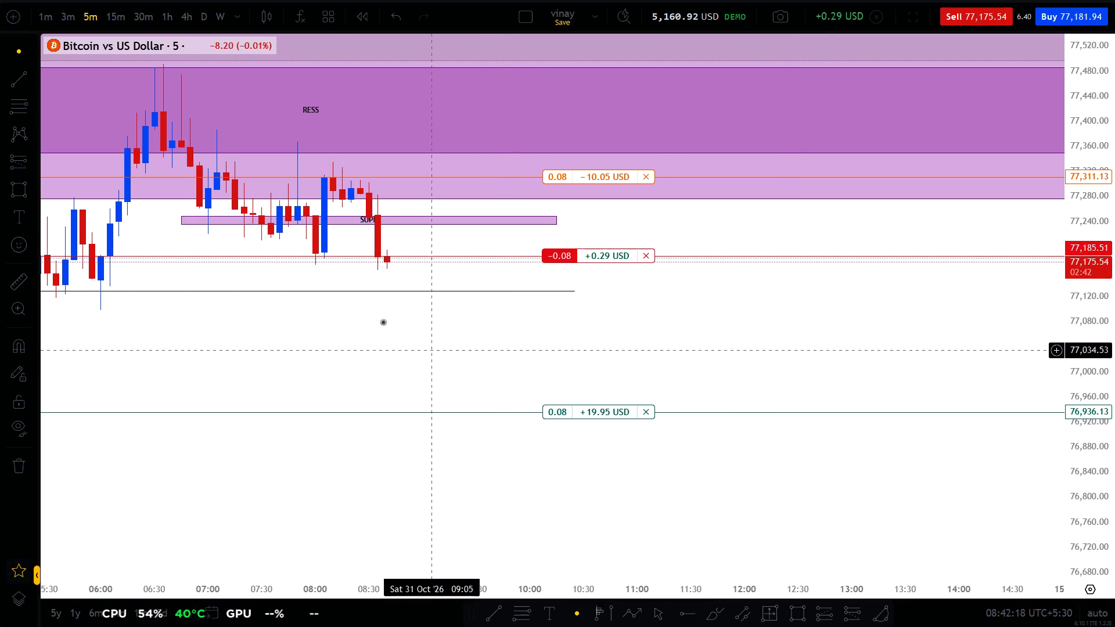
Examine the open sell position's entry, take profit and stop loss levels against the latest candles on the 1-minute chart.
{"action": "left_click", "coordinate": [34, 17]}
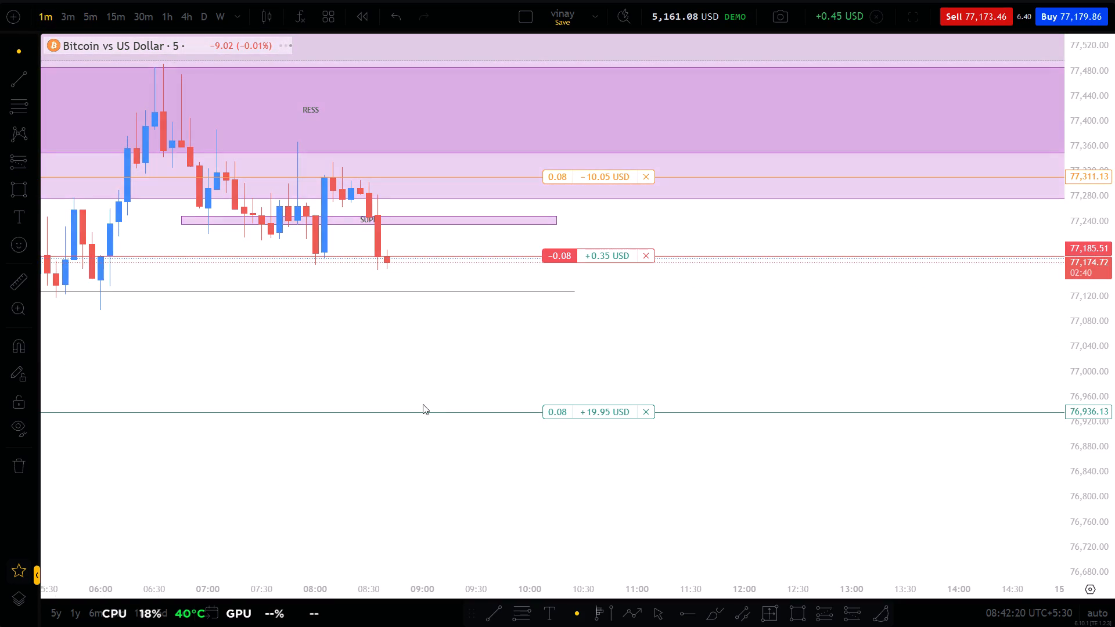
{"action": "scroll", "coordinate": [476, 383], "scroll_direction": "down", "scroll_amount": 6}
{"action": "scroll", "coordinate": [682, 389], "scroll_direction": "down", "scroll_amount": 3}
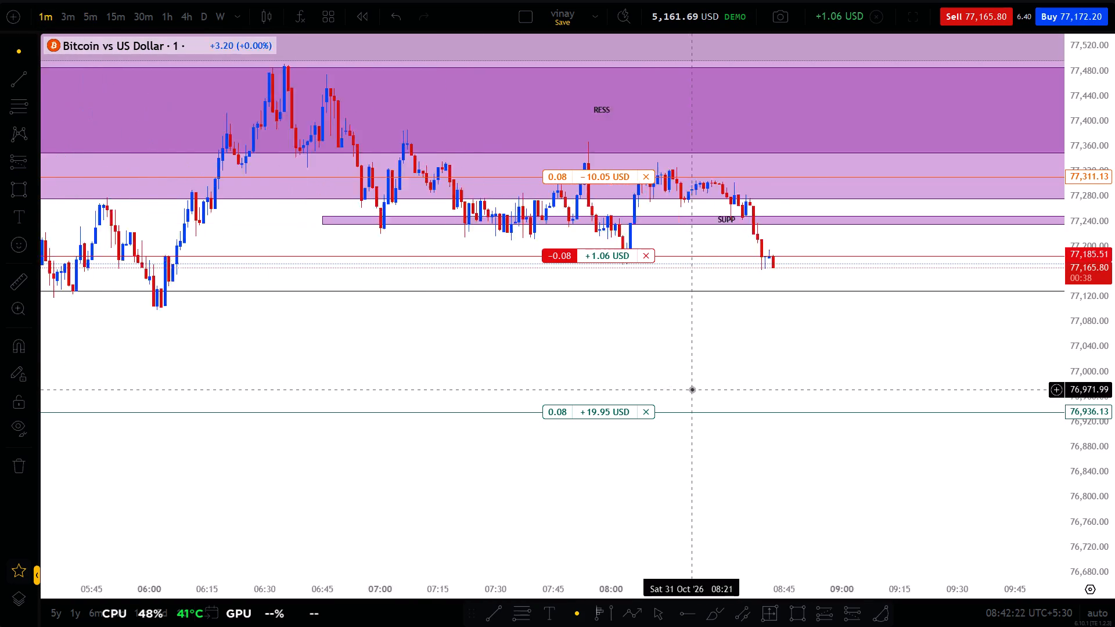
{"action": "left_click_drag", "start_coordinate": [811, 338], "coordinate": [693, 388]}
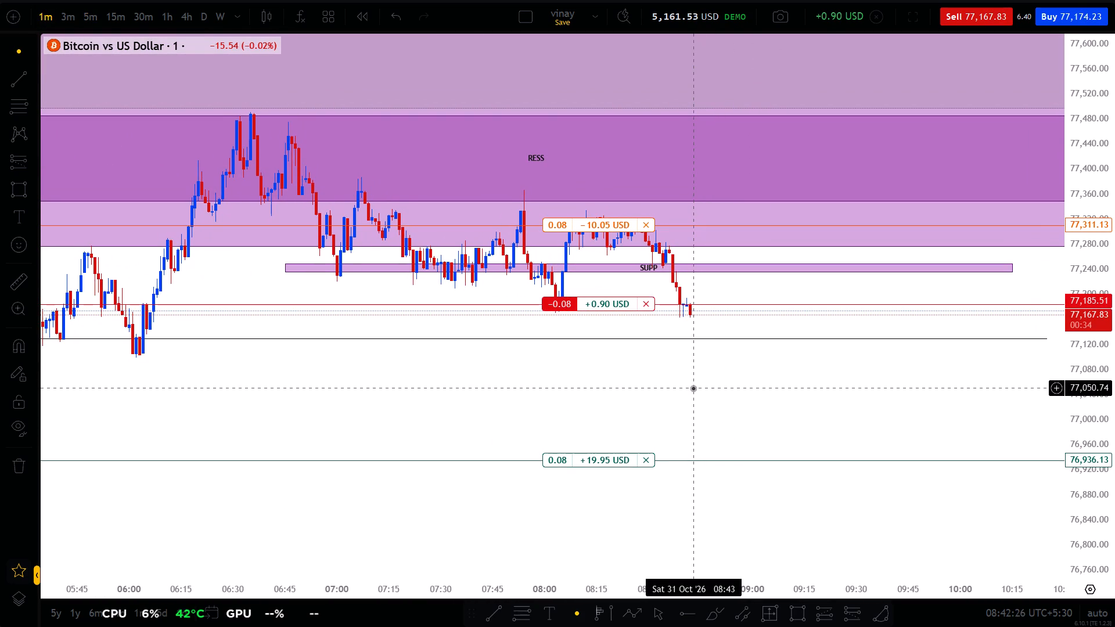
{"action": "scroll", "coordinate": [693, 388], "scroll_direction": "up", "scroll_amount": 3}
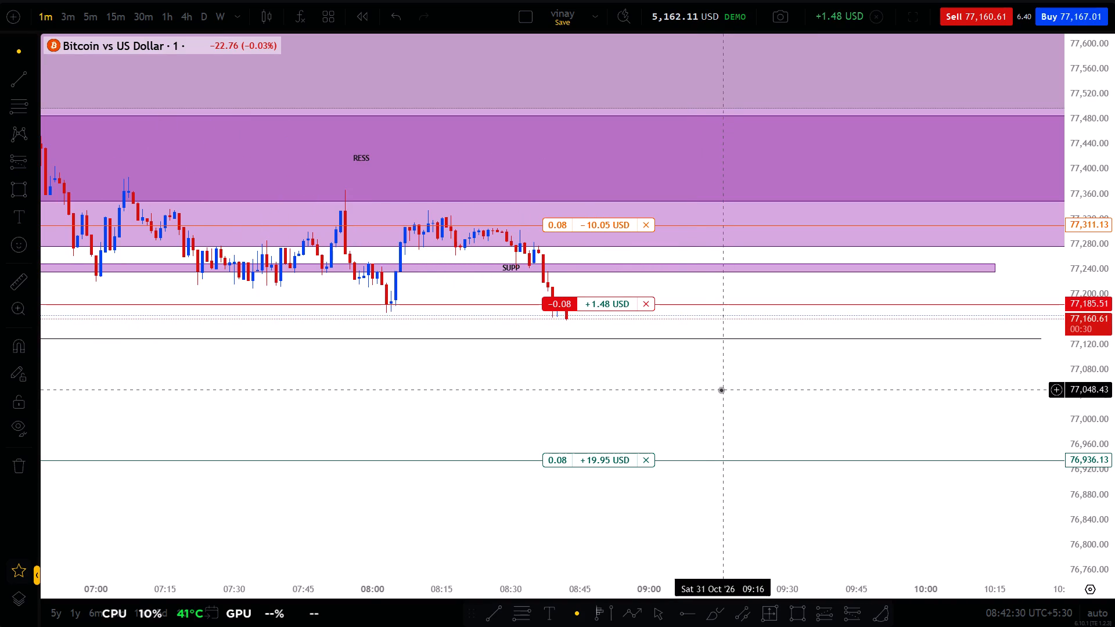
{"action": "left_click_drag", "start_coordinate": [696, 393], "coordinate": [481, 356]}
{"action": "scroll", "coordinate": [1114, 312], "scroll_direction": "up", "scroll_amount": 10}
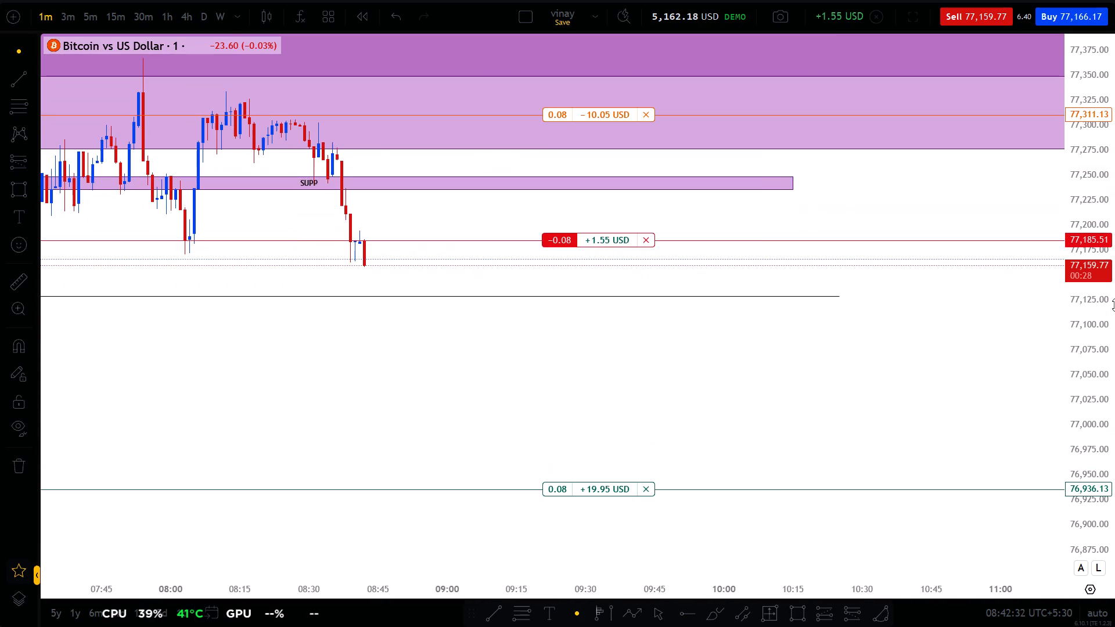
{"action": "scroll", "coordinate": [337, 439], "scroll_direction": "up", "scroll_amount": 2}
{"action": "left_click_drag", "start_coordinate": [337, 439], "coordinate": [339, 446]}
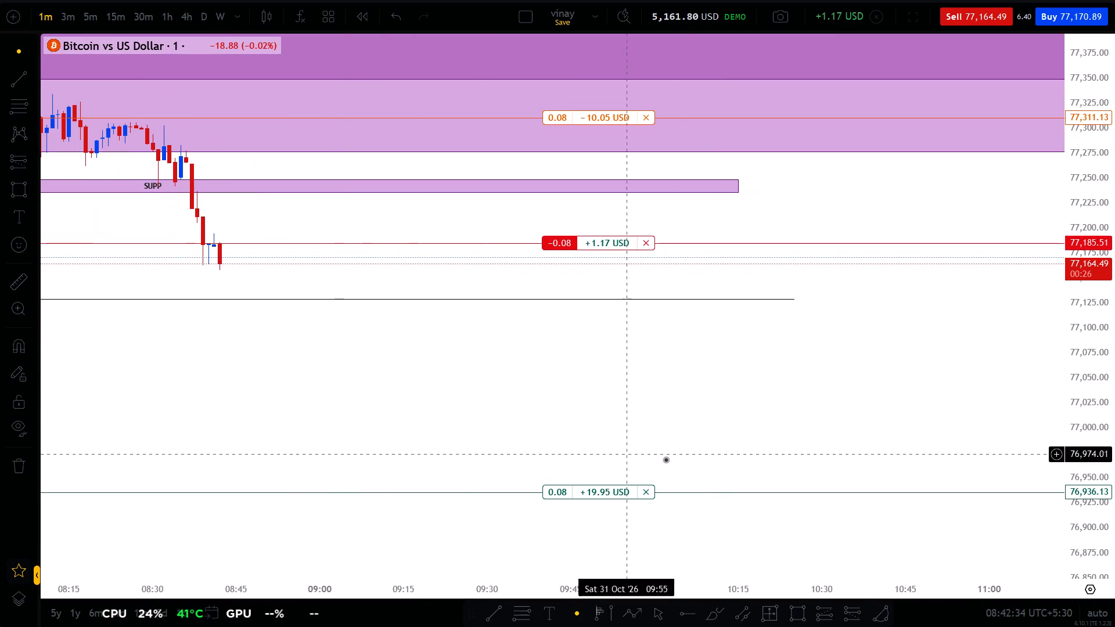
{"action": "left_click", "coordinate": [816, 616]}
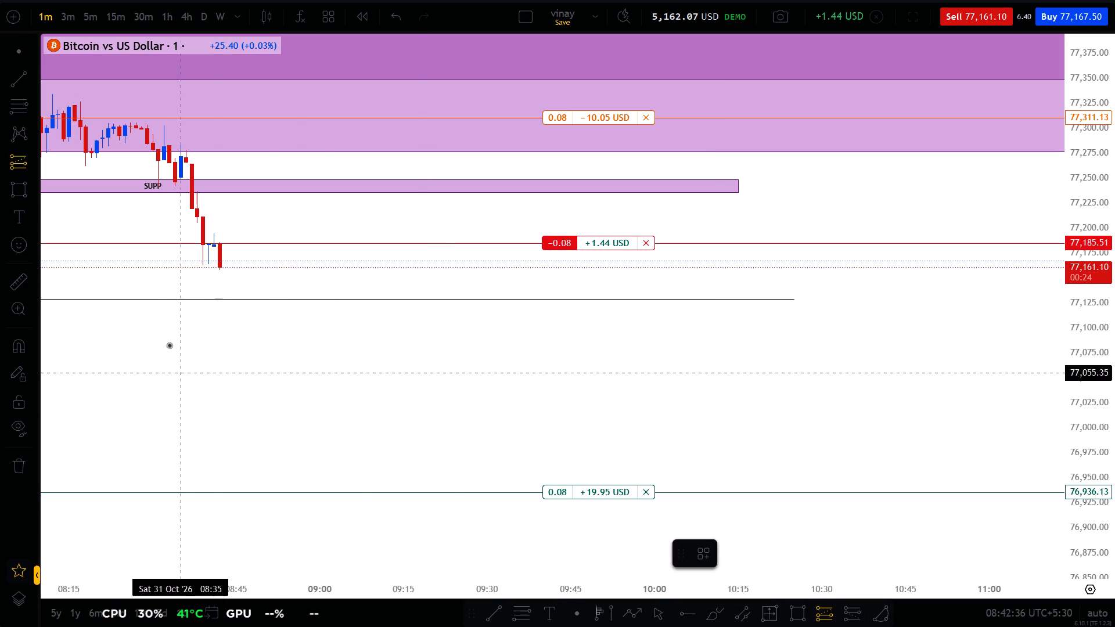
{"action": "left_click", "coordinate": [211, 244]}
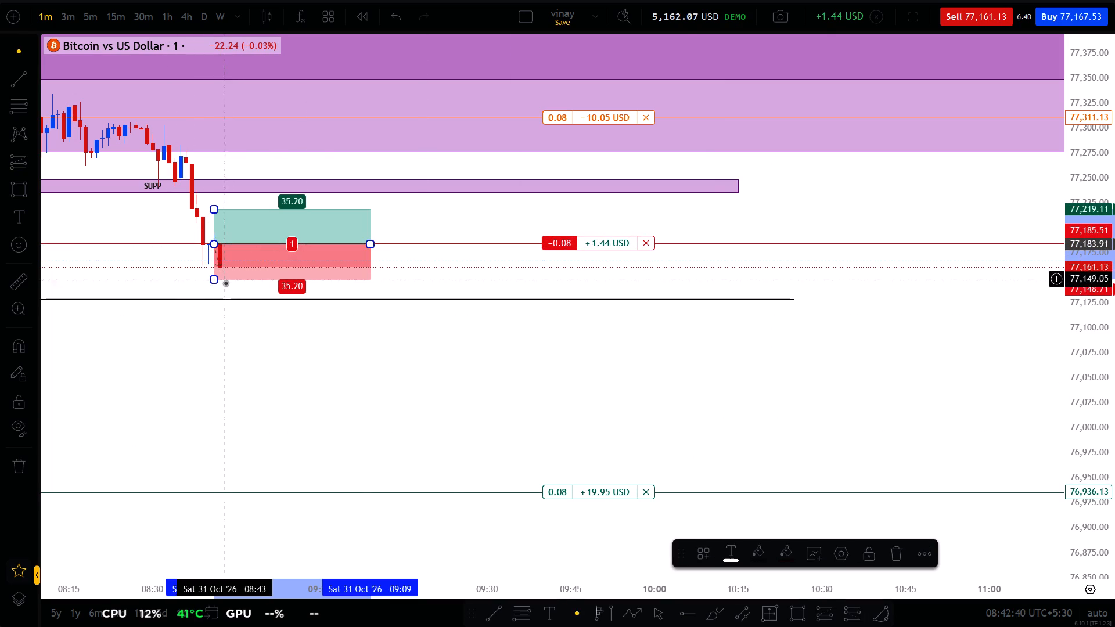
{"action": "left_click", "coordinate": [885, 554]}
Place a Short Position drawing at the sell entry from the 08:41 candle and extend its target to the take profit line at about 76,937.
{"action": "left_click", "coordinate": [853, 612]}
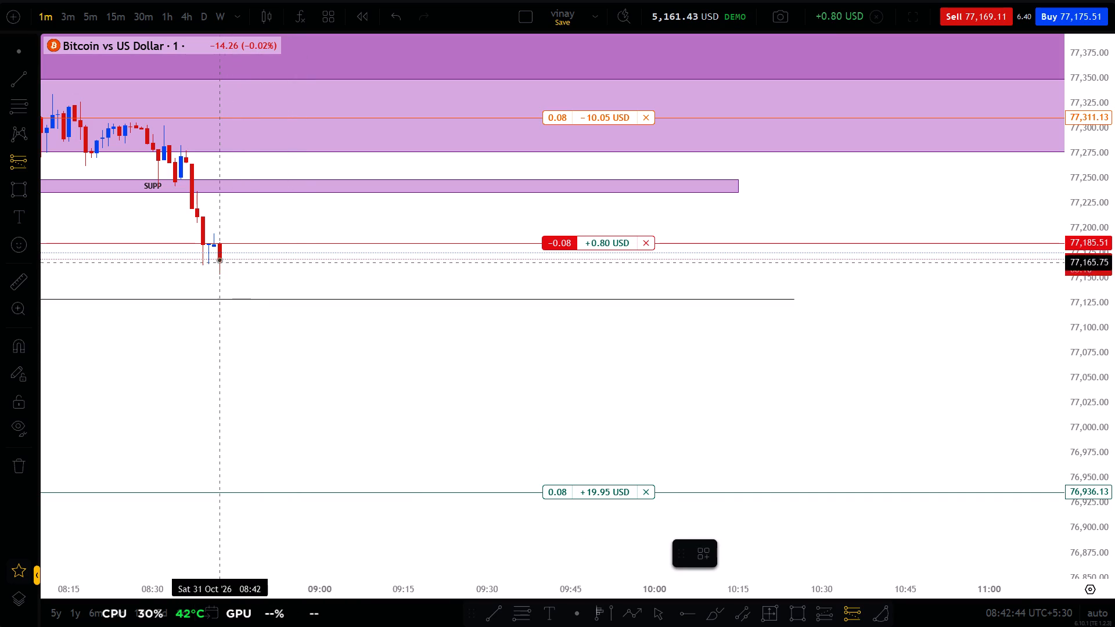
{"action": "left_click", "coordinate": [211, 244]}
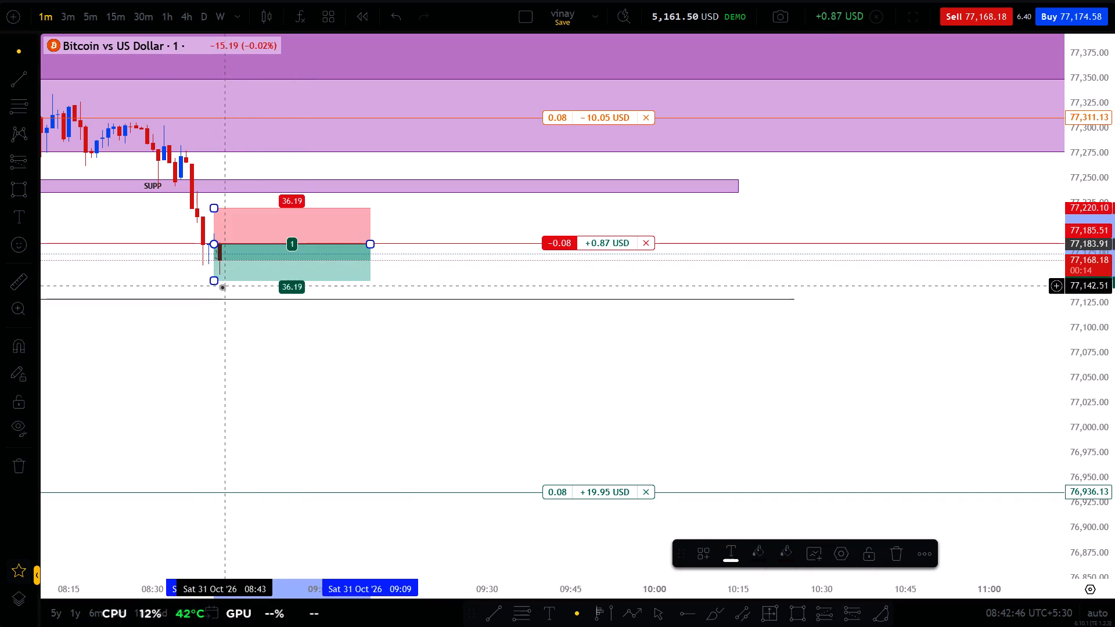
{"action": "left_click_drag", "start_coordinate": [213, 278], "coordinate": [240, 457]}
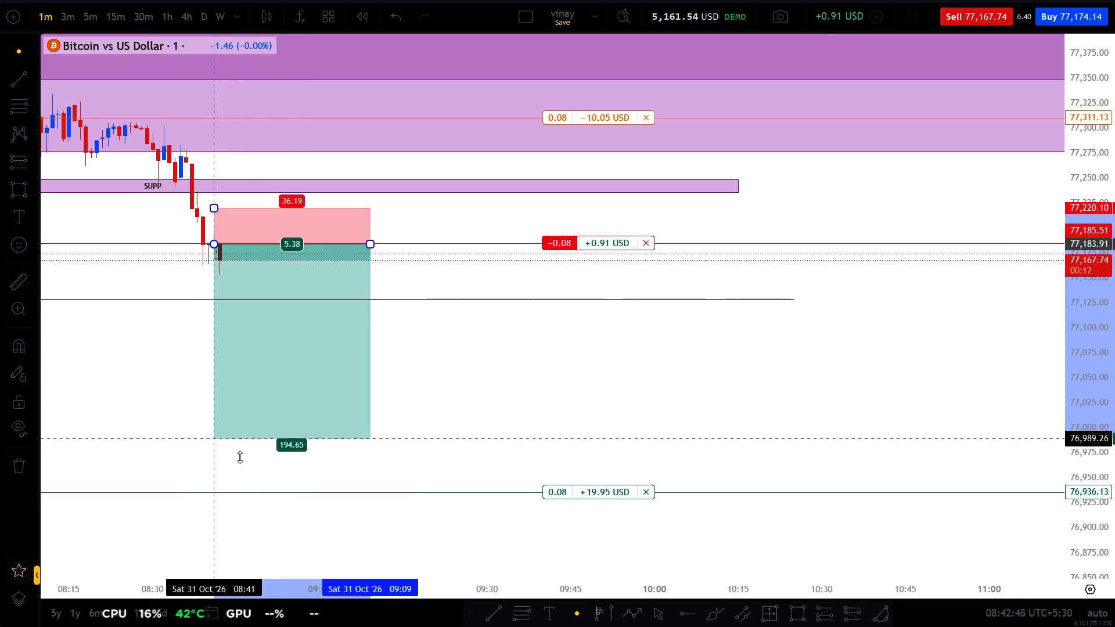
{"action": "left_click_drag", "start_coordinate": [240, 457], "coordinate": [281, 495]}
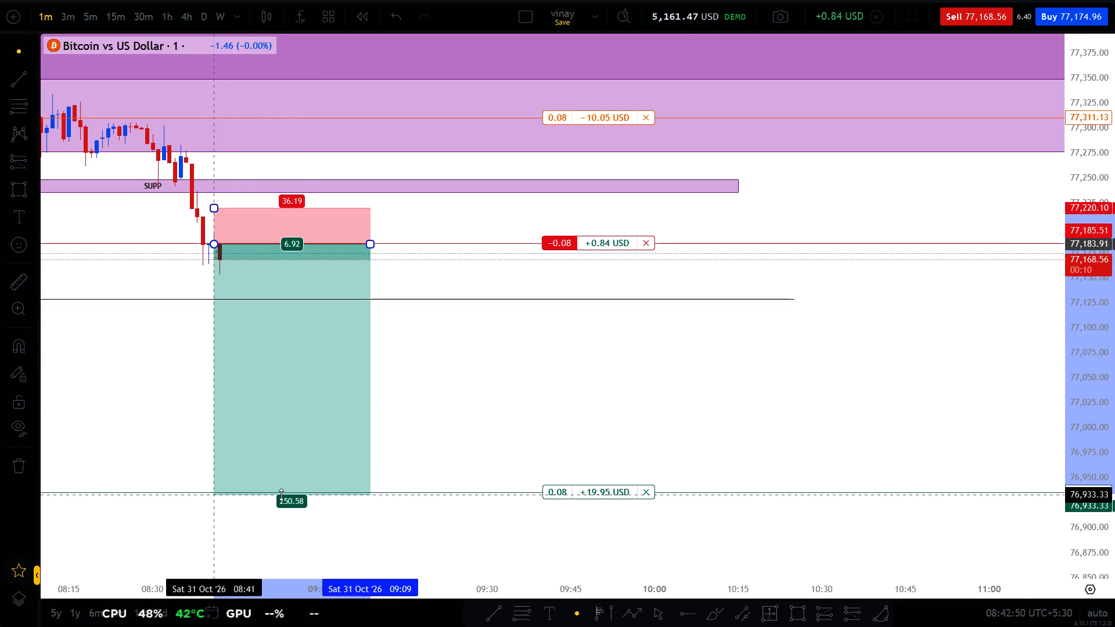
{"action": "left_click_drag", "start_coordinate": [281, 495], "coordinate": [307, 491]}
Extend the Short Position drawing's stop area up to the stop loss line at about 77,310.
{"action": "left_click_drag", "start_coordinate": [211, 207], "coordinate": [236, 175]}
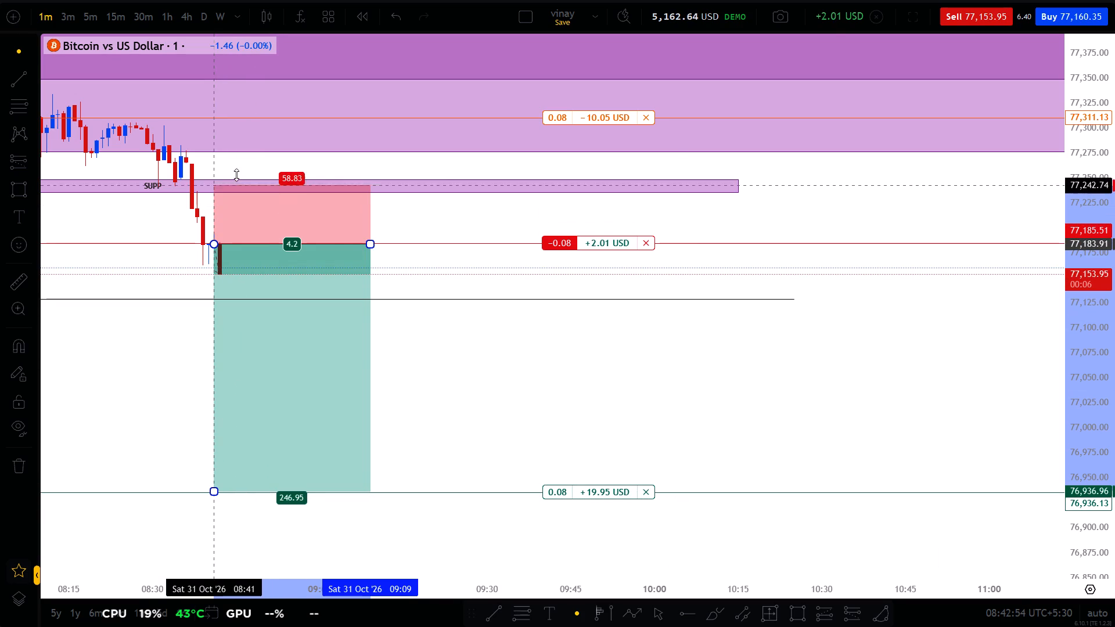
{"action": "left_click_drag", "start_coordinate": [236, 175], "coordinate": [325, 120]}
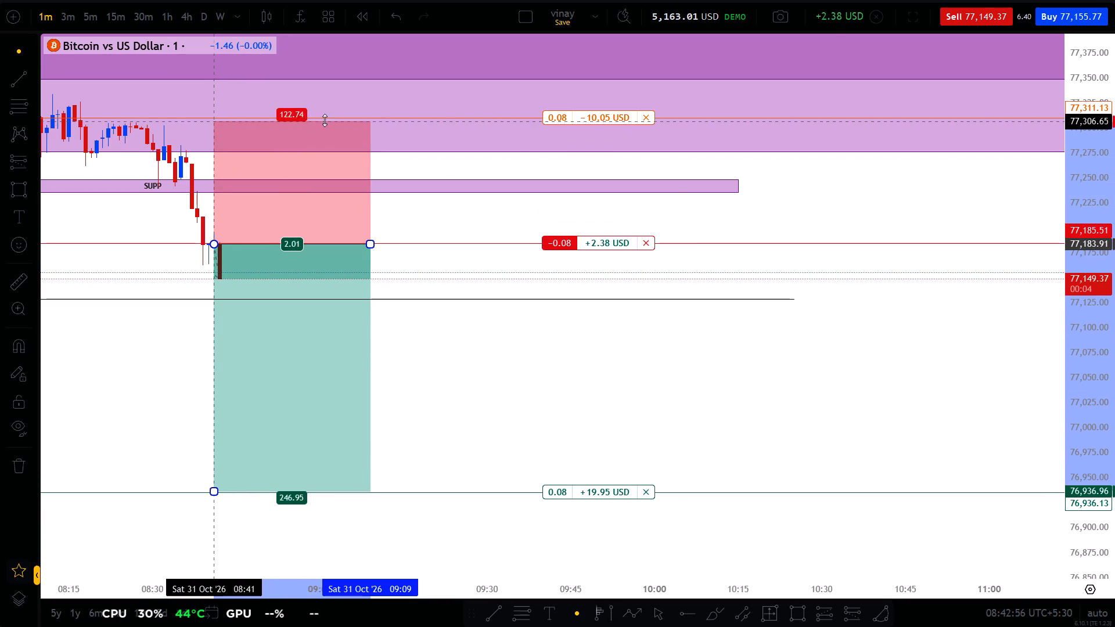
{"action": "left_click_drag", "start_coordinate": [325, 120], "coordinate": [337, 118]}
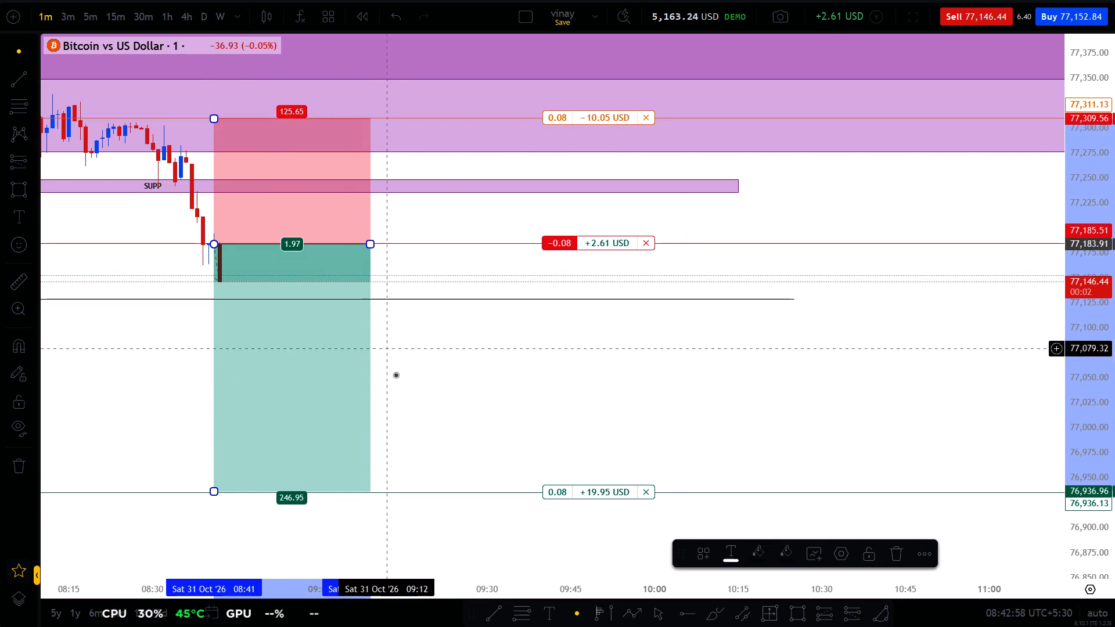
Shift the Short Position drawing one candle earlier on the 1-minute chart so that it starts at 08:40.
{"action": "key", "text": "Left"}
{"action": "key", "text": "Left"}
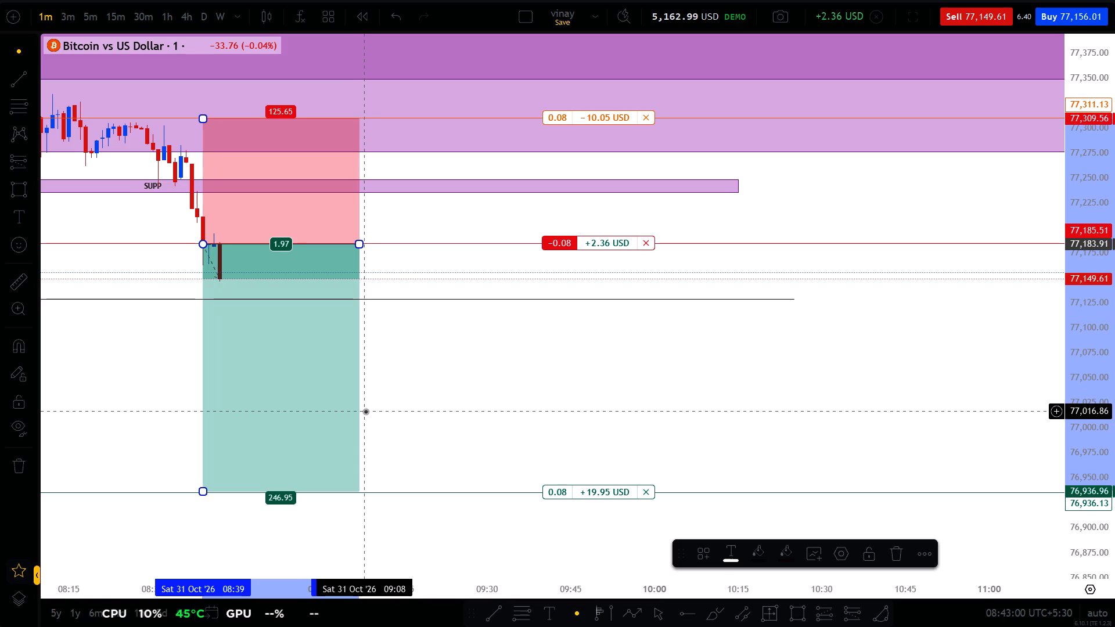
{"action": "key", "text": "Right"}
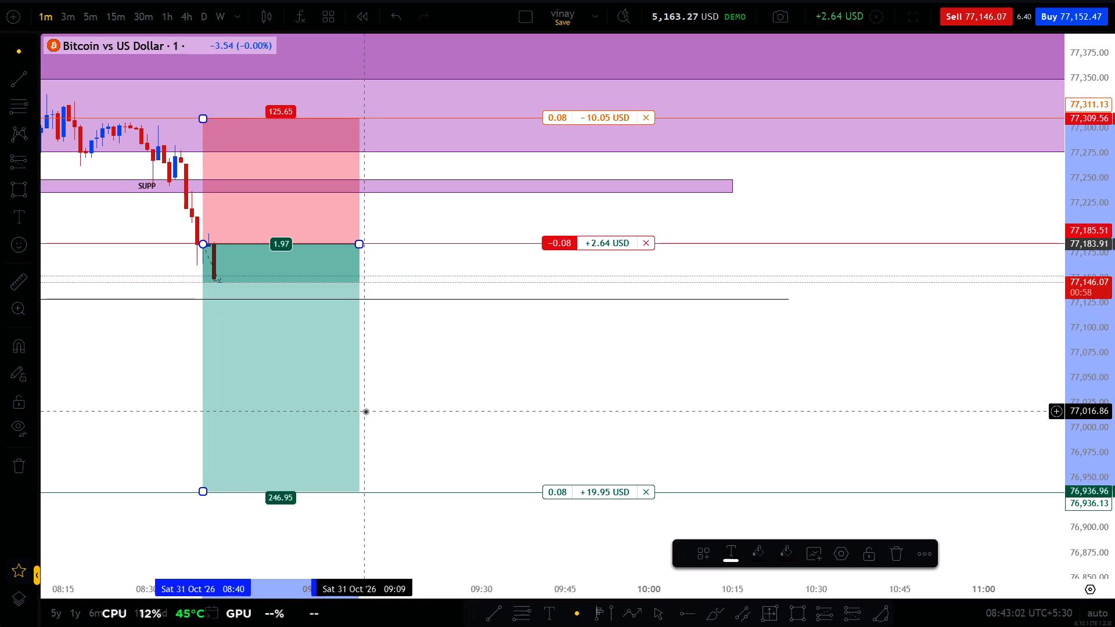
{"action": "left_click", "coordinate": [409, 400]}
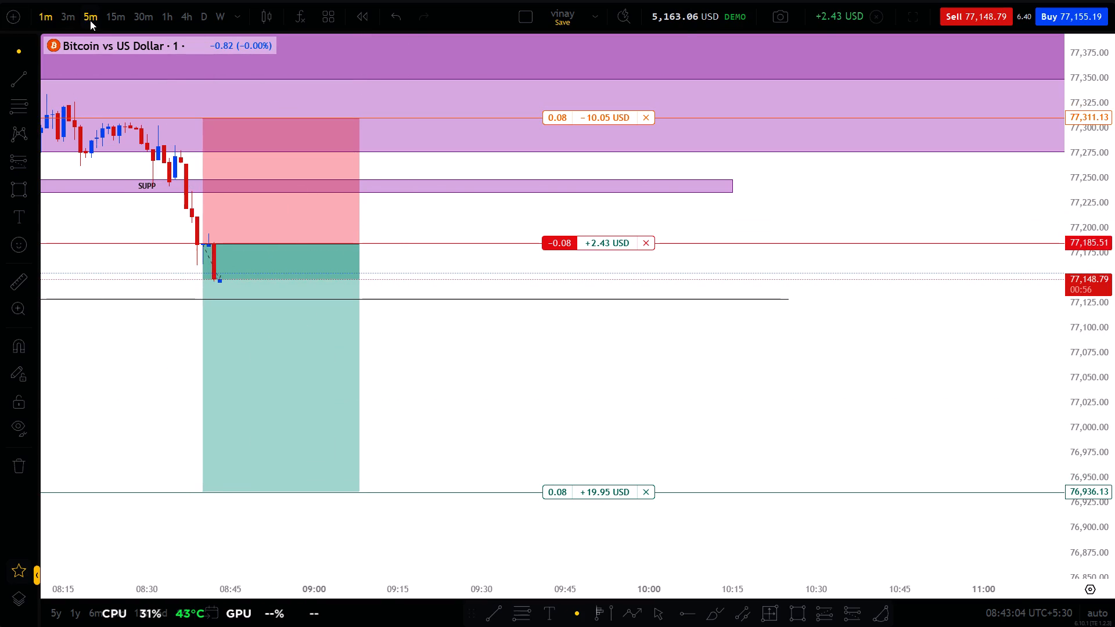
Widen the Short Position drawing on the 5-minute chart so that it ends level with the end of the black horizontal line, about 10:25.
{"action": "left_click", "coordinate": [90, 20]}
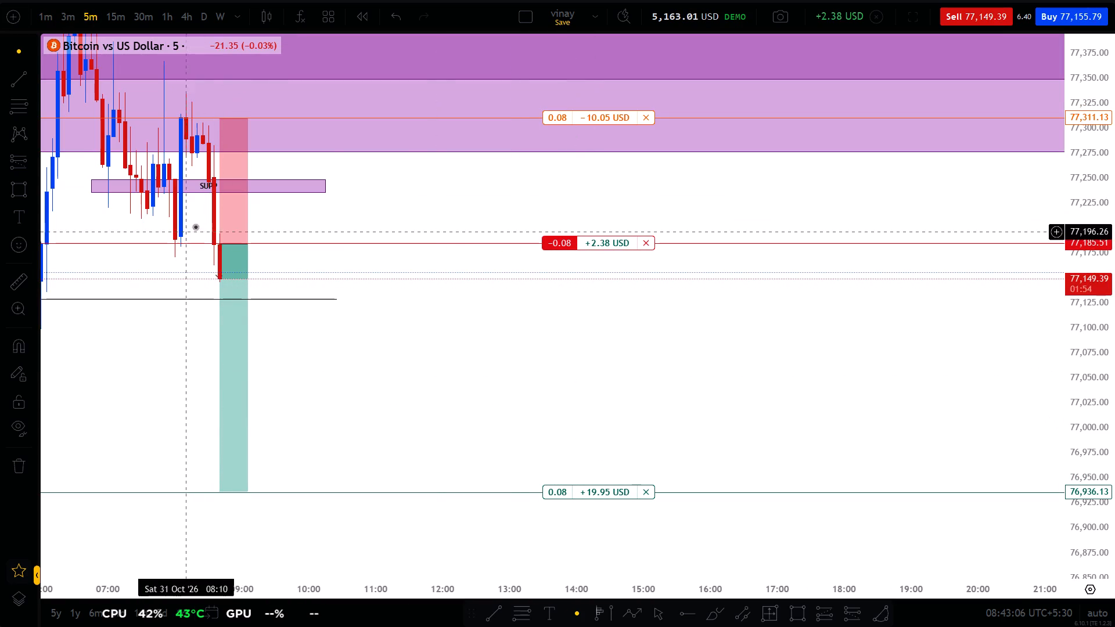
{"action": "left_click_drag", "start_coordinate": [250, 246], "coordinate": [382, 241]}
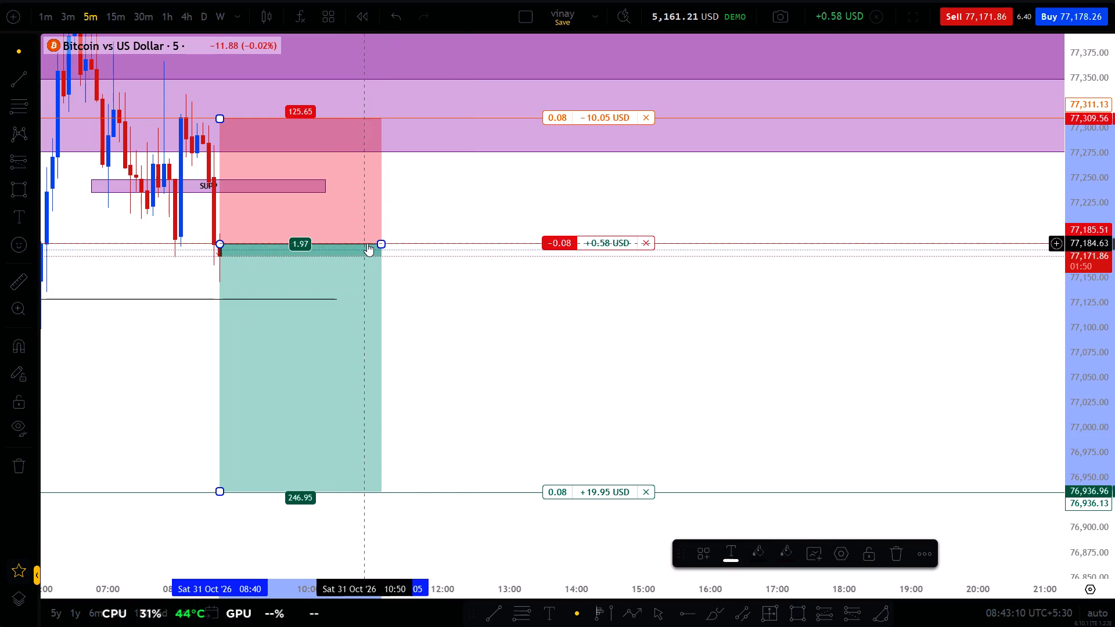
{"action": "left_click_drag", "start_coordinate": [383, 242], "coordinate": [336, 242]}
{"action": "left_click", "coordinate": [408, 392]}
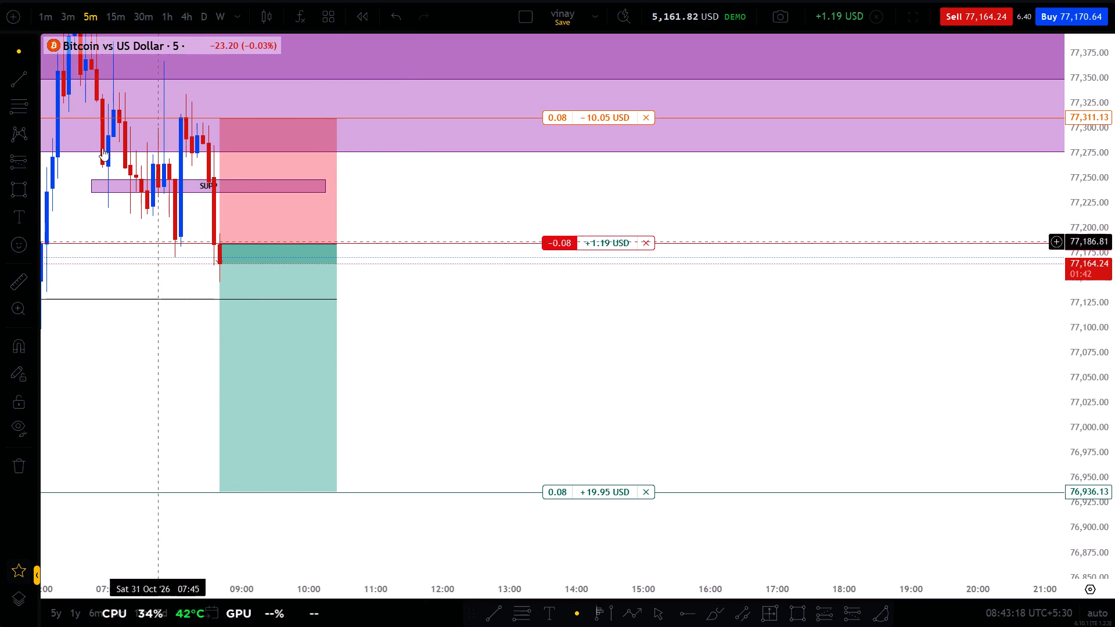
Shift the Short Position drawing one candle earlier on the 5-minute chart, spanning 08:35 to 10:20.
{"action": "left_click", "coordinate": [261, 286]}
{"action": "key", "text": "Left"}
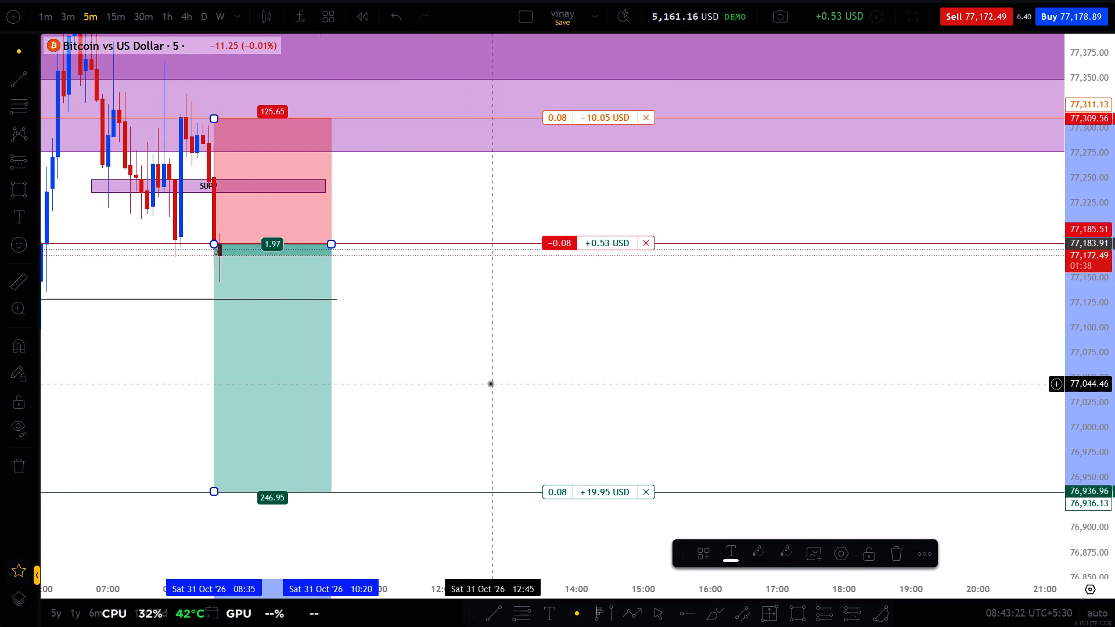
{"action": "left_click", "coordinate": [490, 383]}
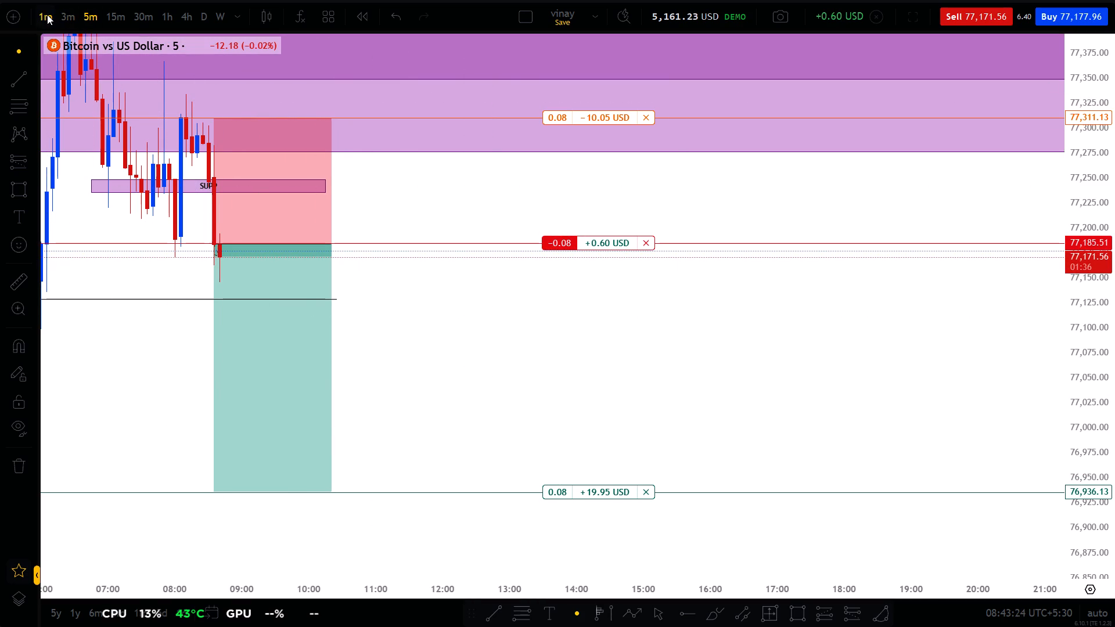
Check the open sell position and its Short Position drawing on the 1-minute chart and against the support, resistance and $$ zones on the 15-minute chart.
{"action": "left_click", "coordinate": [47, 15]}
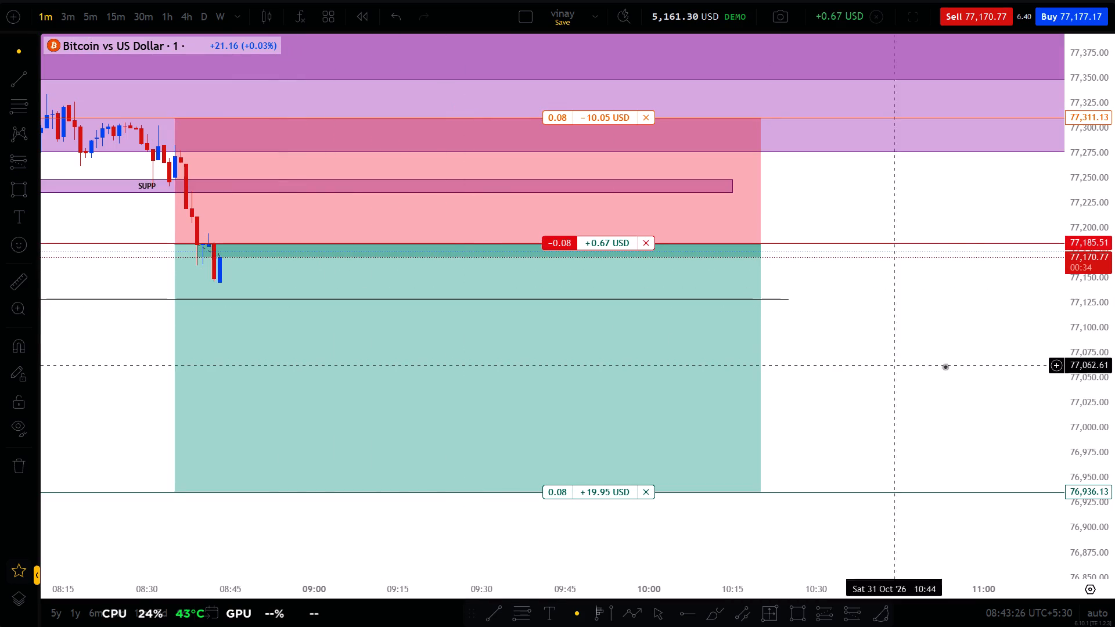
{"action": "left_click", "coordinate": [941, 366]}
{"action": "left_click_drag", "start_coordinate": [947, 373], "coordinate": [898, 309]}
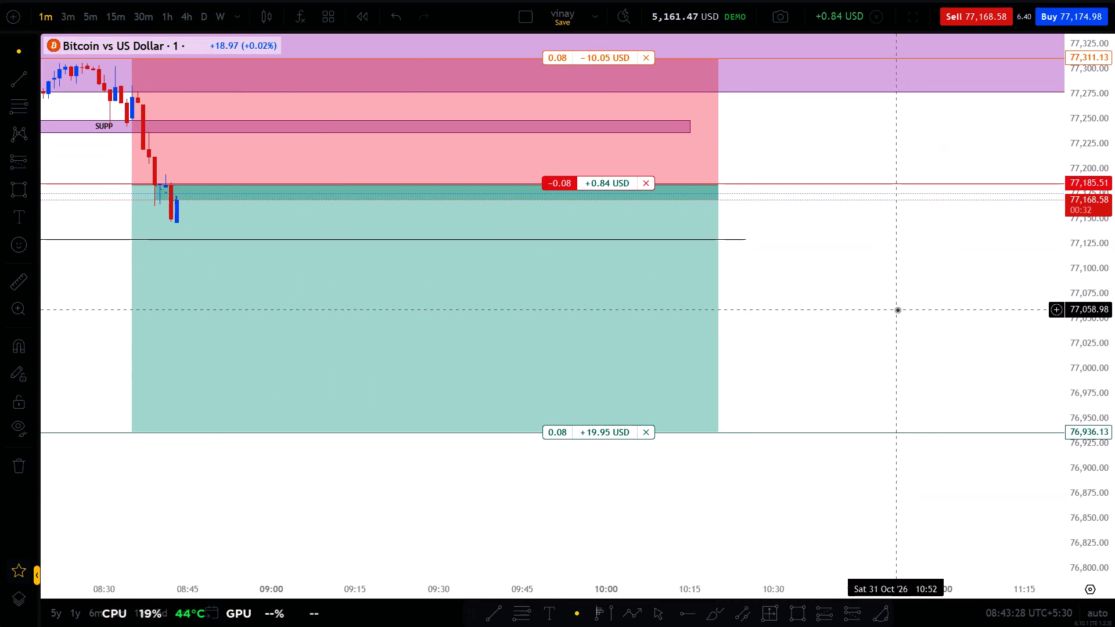
{"action": "scroll", "coordinate": [897, 309], "scroll_direction": "down", "scroll_amount": 6}
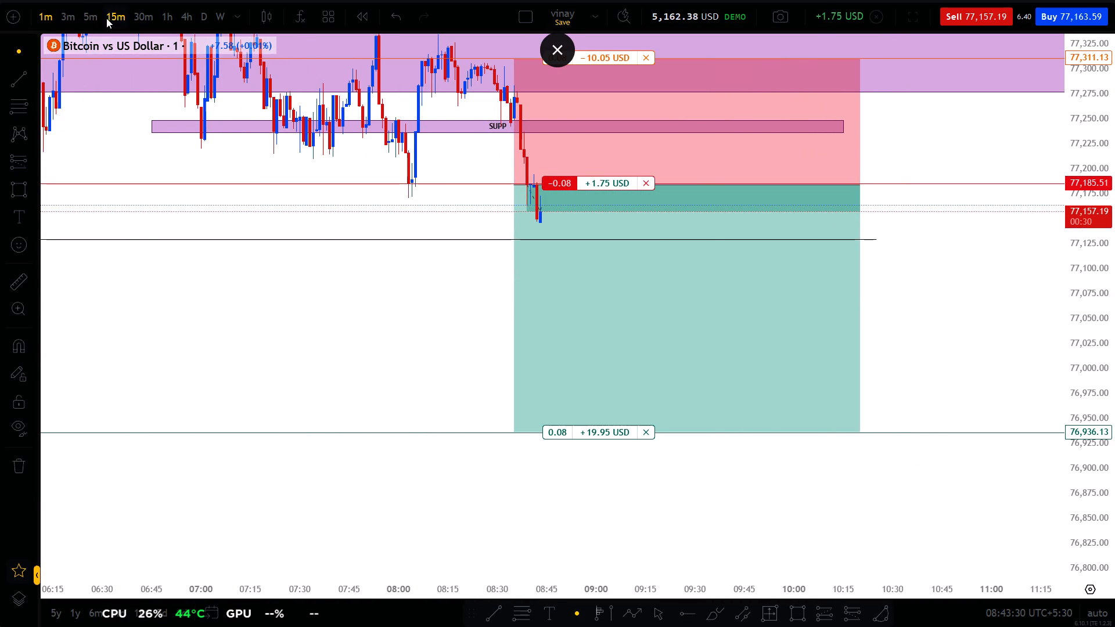
{"action": "left_click", "coordinate": [106, 18]}
{"action": "double_click", "coordinate": [1114, 256]}
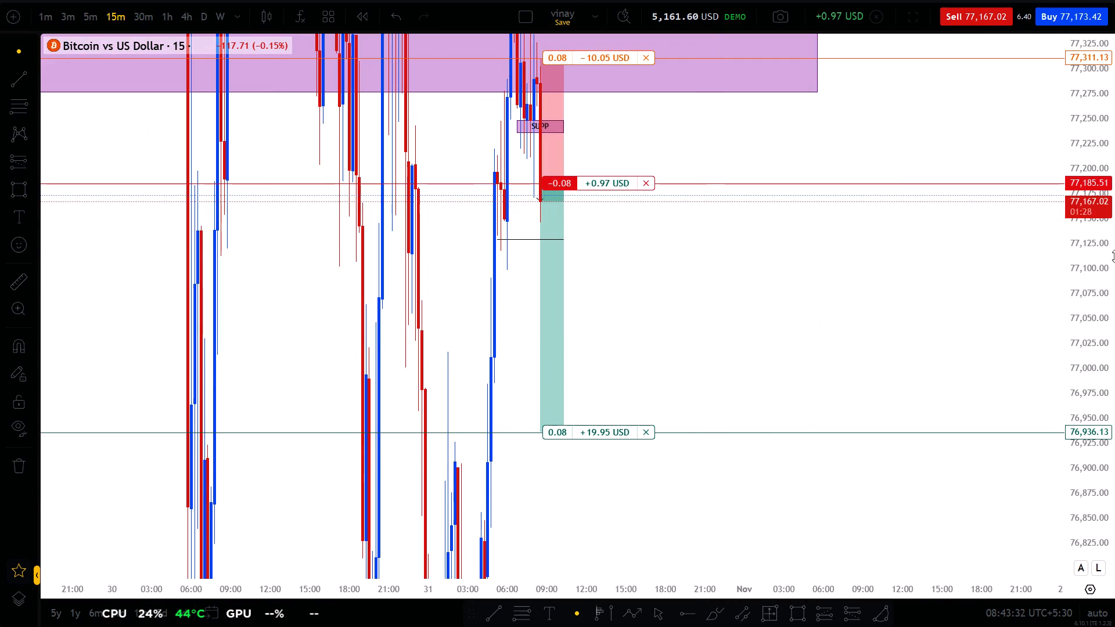
{"action": "scroll", "coordinate": [1114, 282], "scroll_direction": "up", "scroll_amount": 11}
{"action": "left_click_drag", "start_coordinate": [963, 265], "coordinate": [868, 68]}
{"action": "left_click", "coordinate": [4, 315]}
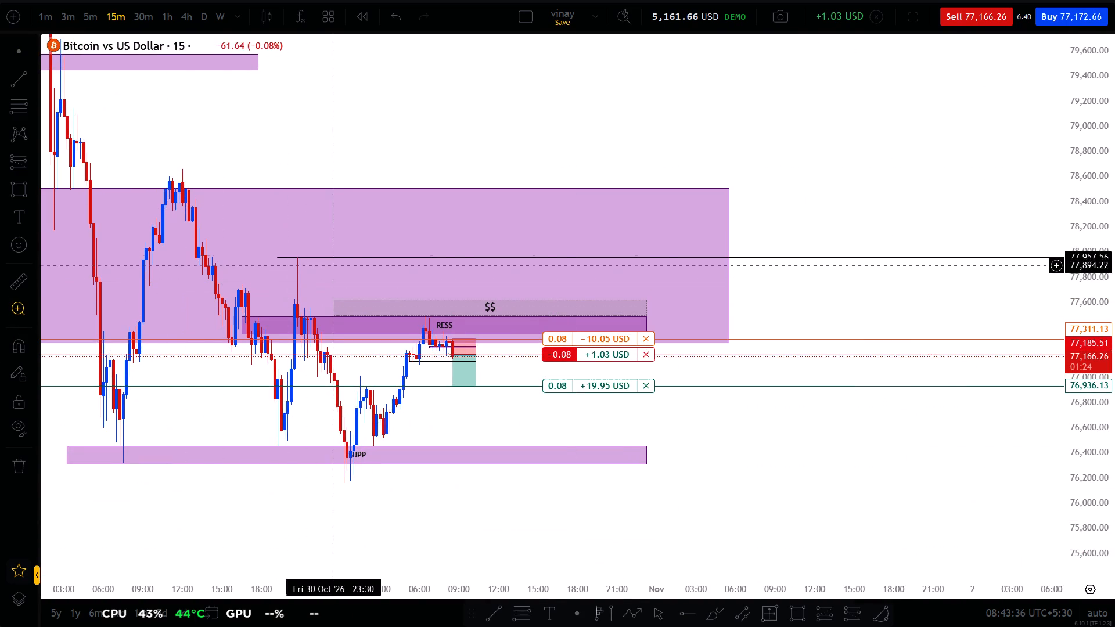
{"action": "left_click", "coordinate": [336, 254]}
{"action": "left_click", "coordinate": [800, 534]}
{"action": "scroll", "coordinate": [793, 403], "scroll_direction": "down", "scroll_amount": 2}
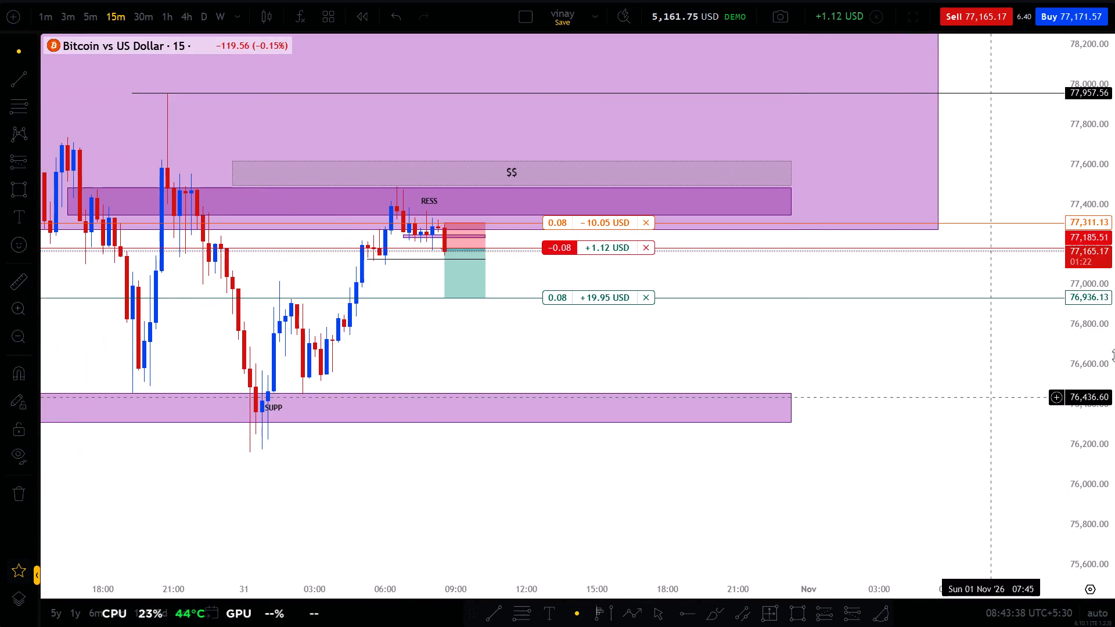
{"action": "scroll", "coordinate": [1114, 346], "scroll_direction": "up", "scroll_amount": 14}
{"action": "left_click_drag", "start_coordinate": [416, 360], "coordinate": [521, 417]}
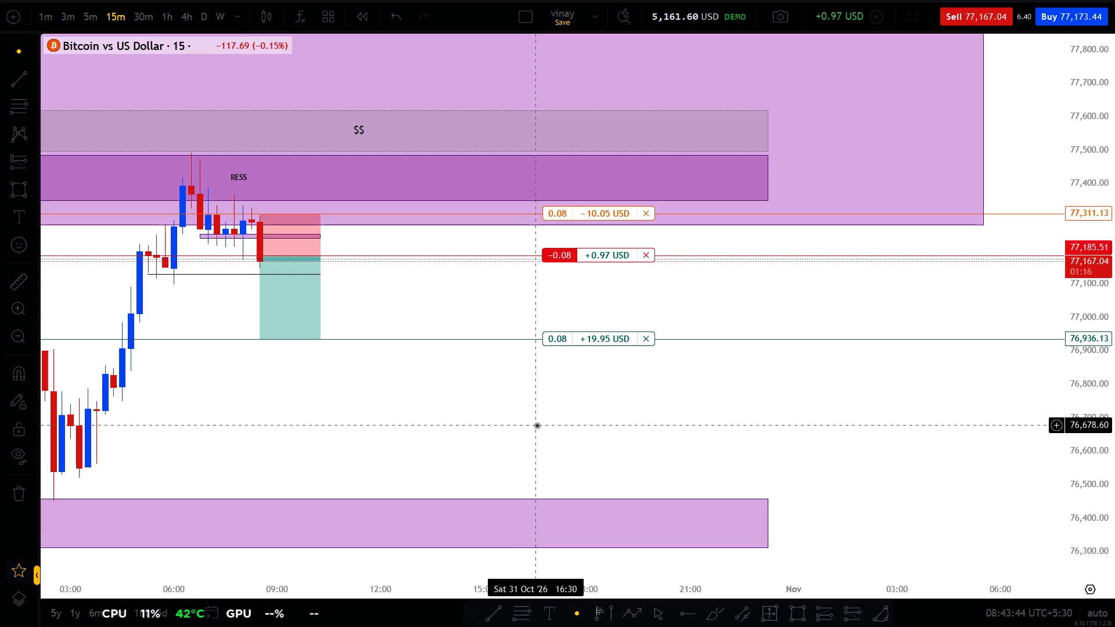
{"action": "left_click_drag", "start_coordinate": [541, 427], "coordinate": [593, 427]}
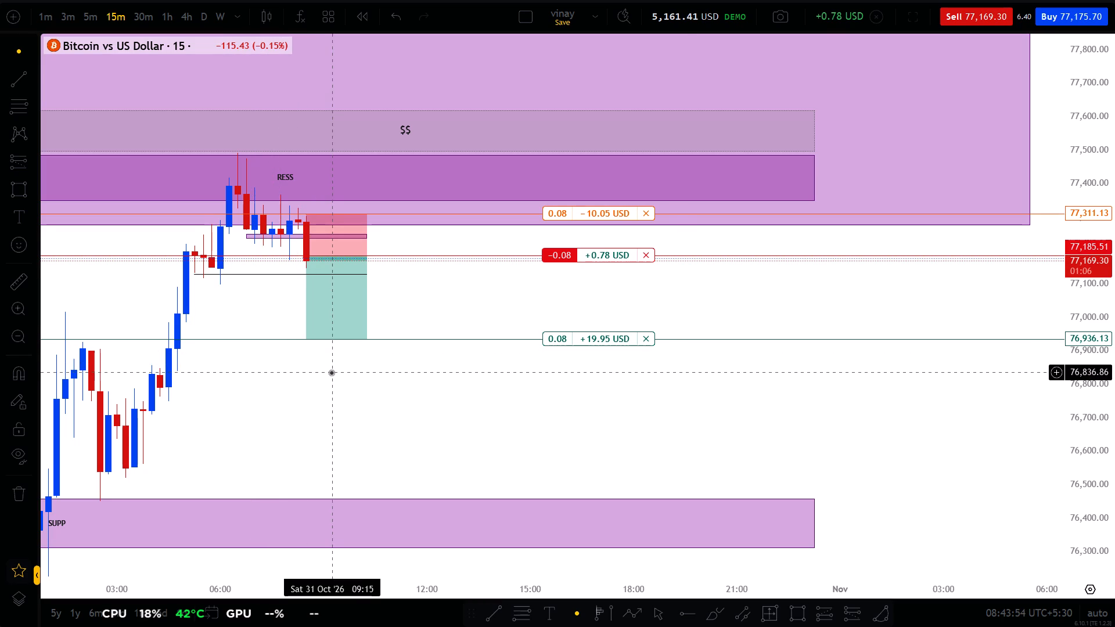
Draw a horizontal ray at 77,172.08 on the 15-minute chart, starting from the 06:45 candle below the small SUPP zone.
{"action": "scroll", "coordinate": [1114, 268], "scroll_direction": "up", "scroll_amount": 5}
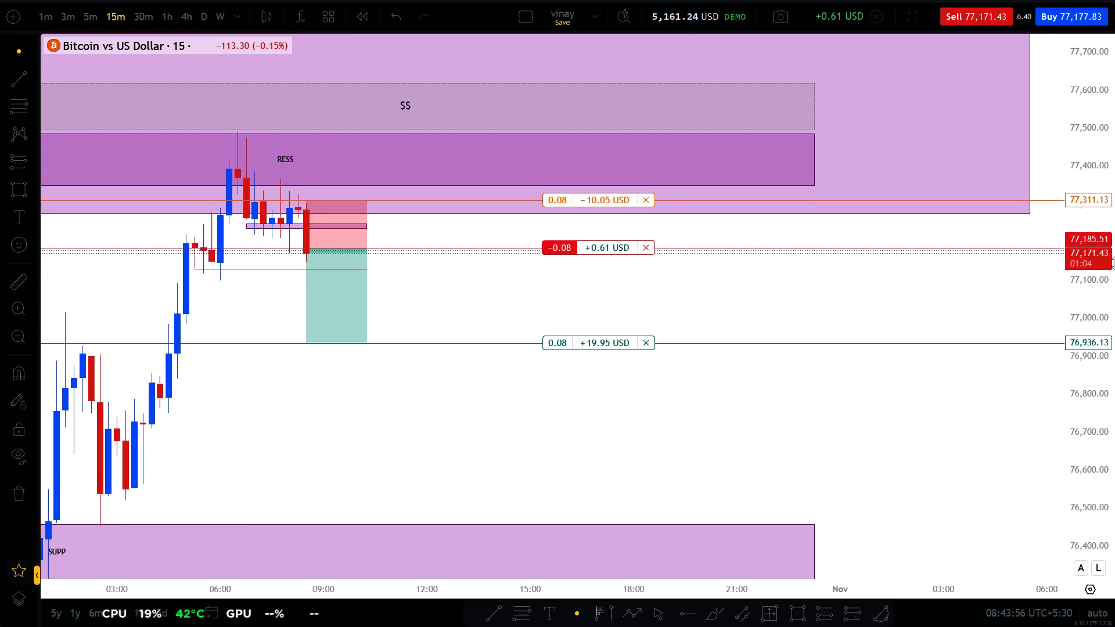
{"action": "scroll", "coordinate": [1114, 263], "scroll_direction": "up", "scroll_amount": 11}
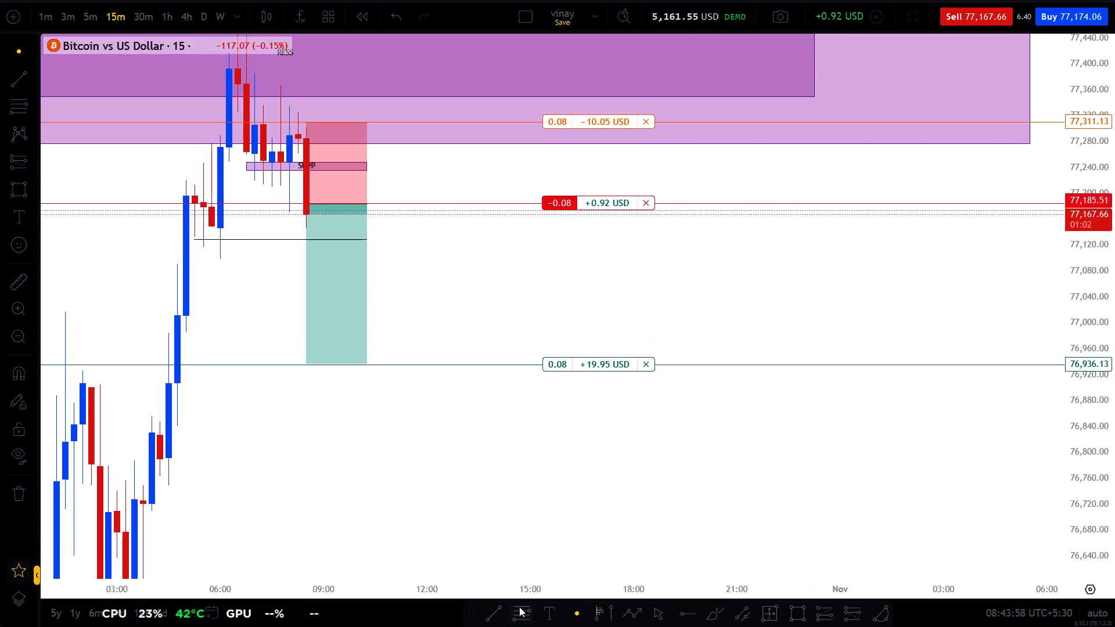
{"action": "left_click", "coordinate": [504, 611]}
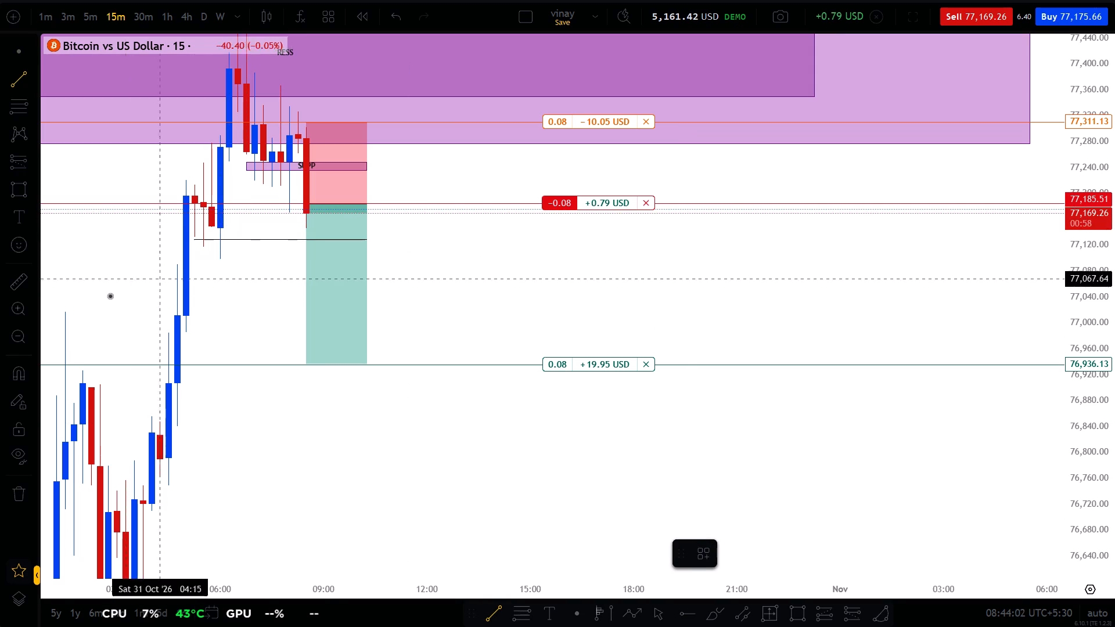
{"action": "left_click", "coordinate": [12, 331]}
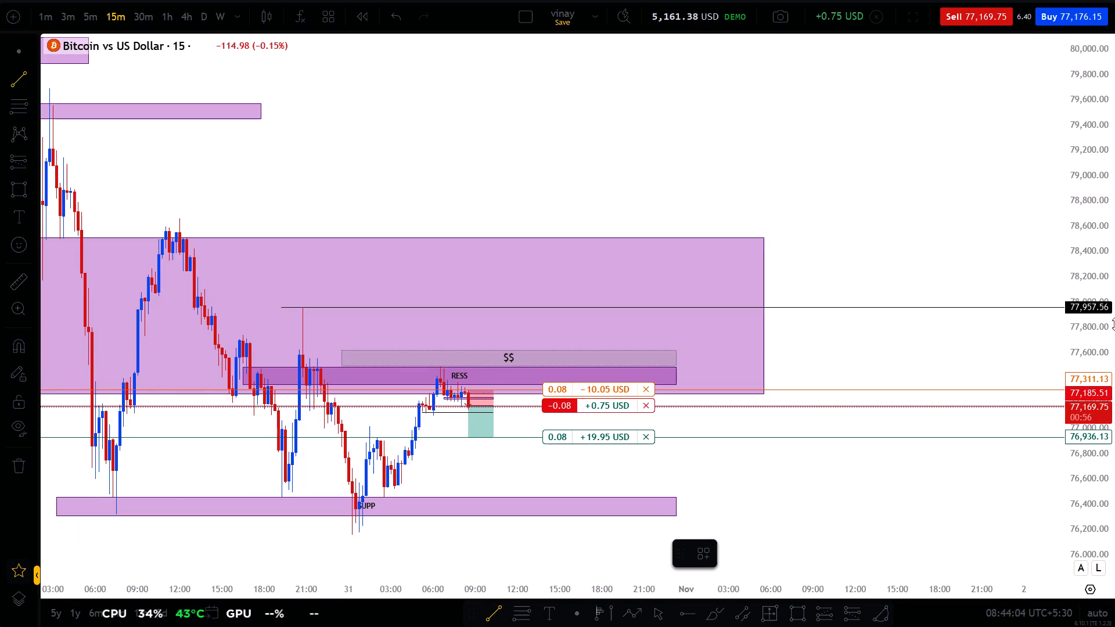
{"action": "scroll", "coordinate": [1114, 266], "scroll_direction": "up", "scroll_amount": 4}
{"action": "left_click", "coordinate": [9, 312]}
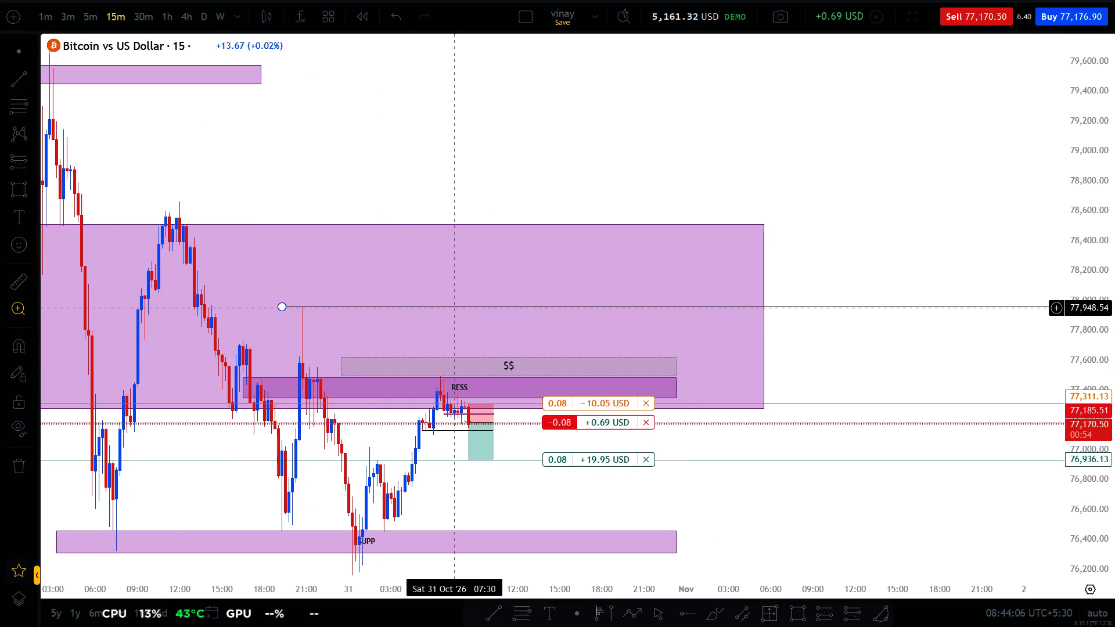
{"action": "left_click", "coordinate": [329, 326]}
{"action": "left_click", "coordinate": [781, 559]}
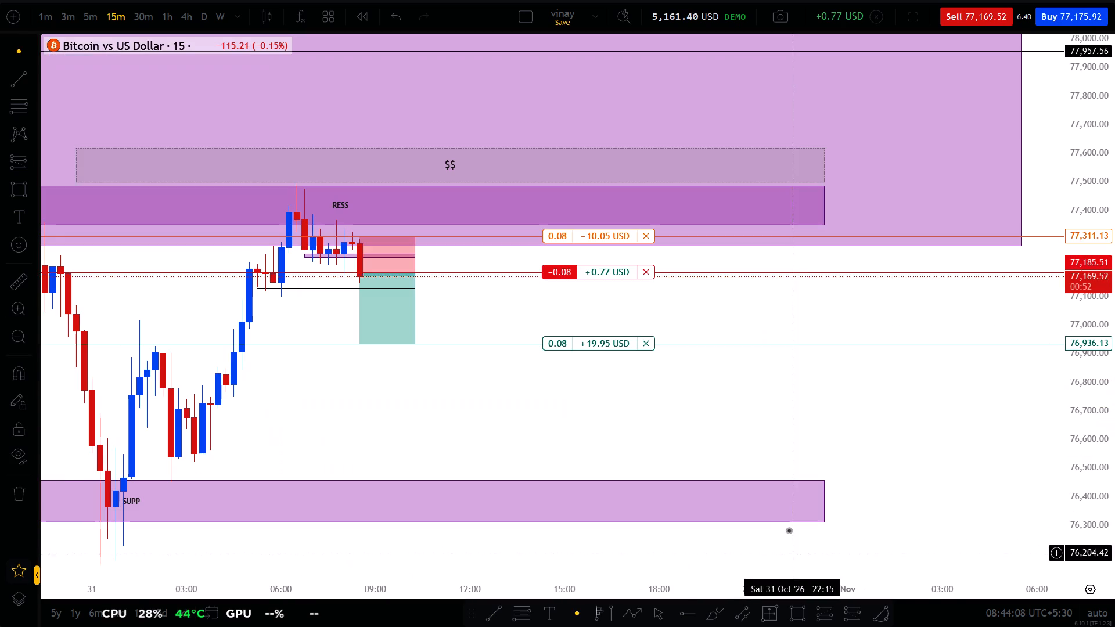
{"action": "scroll", "coordinate": [1114, 300], "scroll_direction": "up", "scroll_amount": 15}
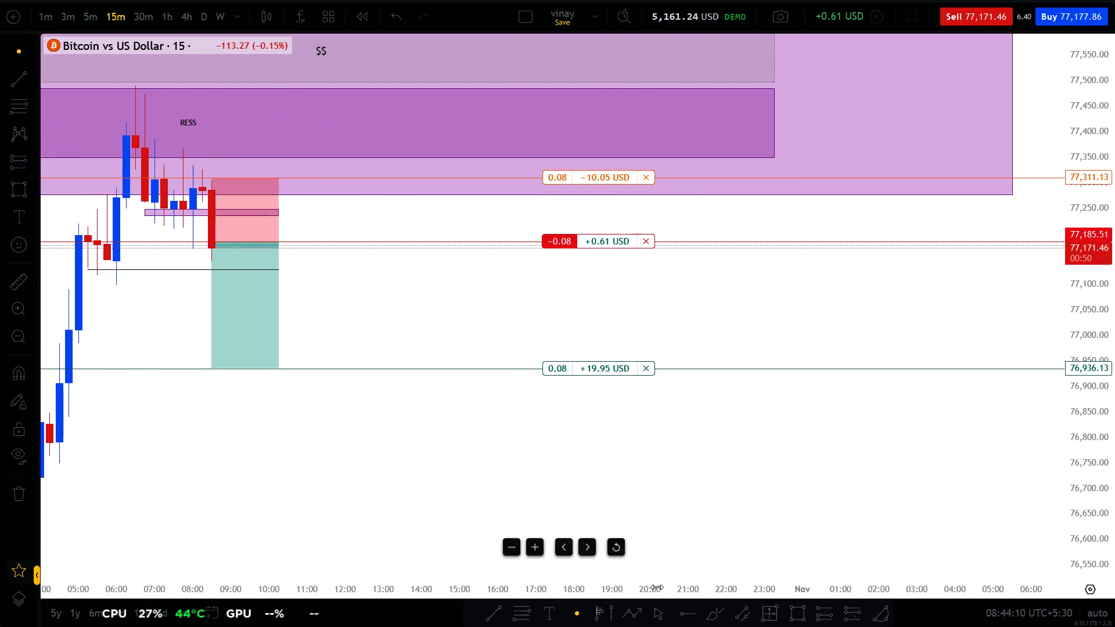
{"action": "left_click", "coordinate": [679, 609]}
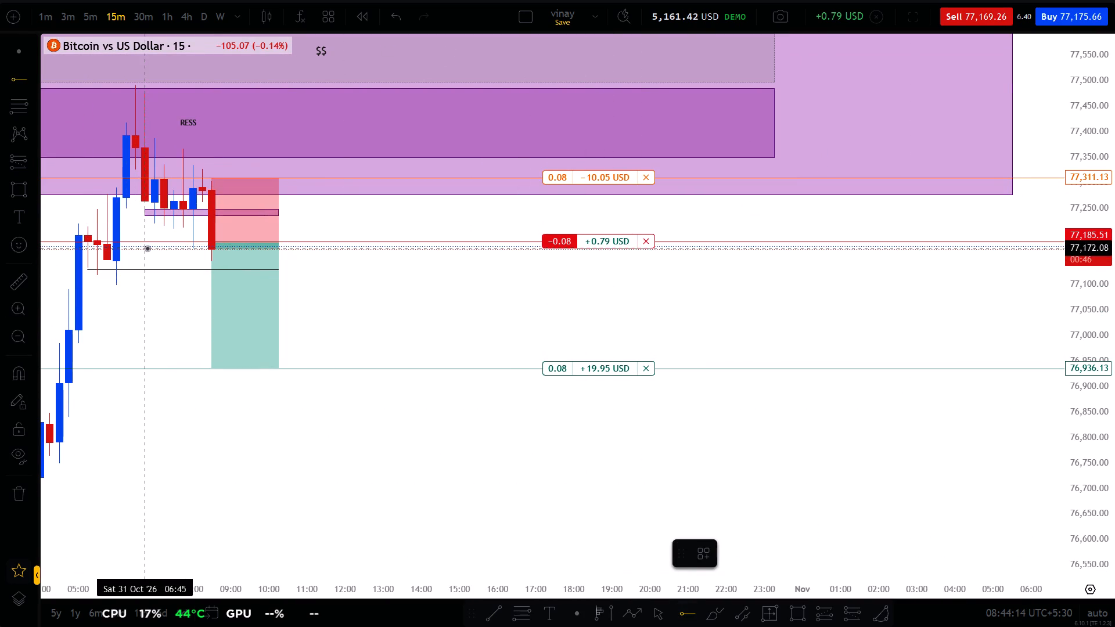
{"action": "left_click", "coordinate": [147, 248]}
{"action": "left_click", "coordinate": [368, 282]}
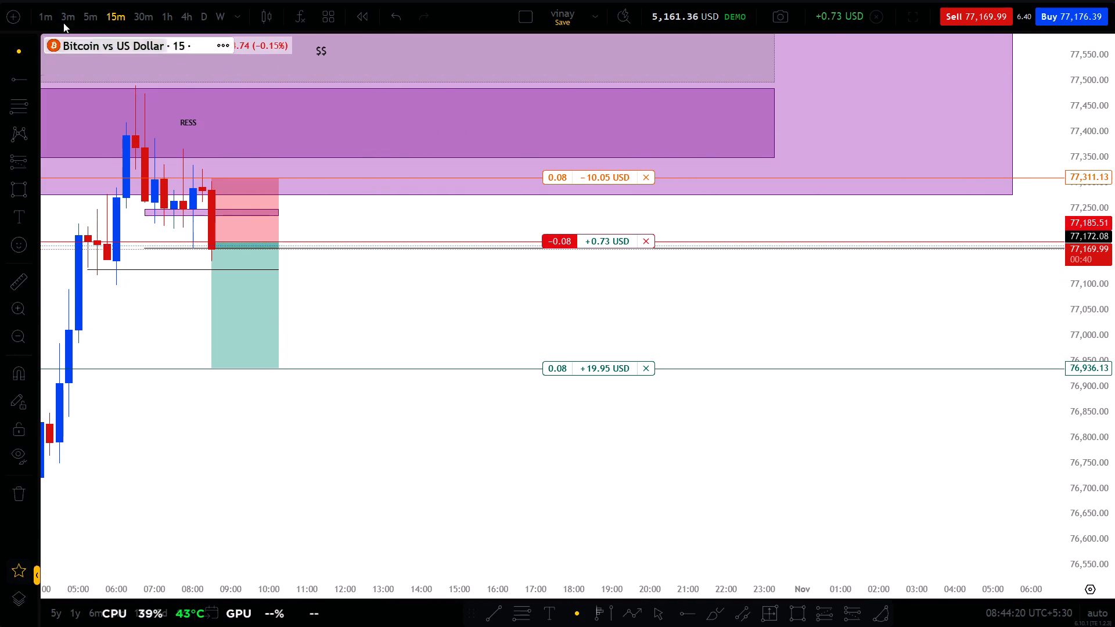
Examine the open sell position and its Short Position drawing against the 77,172.08 ray and nearby zones on the 5-minute chart.
{"action": "left_click", "coordinate": [99, 16]}
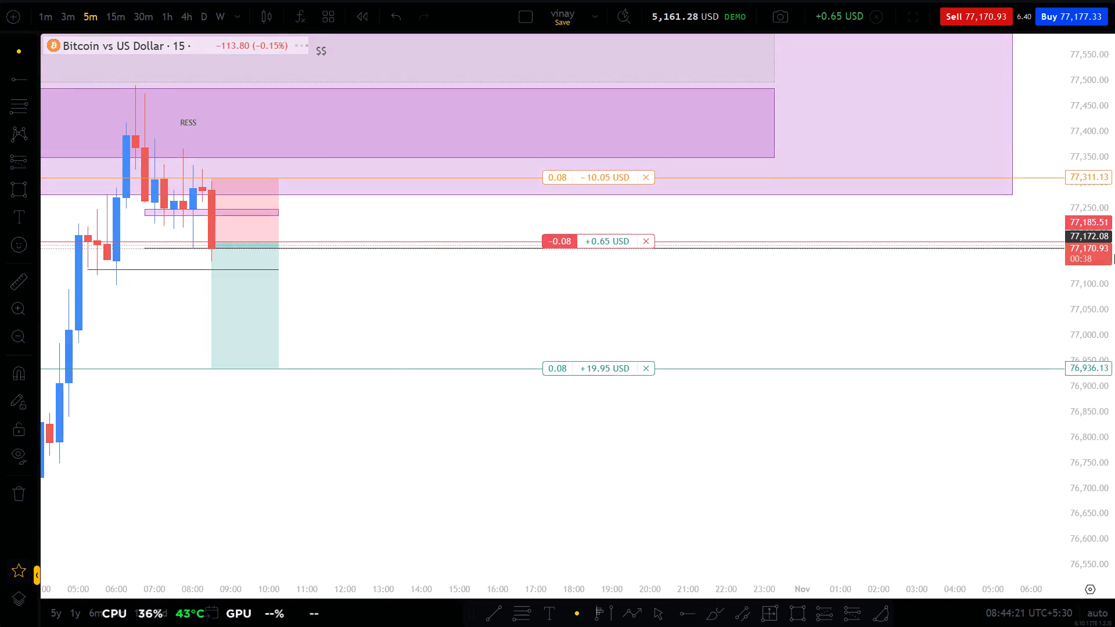
{"action": "scroll", "coordinate": [1114, 243], "scroll_direction": "up", "scroll_amount": 15}
{"action": "scroll", "coordinate": [621, 244], "scroll_direction": "down", "scroll_amount": 7}
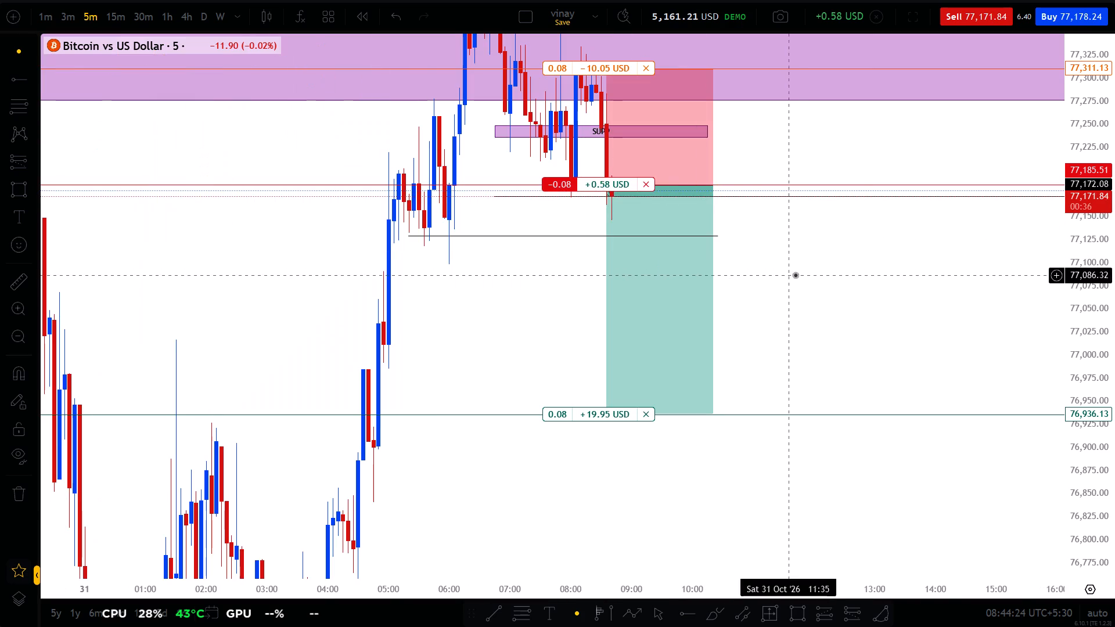
{"action": "left_click_drag", "start_coordinate": [797, 272], "coordinate": [563, 395]}
{"action": "scroll", "coordinate": [562, 388], "scroll_direction": "up", "scroll_amount": 3}
{"action": "scroll", "coordinate": [1114, 314], "scroll_direction": "up", "scroll_amount": 5}
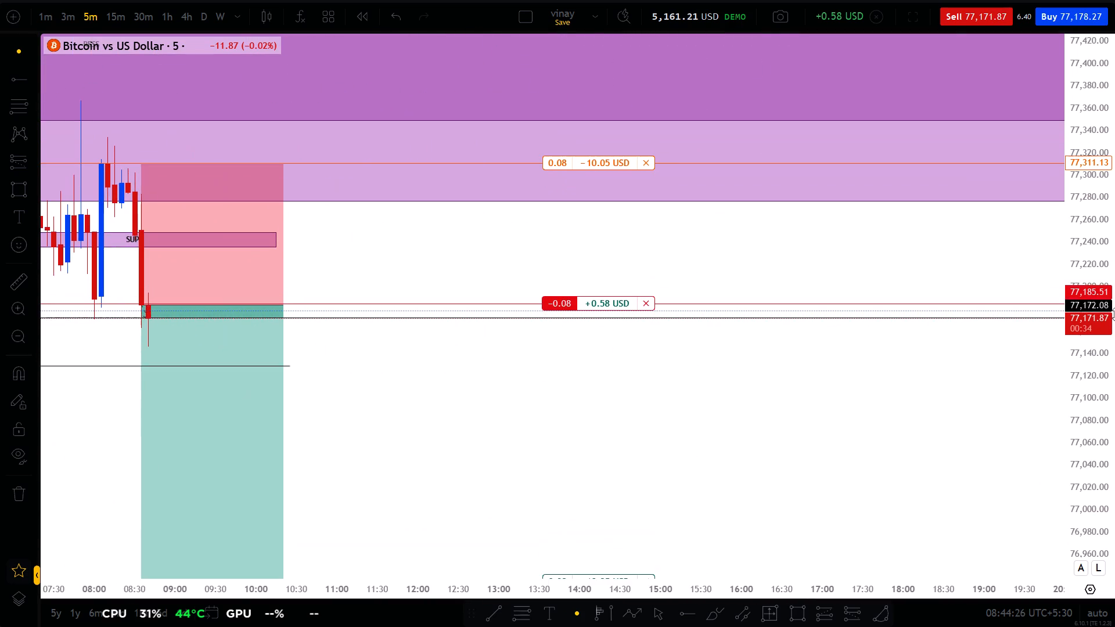
{"action": "scroll", "coordinate": [1114, 314], "scroll_direction": "up", "scroll_amount": 4}
{"action": "scroll", "coordinate": [642, 485], "scroll_direction": "up", "scroll_amount": 1}
{"action": "left_click_drag", "start_coordinate": [541, 485], "coordinate": [703, 415]}
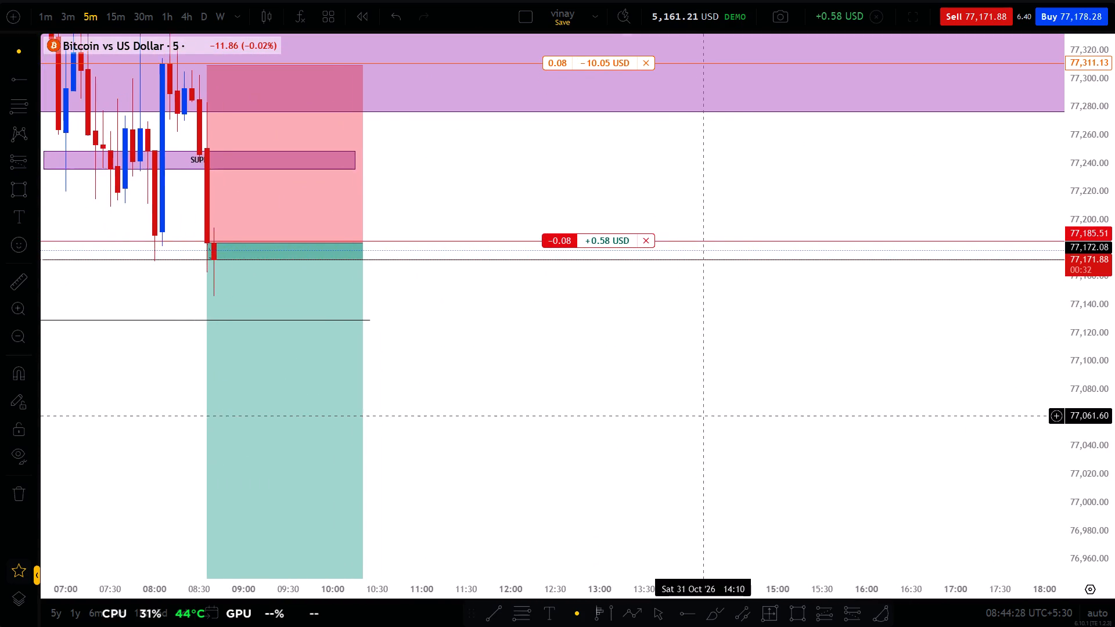
{"action": "left_click_drag", "start_coordinate": [703, 415], "coordinate": [763, 415]}
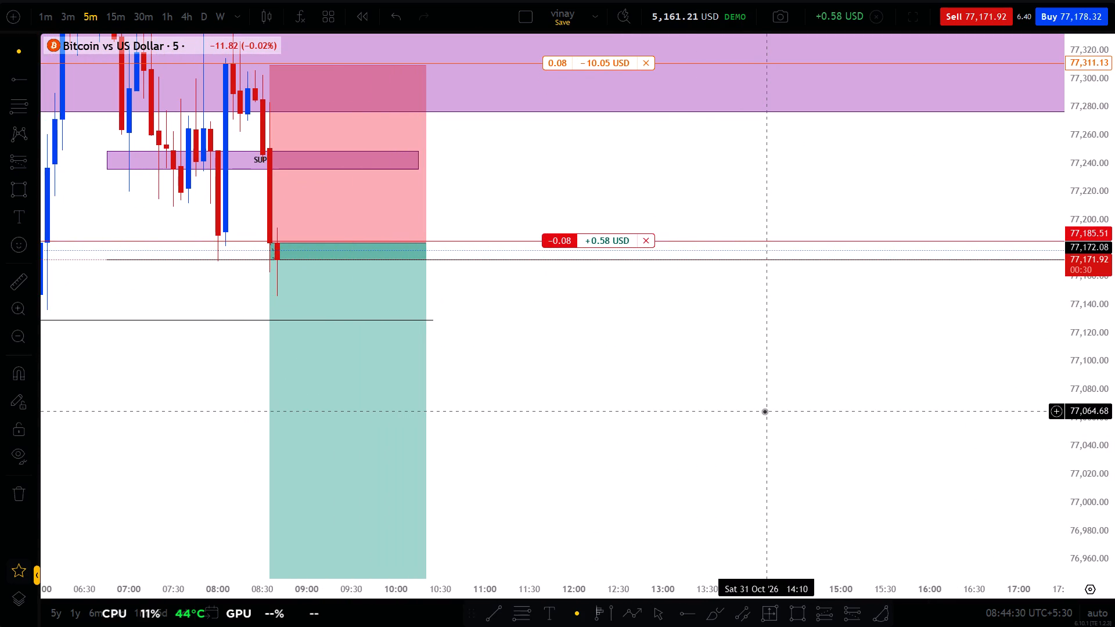
{"action": "scroll", "coordinate": [1114, 351], "scroll_direction": "down", "scroll_amount": 7}
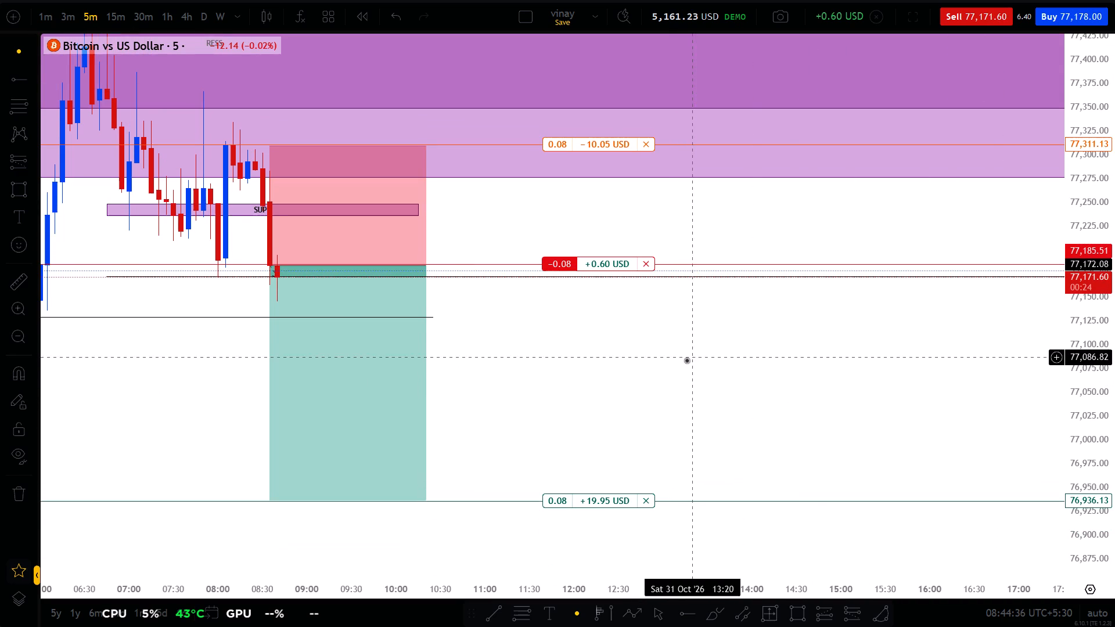
{"action": "scroll", "coordinate": [713, 382], "scroll_direction": "down", "scroll_amount": 7}
{"action": "scroll", "coordinate": [834, 392], "scroll_direction": "up", "scroll_amount": 6}
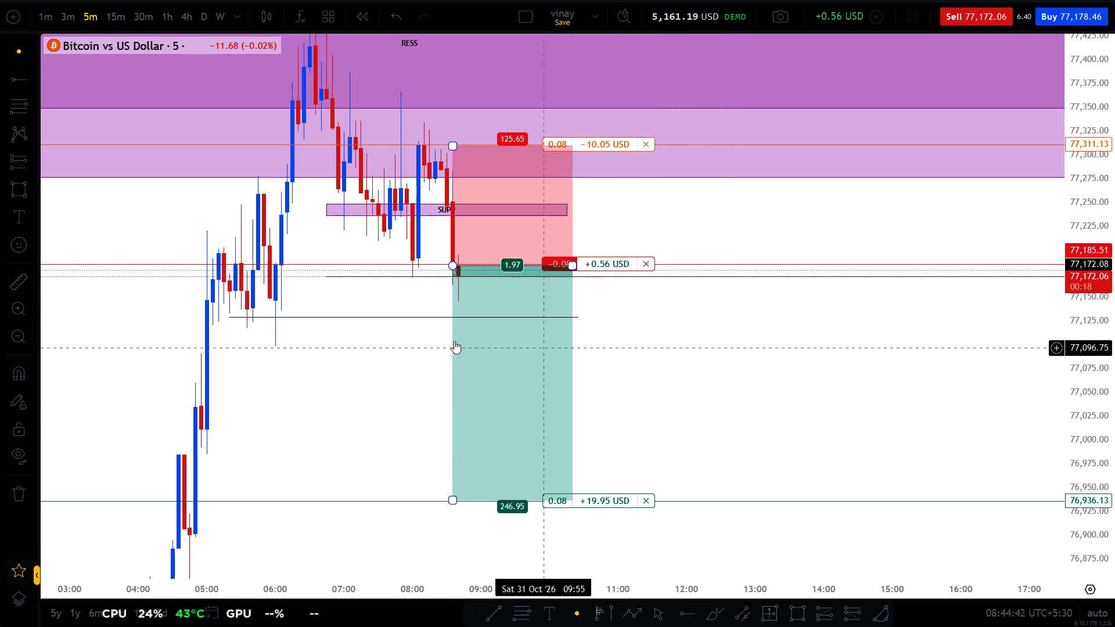
Compare the latest candles on the 15-minute and 5-minute charts with the 77,172.08 ray, stop loss and take profit levels.
{"action": "left_click", "coordinate": [102, 22]}
{"action": "scroll", "coordinate": [402, 444], "scroll_direction": "up", "scroll_amount": 8}
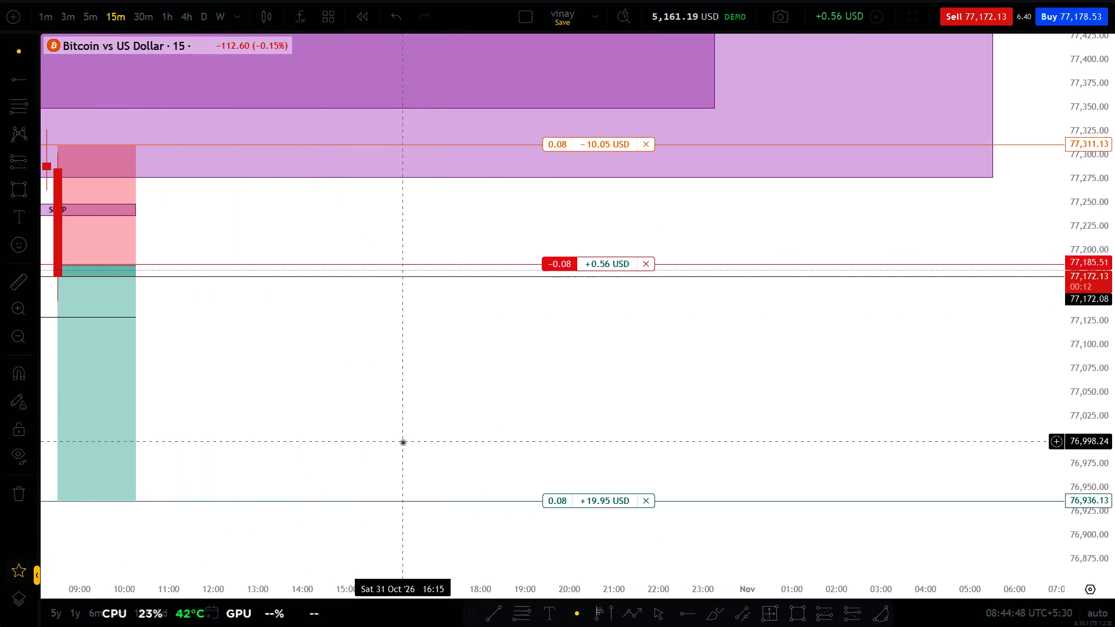
{"action": "left_click_drag", "start_coordinate": [437, 388], "coordinate": [698, 358]}
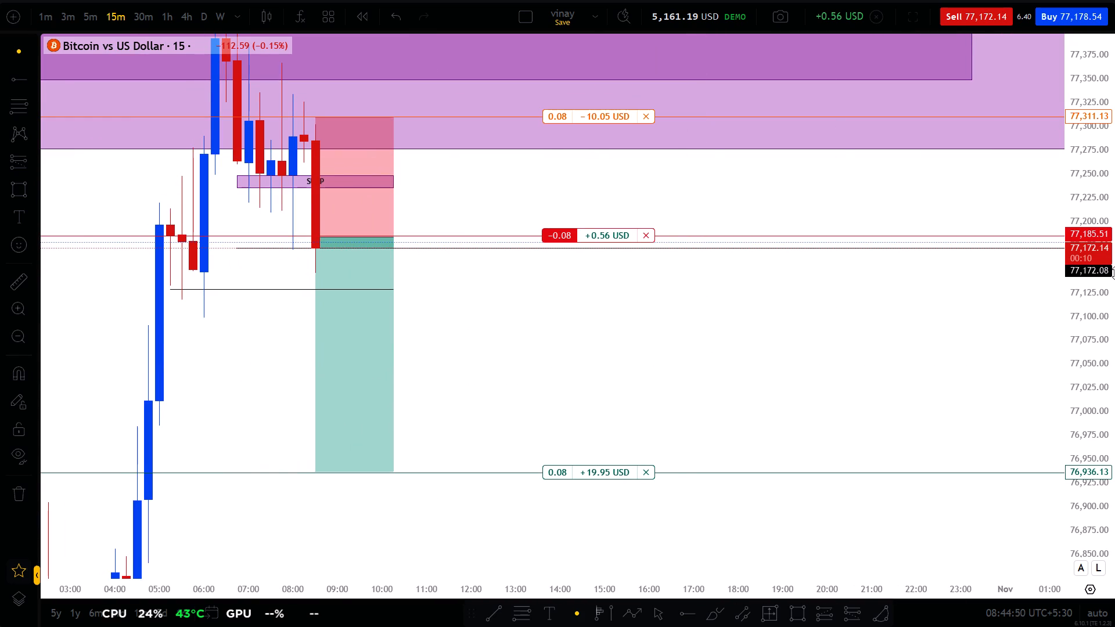
{"action": "scroll", "coordinate": [1114, 273], "scroll_direction": "down", "scroll_amount": 1}
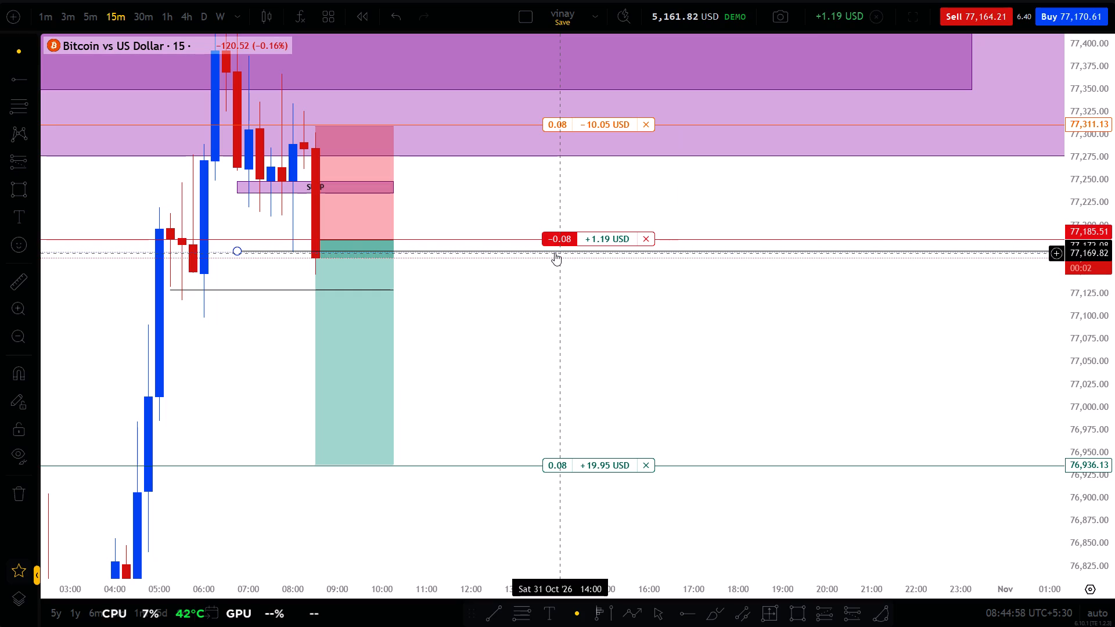
{"action": "left_click", "coordinate": [576, 366]}
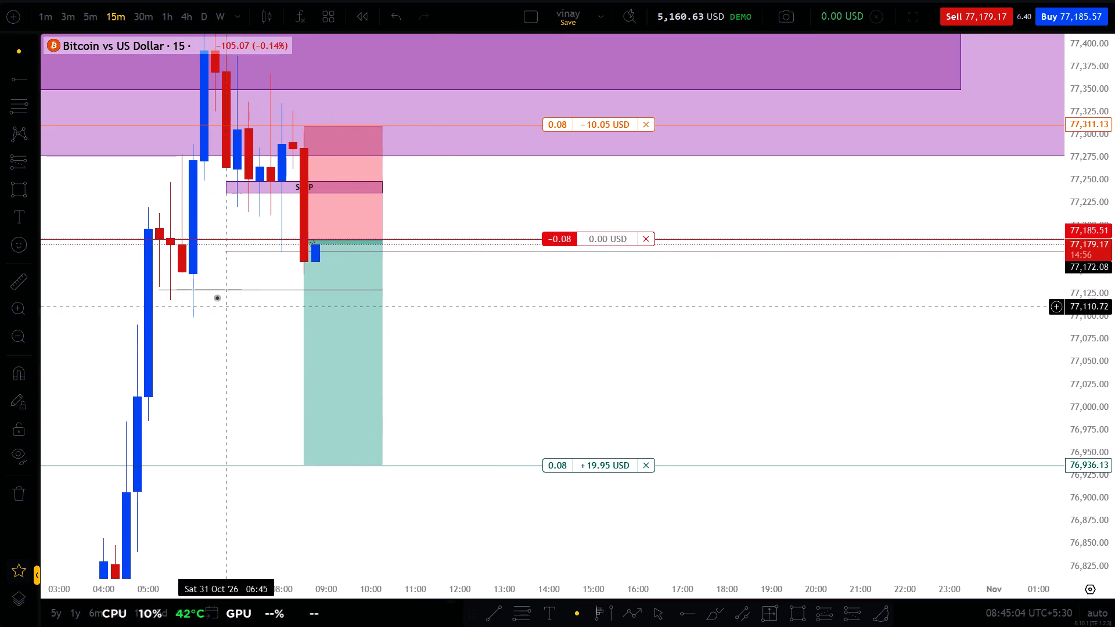
{"action": "scroll", "coordinate": [1114, 101], "scroll_direction": "down", "scroll_amount": 14}
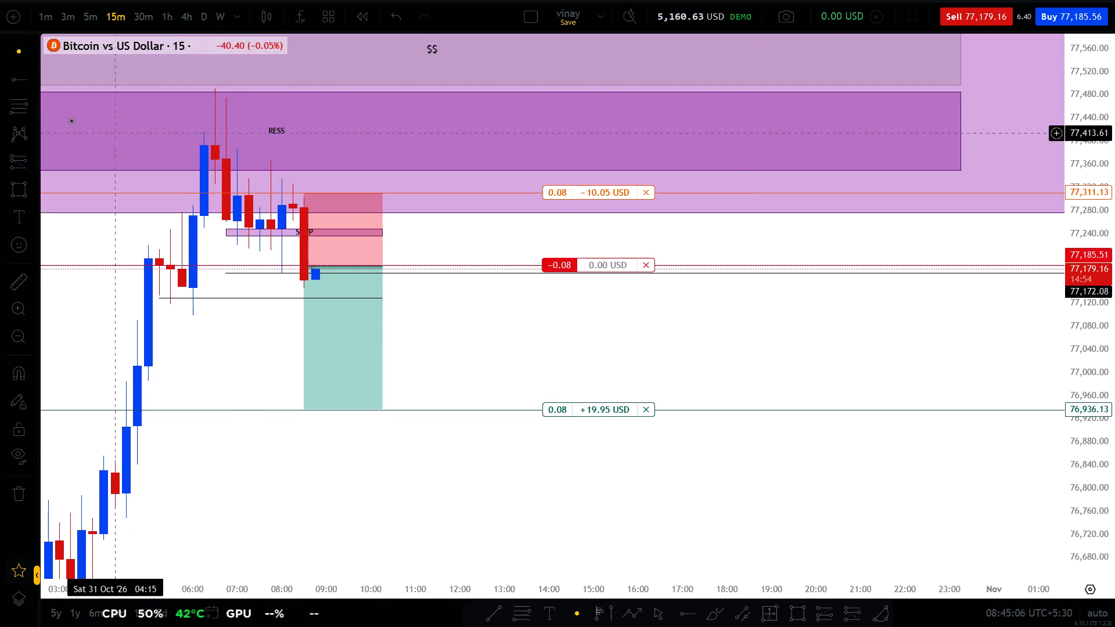
{"action": "left_click", "coordinate": [90, 20]}
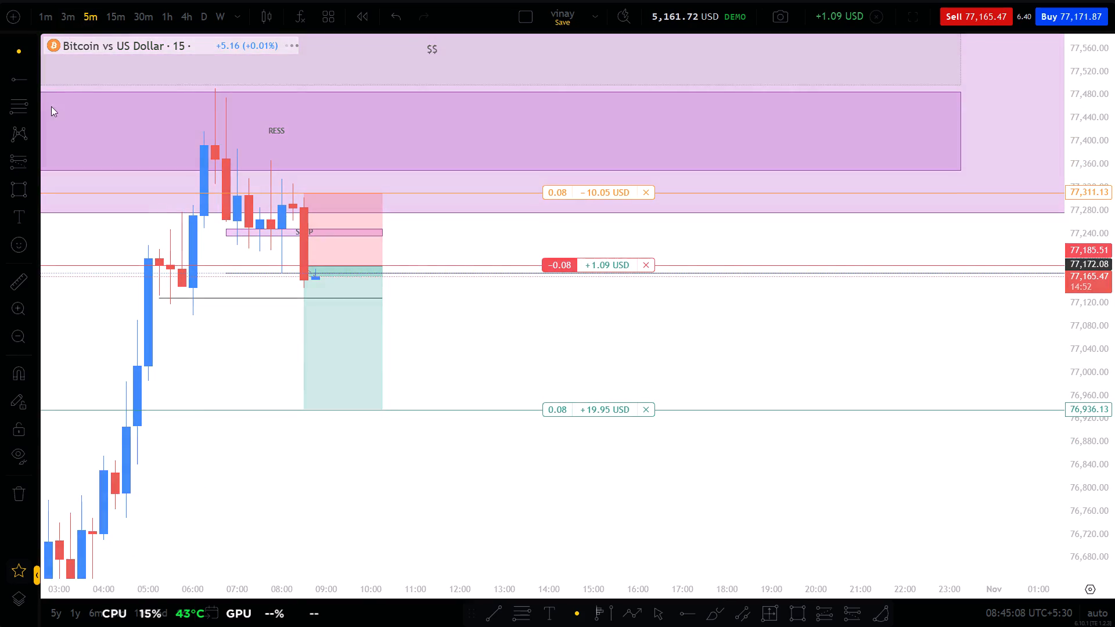
{"action": "scroll", "coordinate": [1114, 309], "scroll_direction": "up", "scroll_amount": 11}
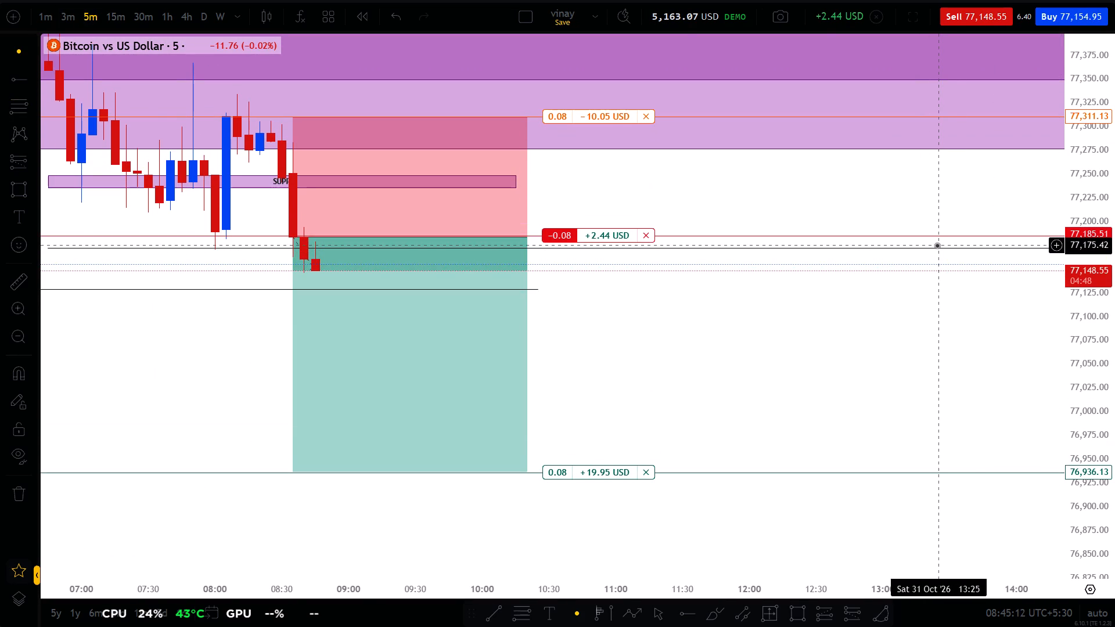
{"action": "scroll", "coordinate": [775, 342], "scroll_direction": "down", "scroll_amount": 7}
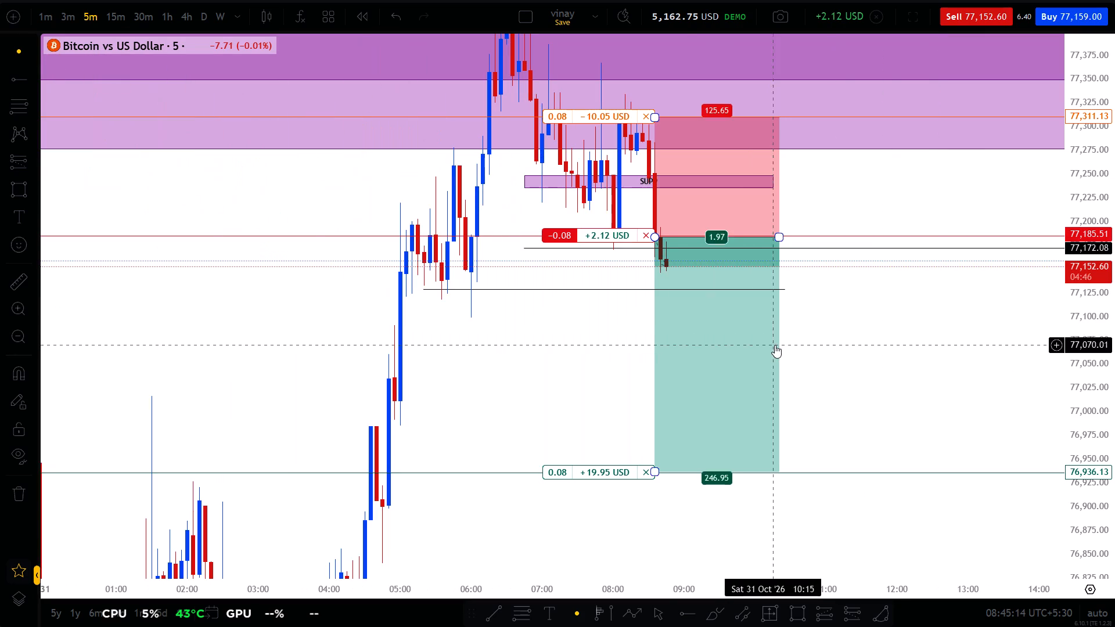
{"action": "scroll", "coordinate": [927, 348], "scroll_direction": "up", "scroll_amount": 5}
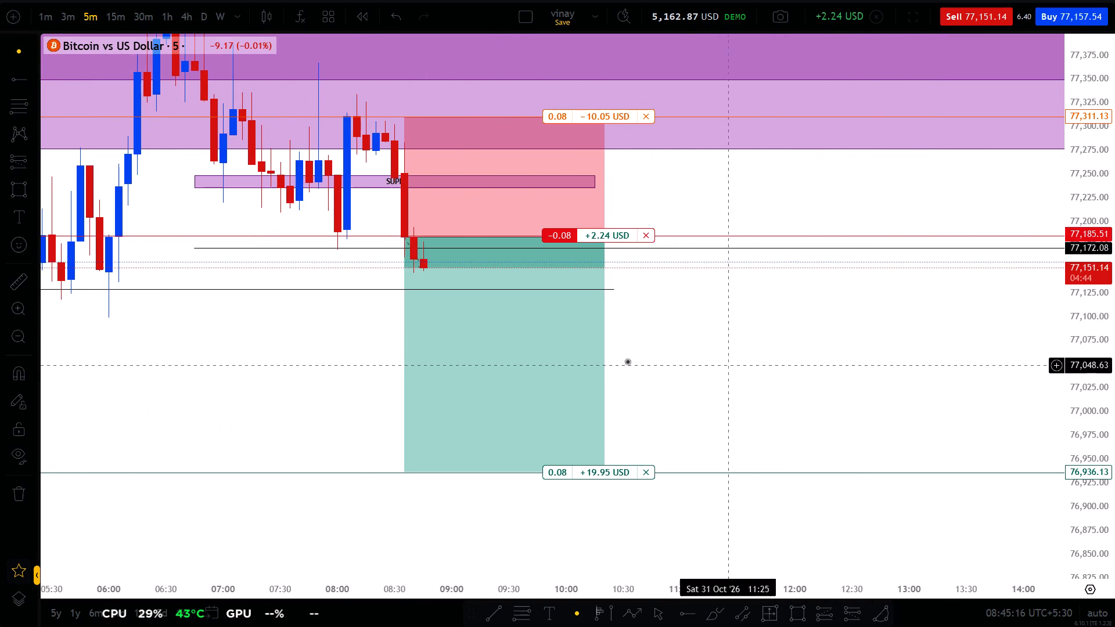
{"action": "left_click", "coordinate": [569, 8]}
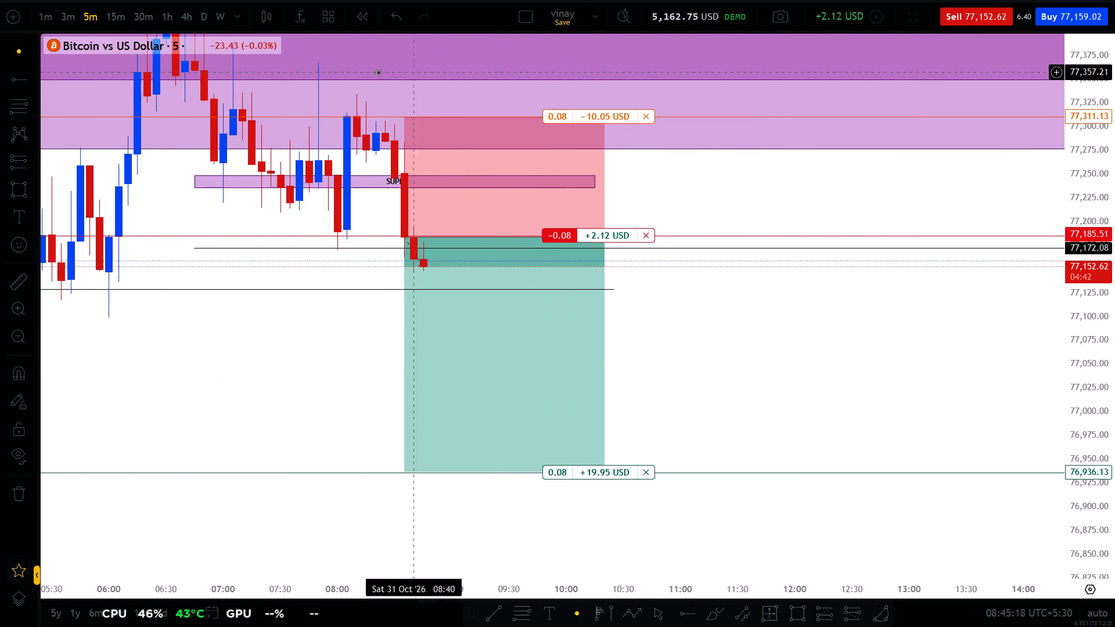
{"action": "left_click", "coordinate": [105, 20]}
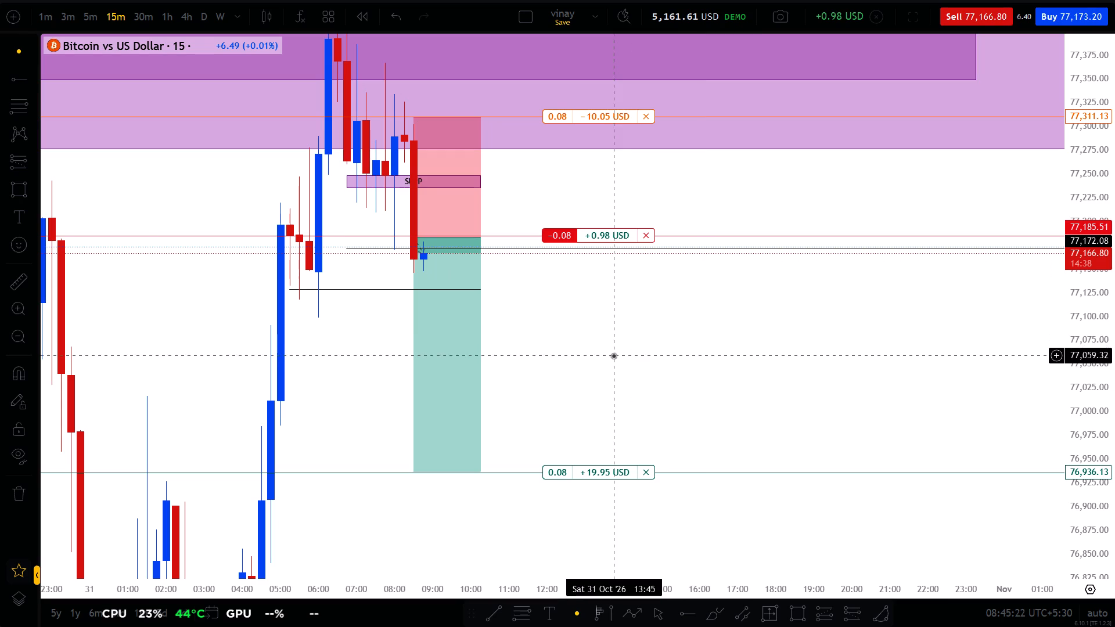
{"action": "scroll", "coordinate": [1114, 344], "scroll_direction": "down", "scroll_amount": 9}
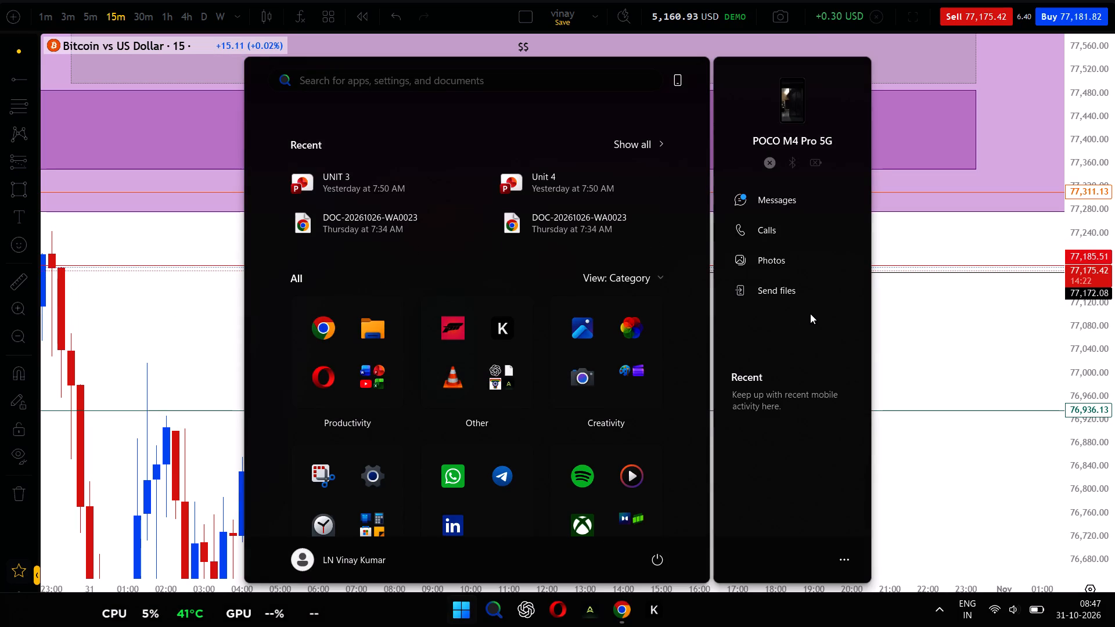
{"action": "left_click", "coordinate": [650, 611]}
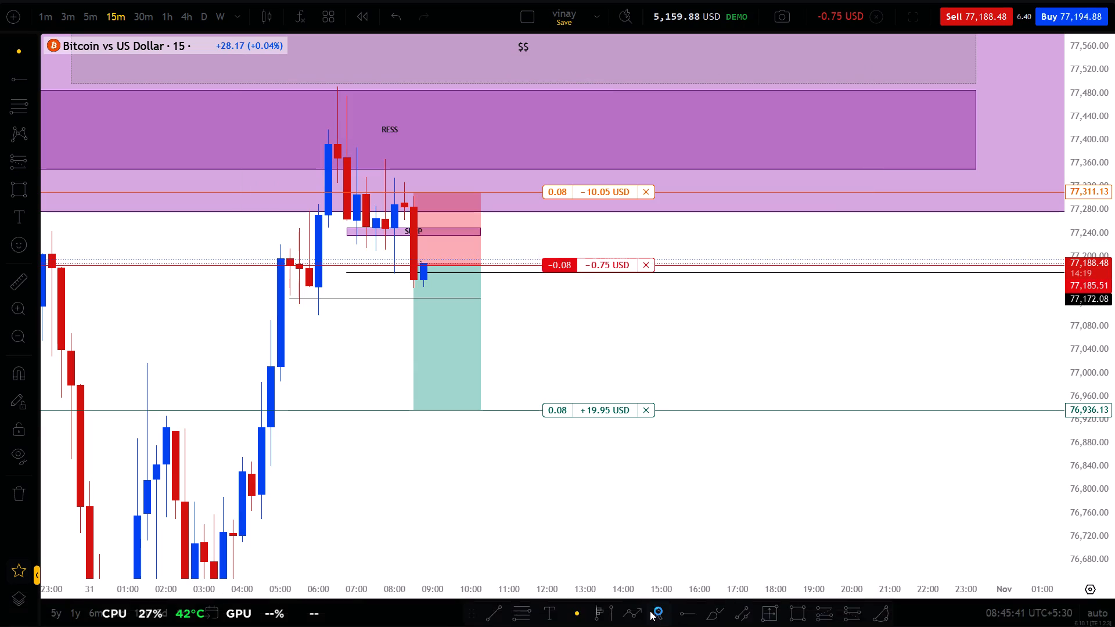
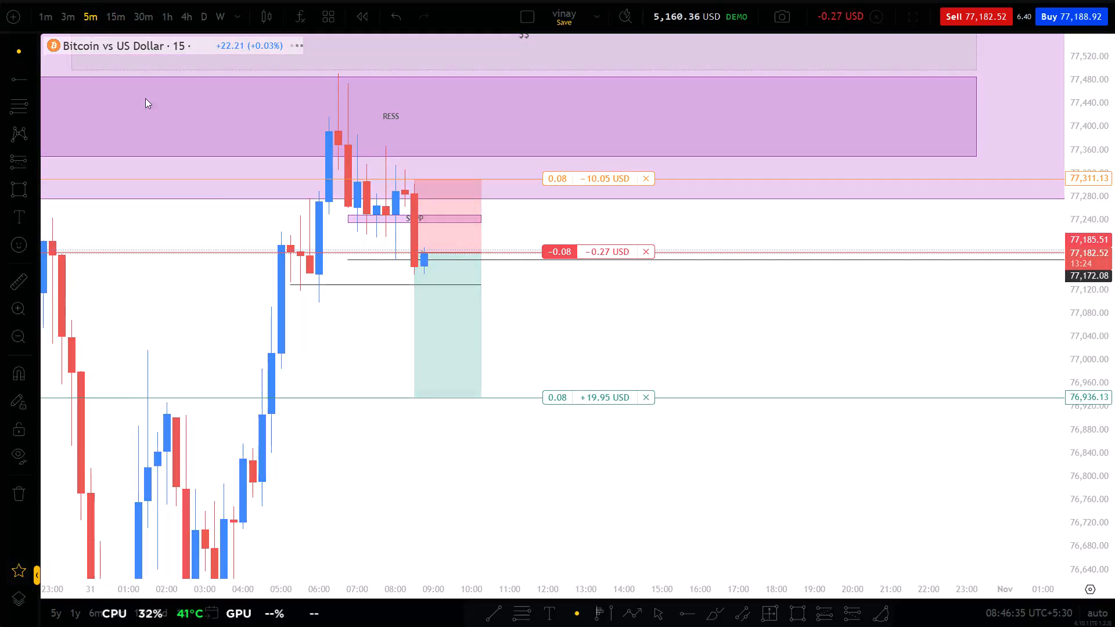
Exit the full-screen view of the 5-minute Bitcoin chart and save the vinay chart layout.
{"action": "scroll", "coordinate": [649, 330], "scroll_direction": "down", "scroll_amount": 2}
{"action": "left_click_drag", "start_coordinate": [825, 321], "coordinate": [729, 331]}
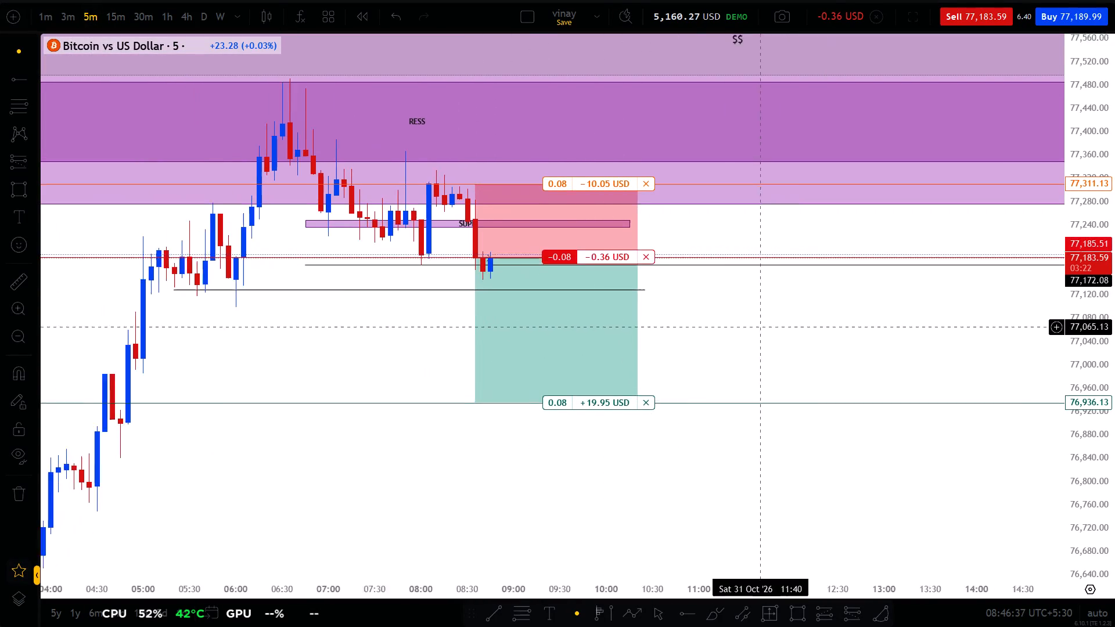
{"action": "left_click_drag", "start_coordinate": [729, 331], "coordinate": [576, 337]}
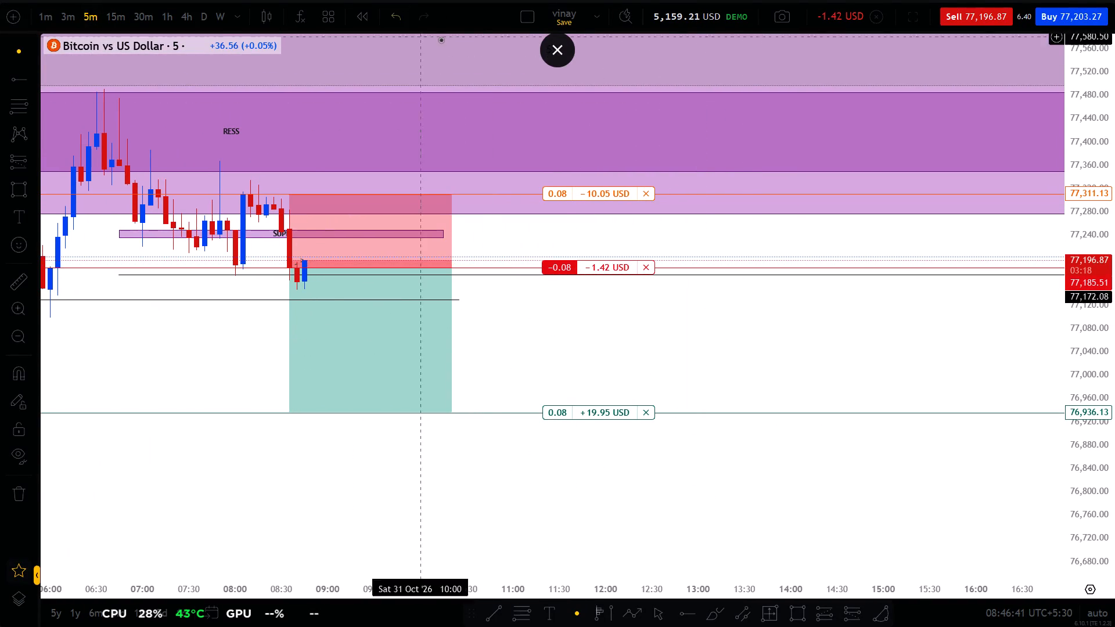
{"action": "left_click", "coordinate": [560, 59]}
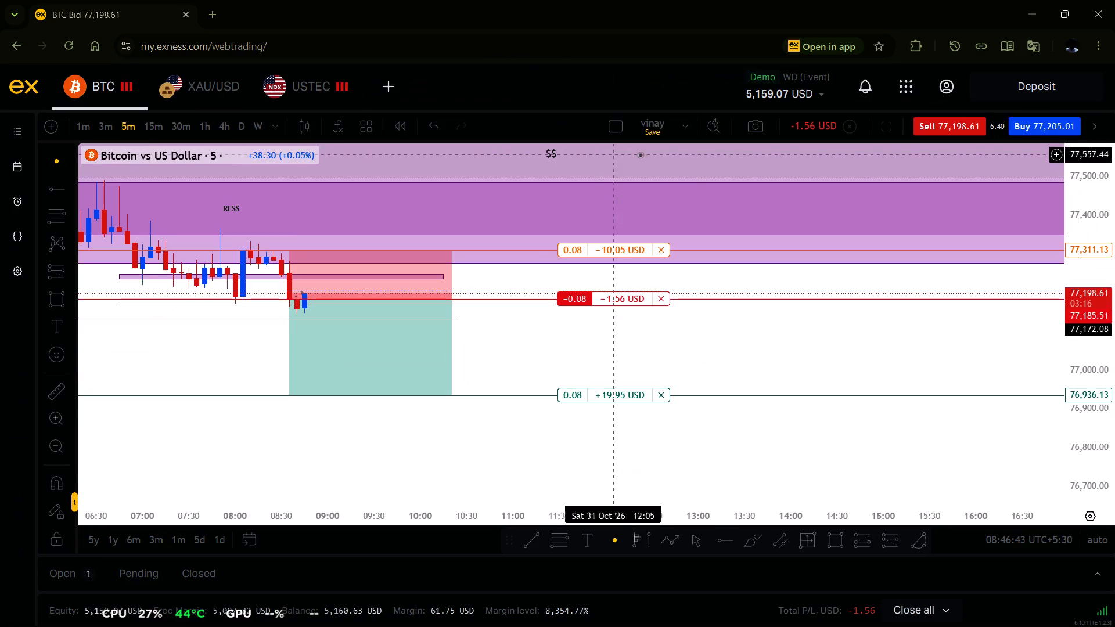
{"action": "left_click", "coordinate": [659, 121]}
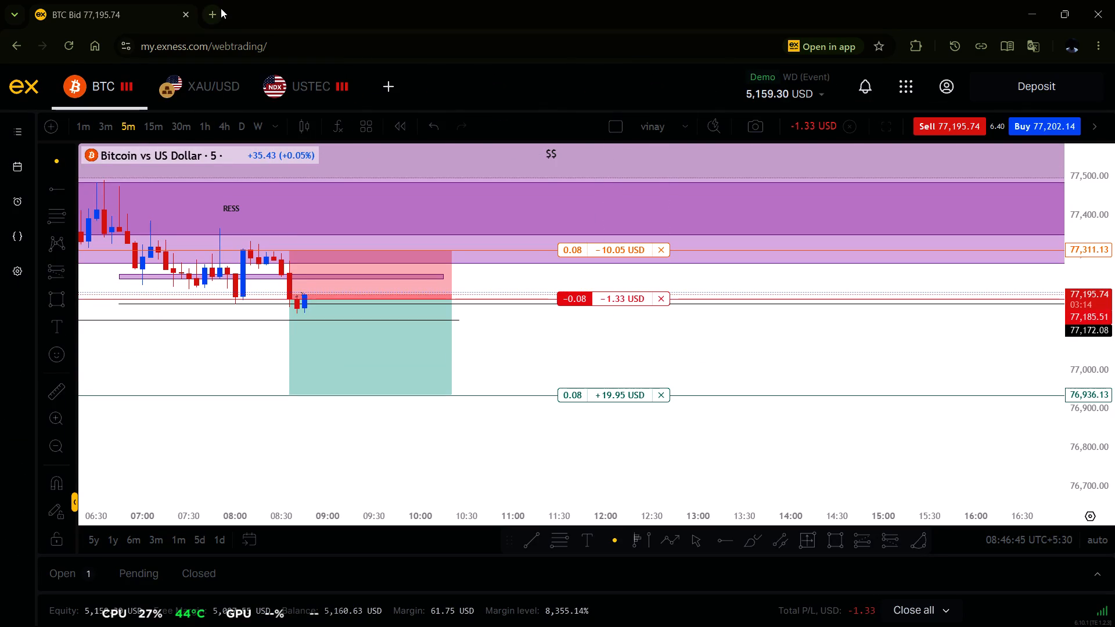
Open a new browser tab and return to the trading tab.
{"action": "left_click", "coordinate": [221, 8]}
{"action": "left_click", "coordinate": [80, 1]}
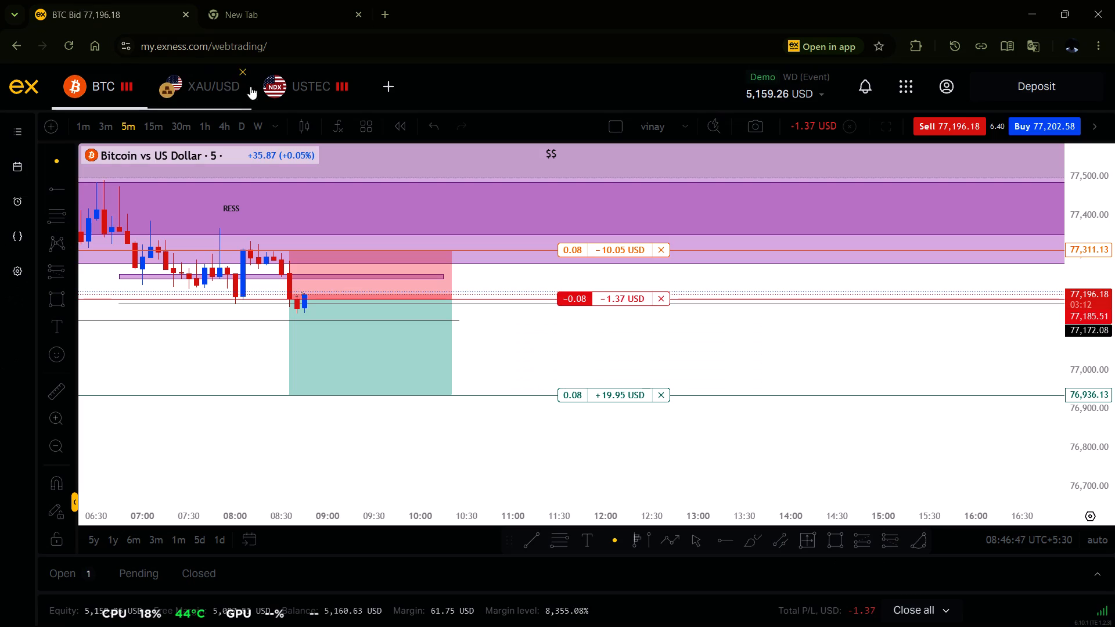
Switch to the US Tech 100 Index and examine price action around the 28,315.68 line on the 5-minute, 15-minute, 1-hour and 4-hour charts.
{"action": "left_click", "coordinate": [265, 88]}
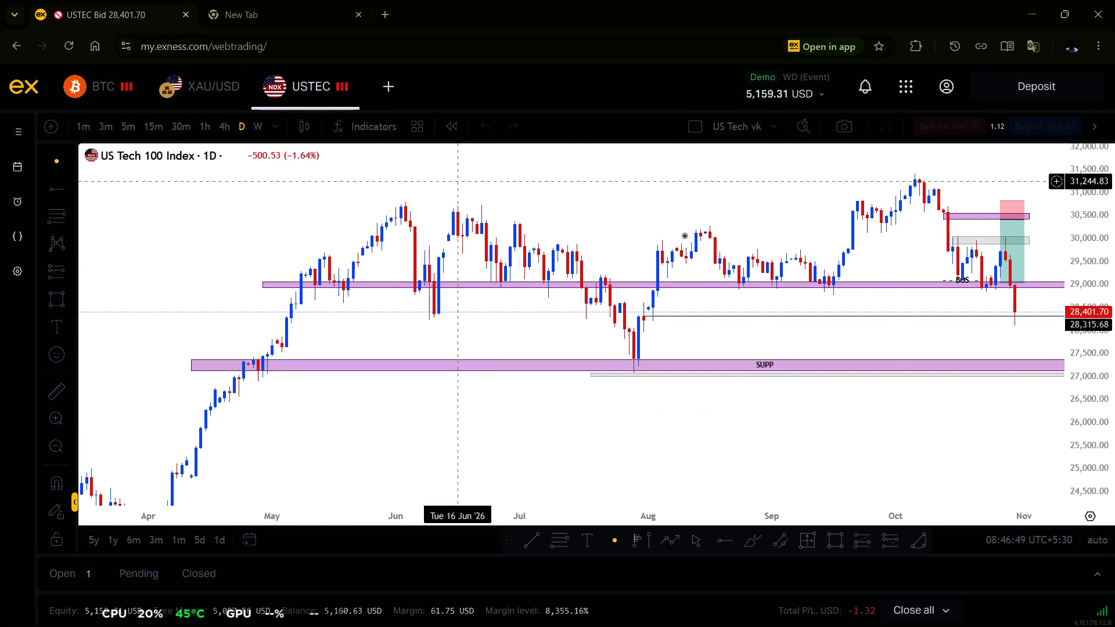
{"action": "scroll", "coordinate": [901, 289], "scroll_direction": "up", "scroll_amount": 4}
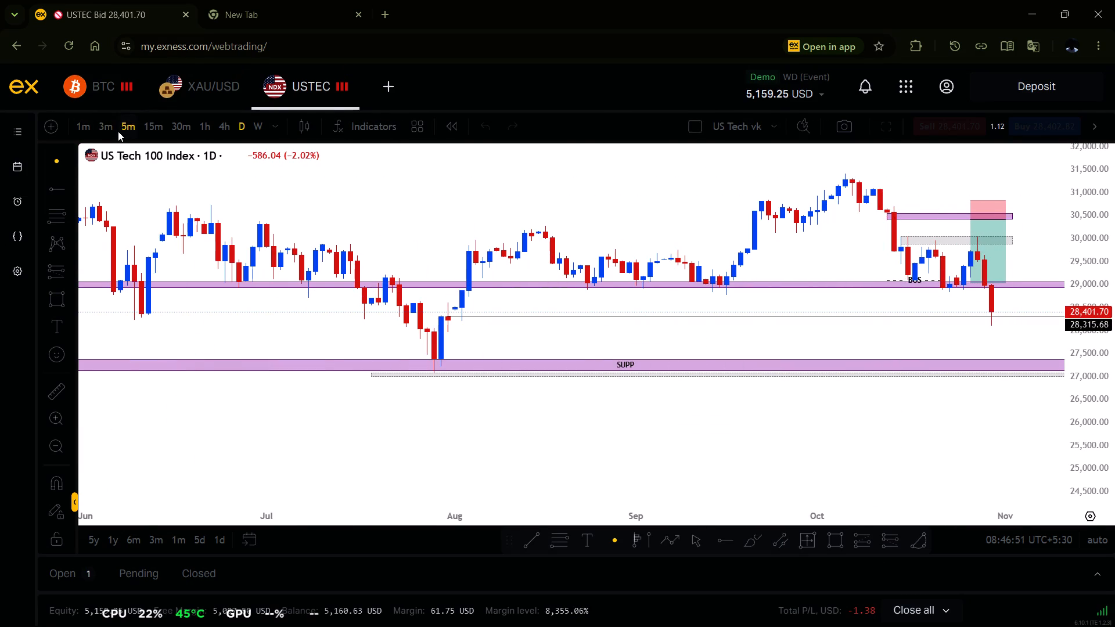
{"action": "left_click", "coordinate": [120, 131]}
{"action": "scroll", "coordinate": [1114, 319], "scroll_direction": "up", "scroll_amount": 7}
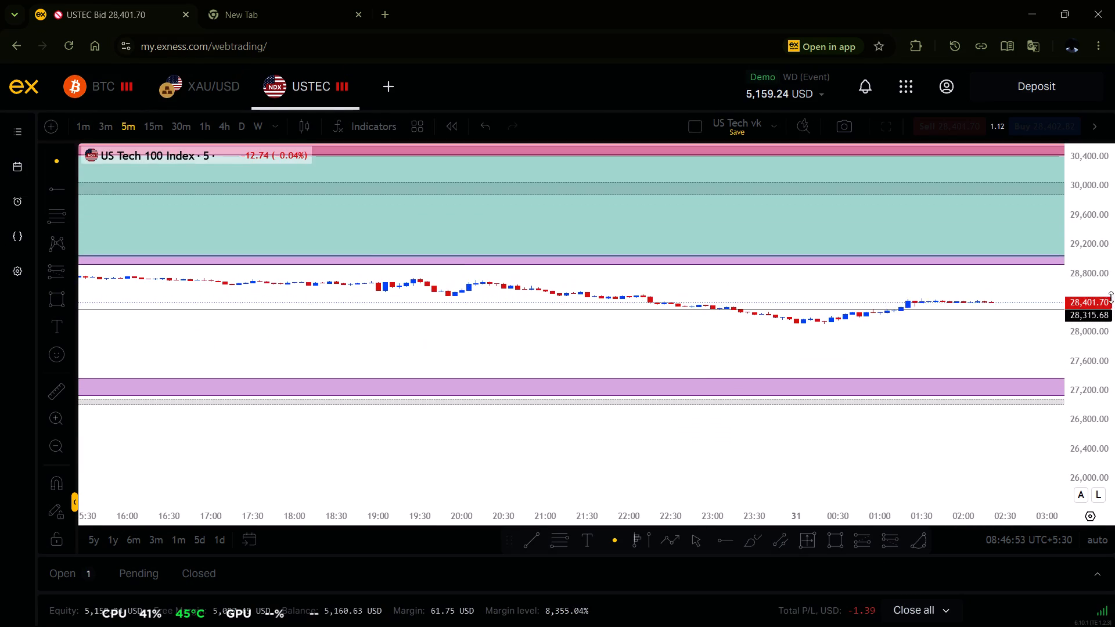
{"action": "double_click", "coordinate": [1112, 296]}
{"action": "scroll", "coordinate": [1112, 296], "scroll_direction": "down", "scroll_amount": 1}
{"action": "scroll", "coordinate": [947, 381], "scroll_direction": "down", "scroll_amount": 3}
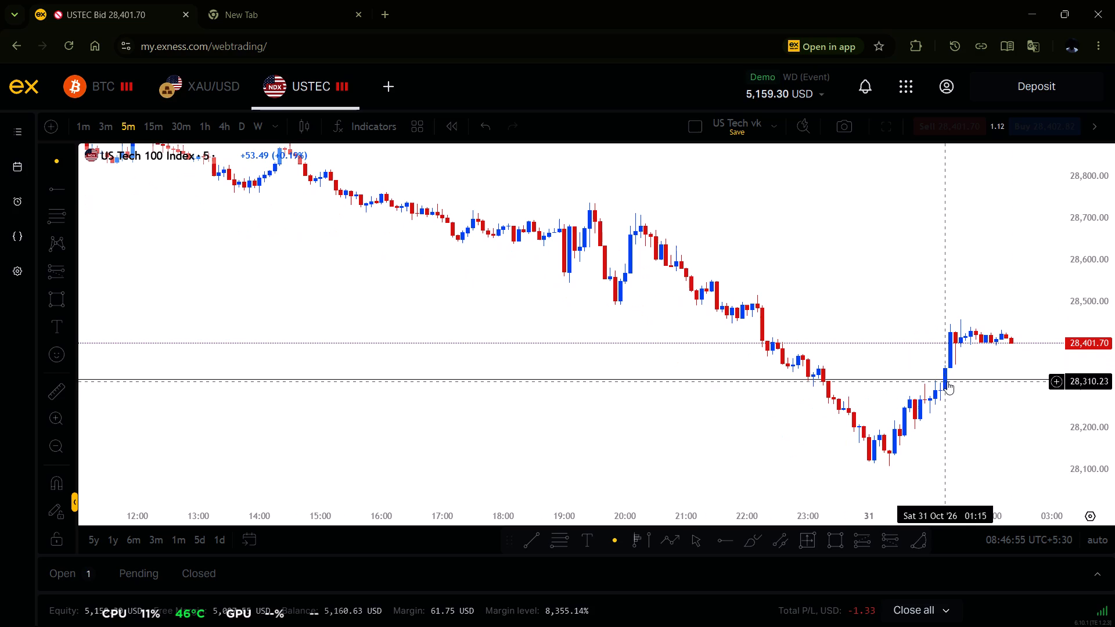
{"action": "left_click_drag", "start_coordinate": [1013, 403], "coordinate": [730, 419]}
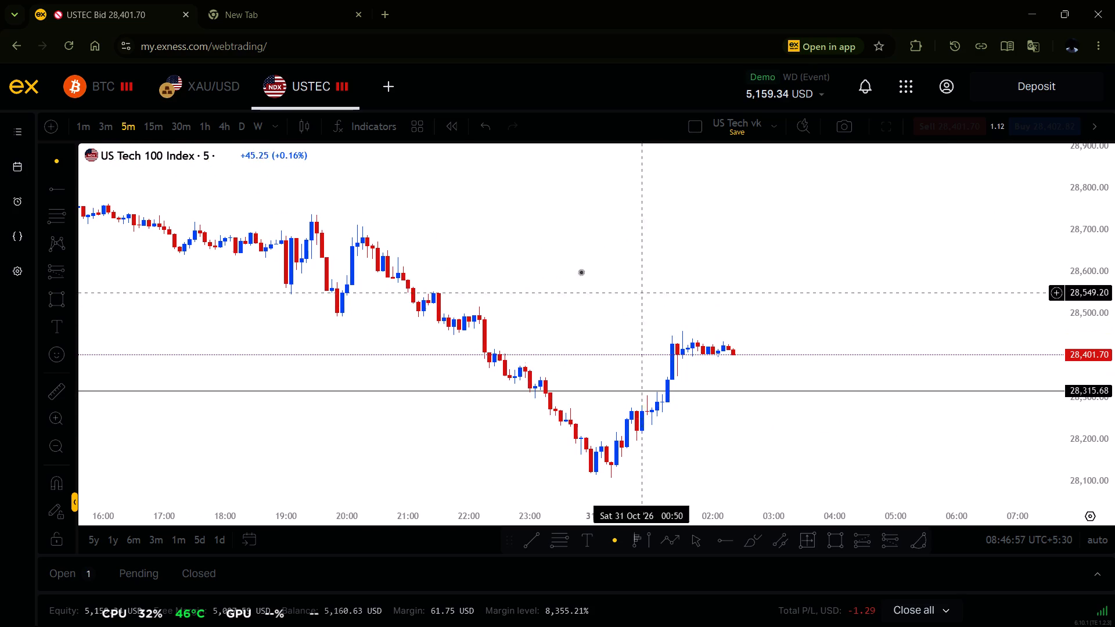
{"action": "left_click", "coordinate": [148, 126]}
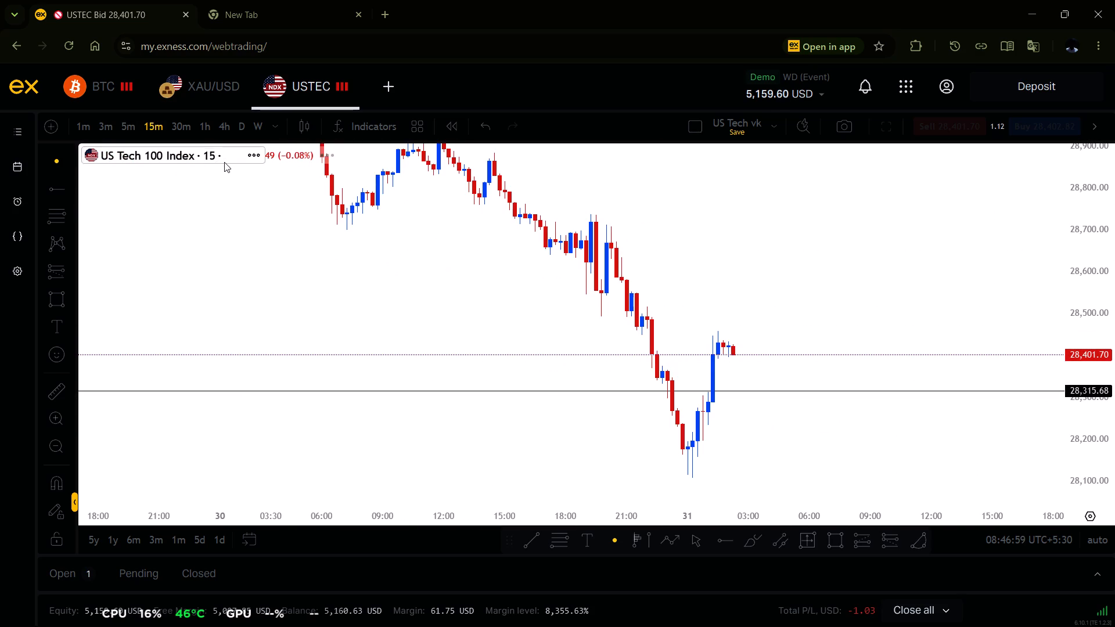
{"action": "left_click", "coordinate": [208, 127]}
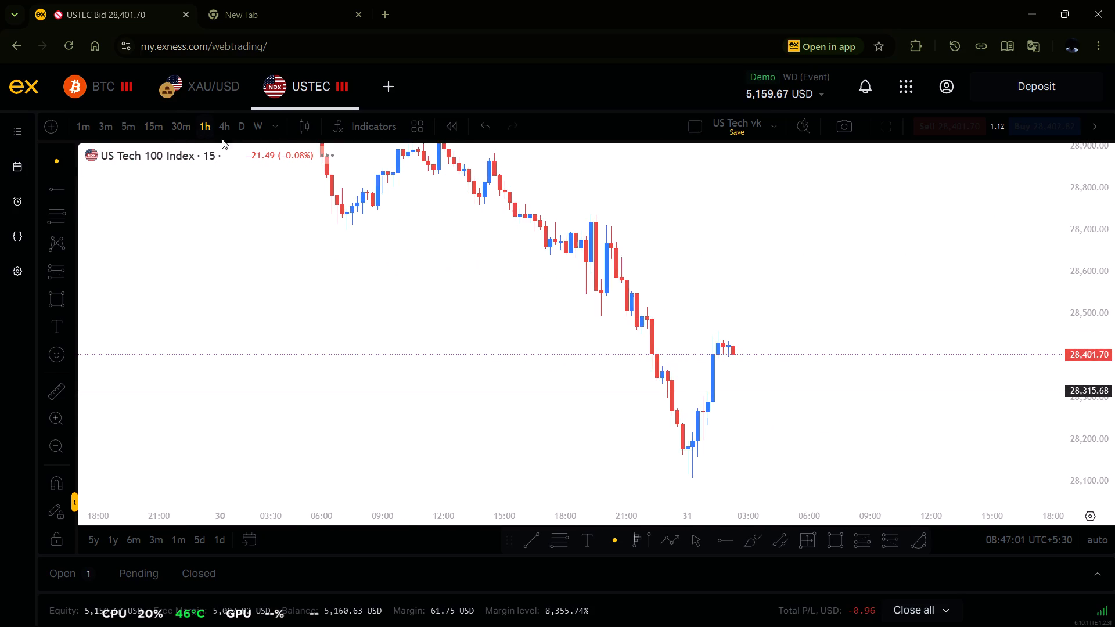
{"action": "scroll", "coordinate": [576, 266], "scroll_direction": "up", "scroll_amount": 6}
{"action": "scroll", "coordinate": [1114, 281], "scroll_direction": "down", "scroll_amount": 13}
{"action": "scroll", "coordinate": [841, 326], "scroll_direction": "down", "scroll_amount": 6}
{"action": "scroll", "coordinate": [829, 329], "scroll_direction": "up", "scroll_amount": 4}
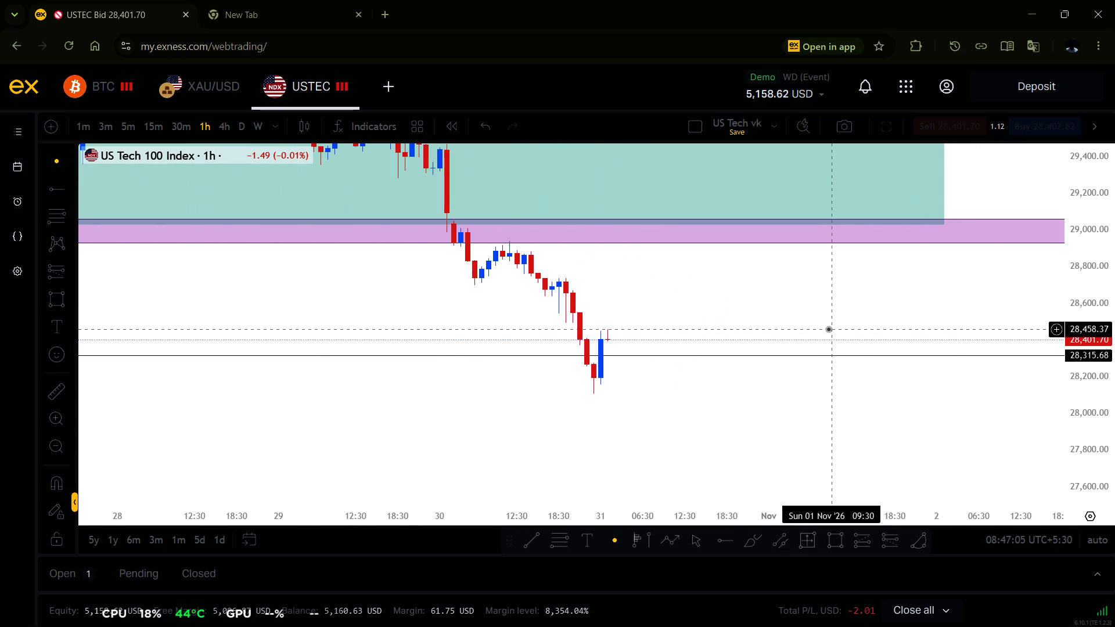
{"action": "left_click", "coordinate": [221, 135]}
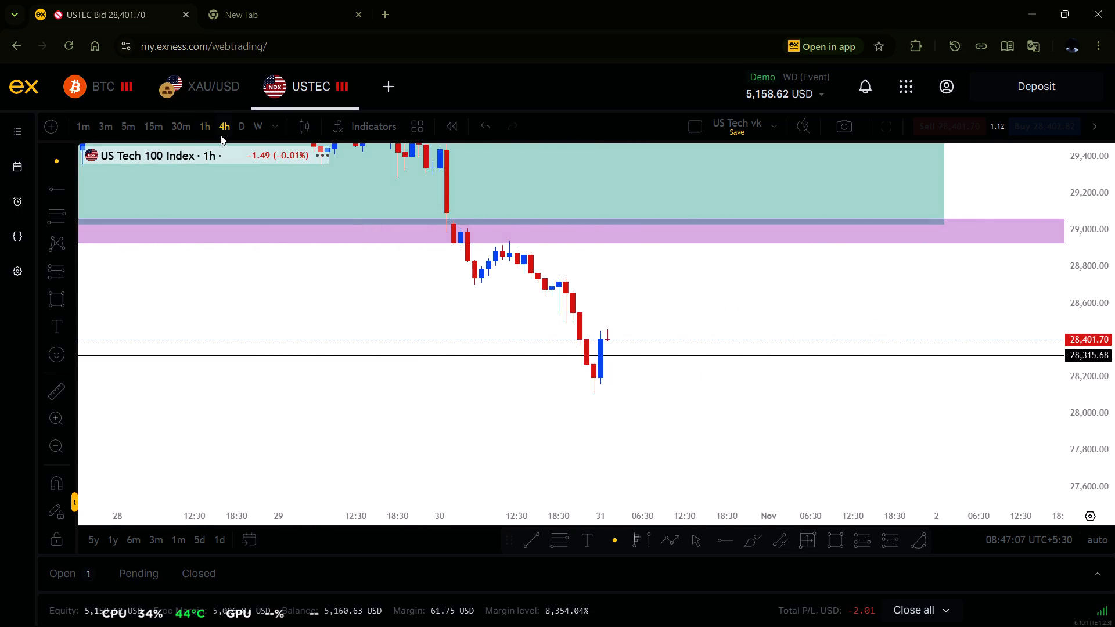
{"action": "scroll", "coordinate": [454, 317], "scroll_direction": "down", "scroll_amount": 7}
{"action": "scroll", "coordinate": [555, 315], "scroll_direction": "down", "scroll_amount": 6}
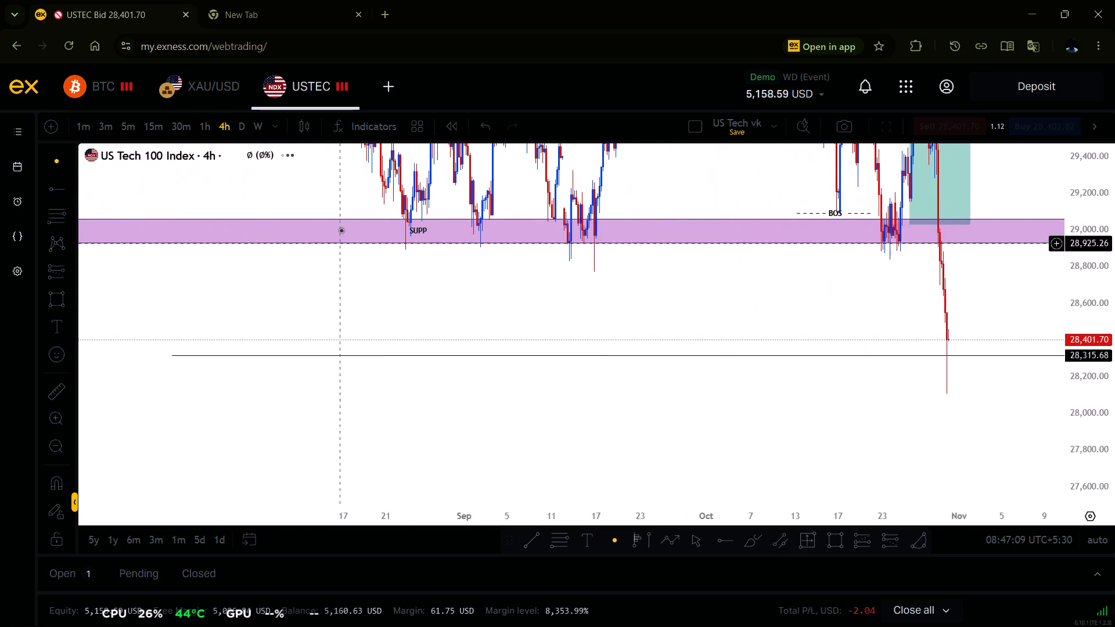
Examine the US Tech 100 daily chart, comparing the latest candles with the 28,315.68 line, SUPP and $$ zones and the Short Position drawing.
{"action": "left_click", "coordinate": [246, 121]}
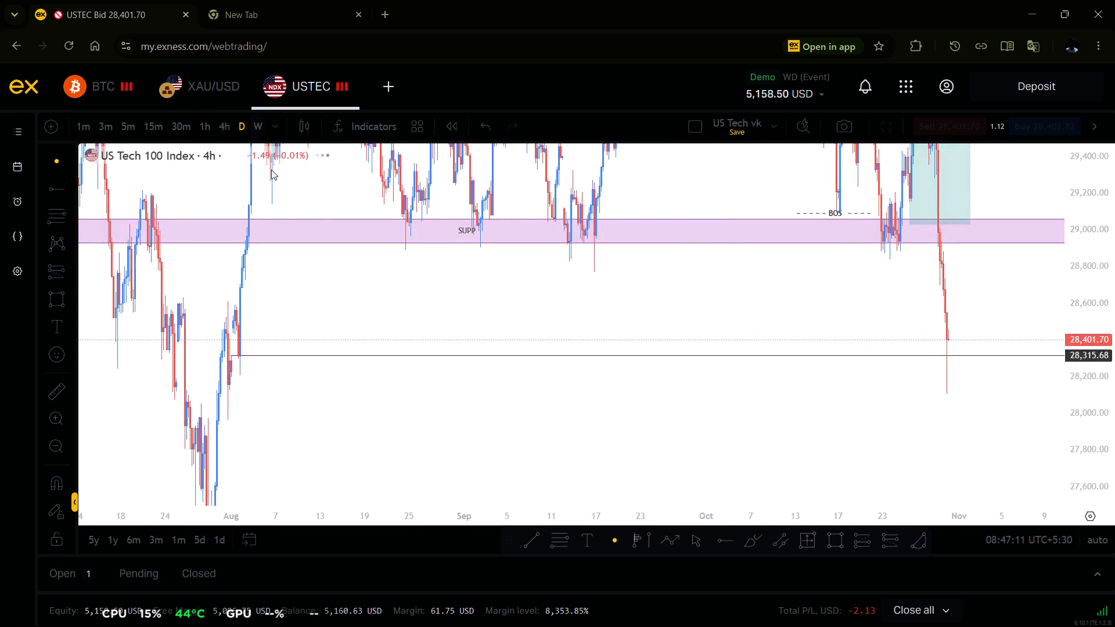
{"action": "scroll", "coordinate": [700, 354], "scroll_direction": "up", "scroll_amount": 7}
{"action": "double_click", "coordinate": [1114, 384]}
{"action": "scroll", "coordinate": [1113, 383], "scroll_direction": "down", "scroll_amount": 6}
{"action": "scroll", "coordinate": [1111, 383], "scroll_direction": "up", "scroll_amount": 7}
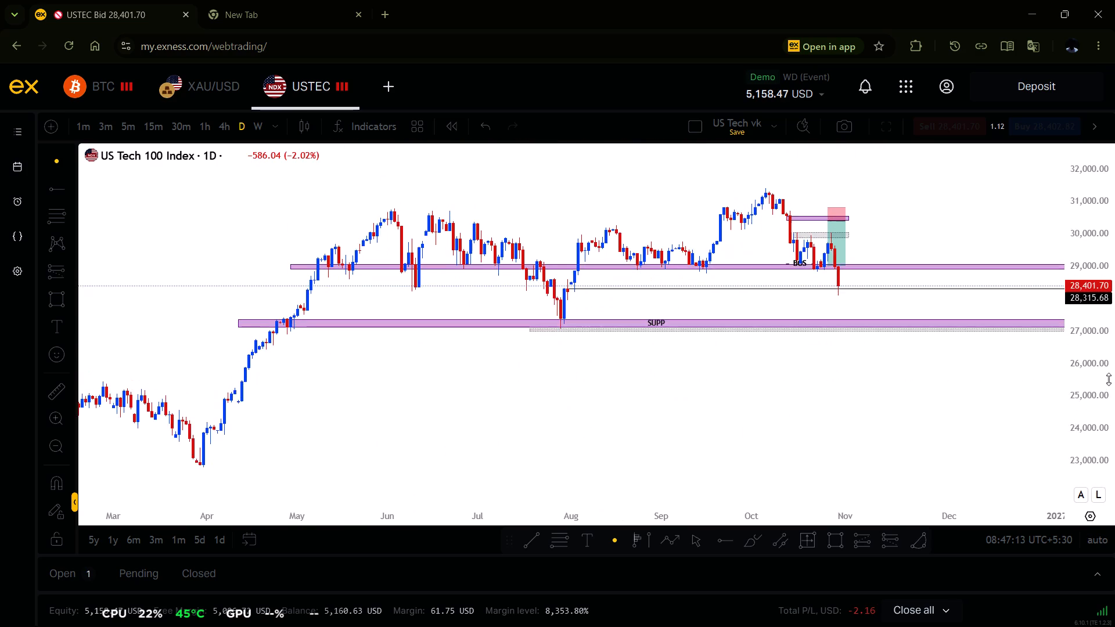
{"action": "scroll", "coordinate": [1109, 379], "scroll_direction": "up", "scroll_amount": 9}
{"action": "scroll", "coordinate": [944, 412], "scroll_direction": "up", "scroll_amount": 1}
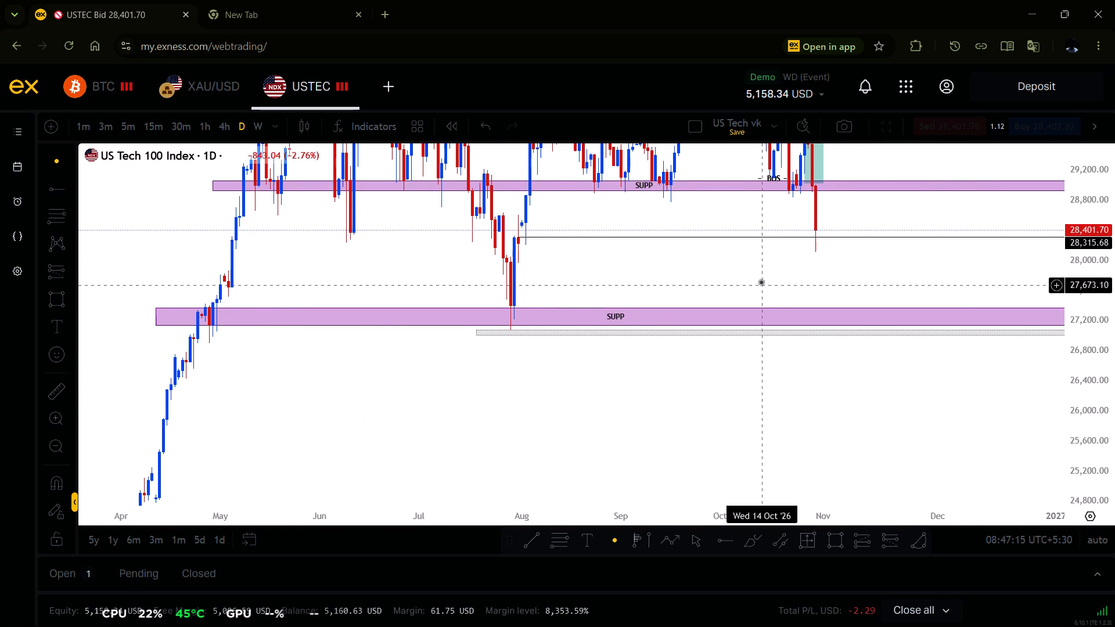
{"action": "left_click_drag", "start_coordinate": [760, 279], "coordinate": [596, 416]}
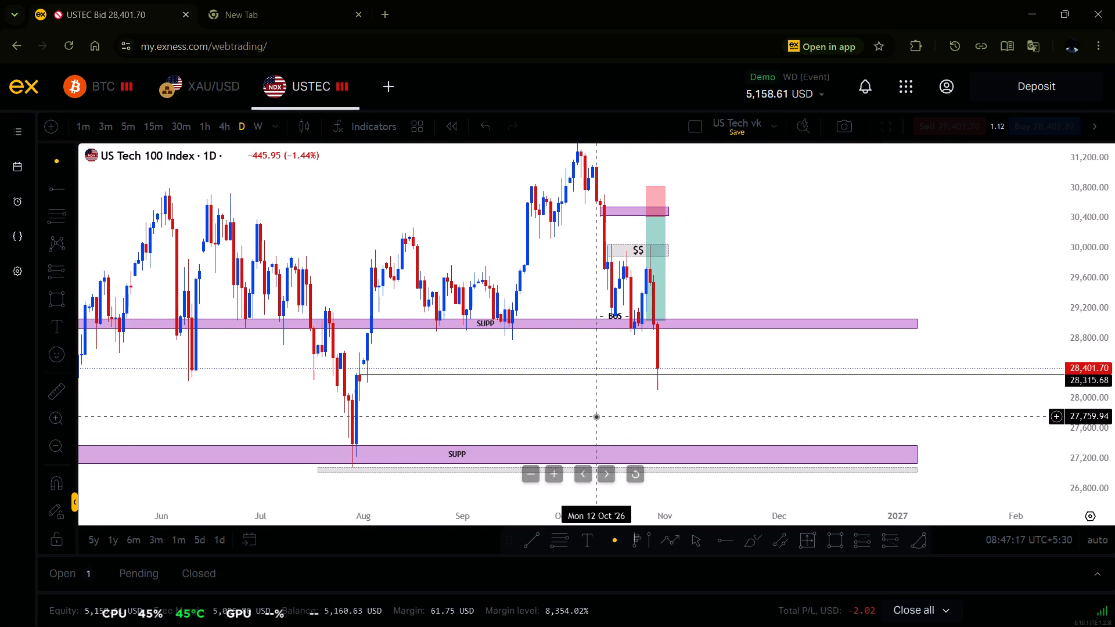
{"action": "scroll", "coordinate": [596, 416], "scroll_direction": "up", "scroll_amount": 5}
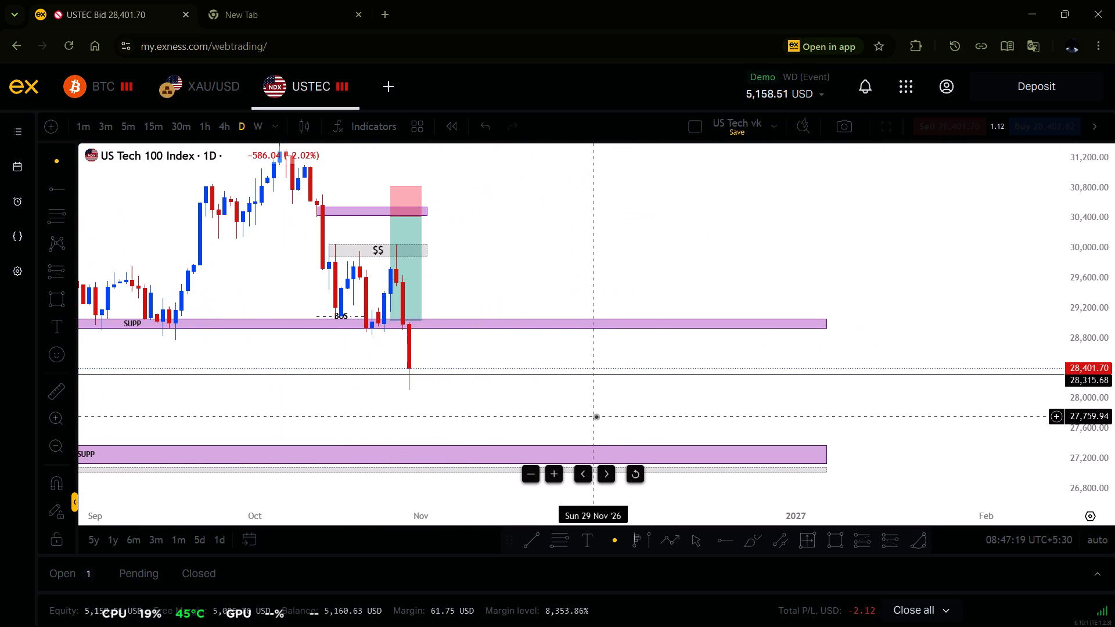
{"action": "left_click_drag", "start_coordinate": [592, 418], "coordinate": [706, 397]}
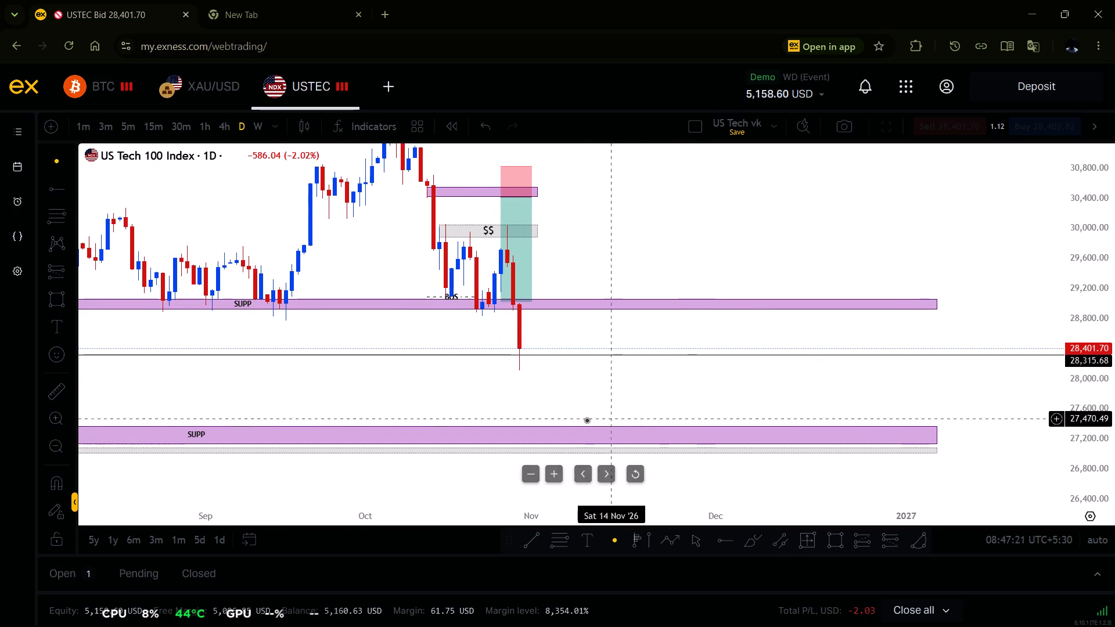
{"action": "scroll", "coordinate": [552, 421], "scroll_direction": "up", "scroll_amount": 1}
{"action": "left_click_drag", "start_coordinate": [515, 428], "coordinate": [605, 392]}
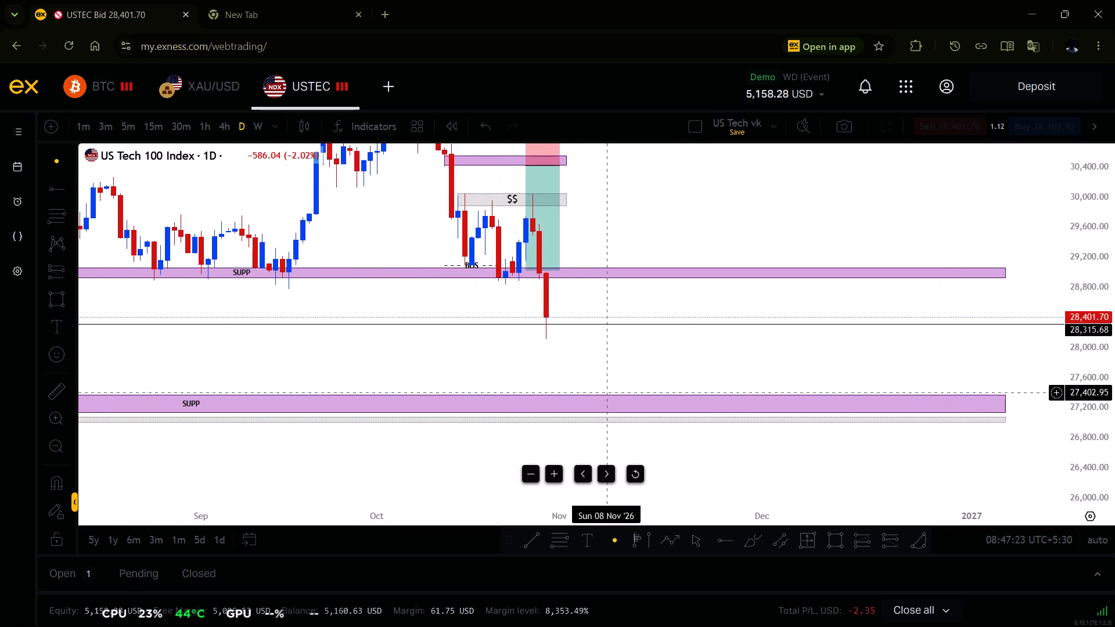
{"action": "left_click_drag", "start_coordinate": [605, 392], "coordinate": [605, 392]}
{"action": "left_click_drag", "start_coordinate": [609, 391], "coordinate": [623, 470]}
Return to Bitcoin and check the open sell position against its entry, stop loss and the 77,172.08 ray on the 5-minute and 15-minute charts.
{"action": "left_click", "coordinate": [235, 0]}
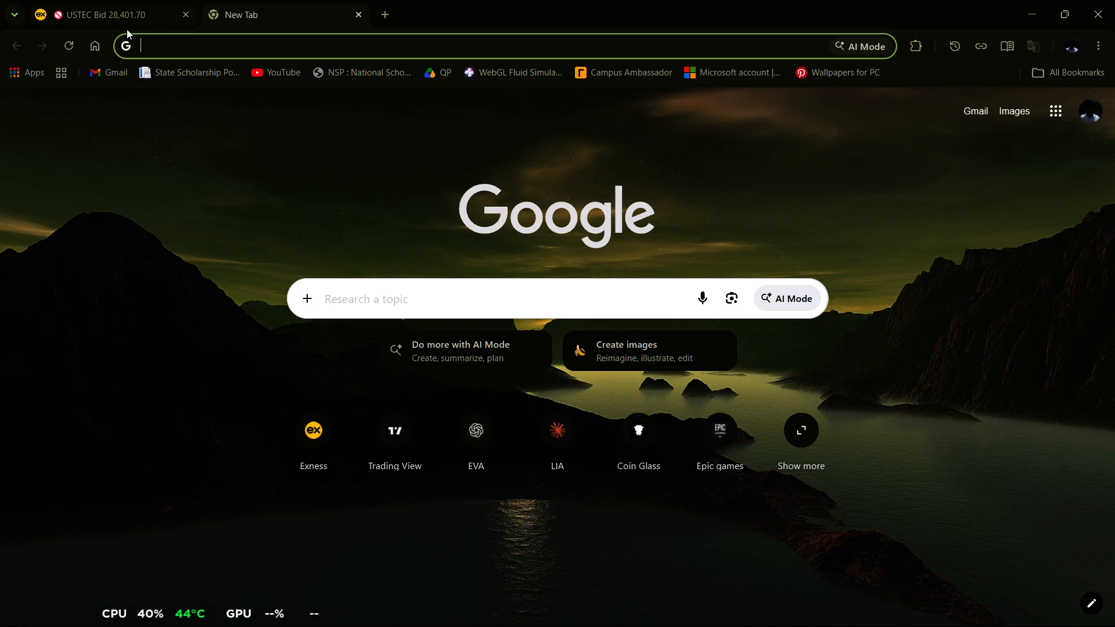
{"action": "left_click", "coordinate": [102, 0]}
{"action": "left_click", "coordinate": [114, 100]}
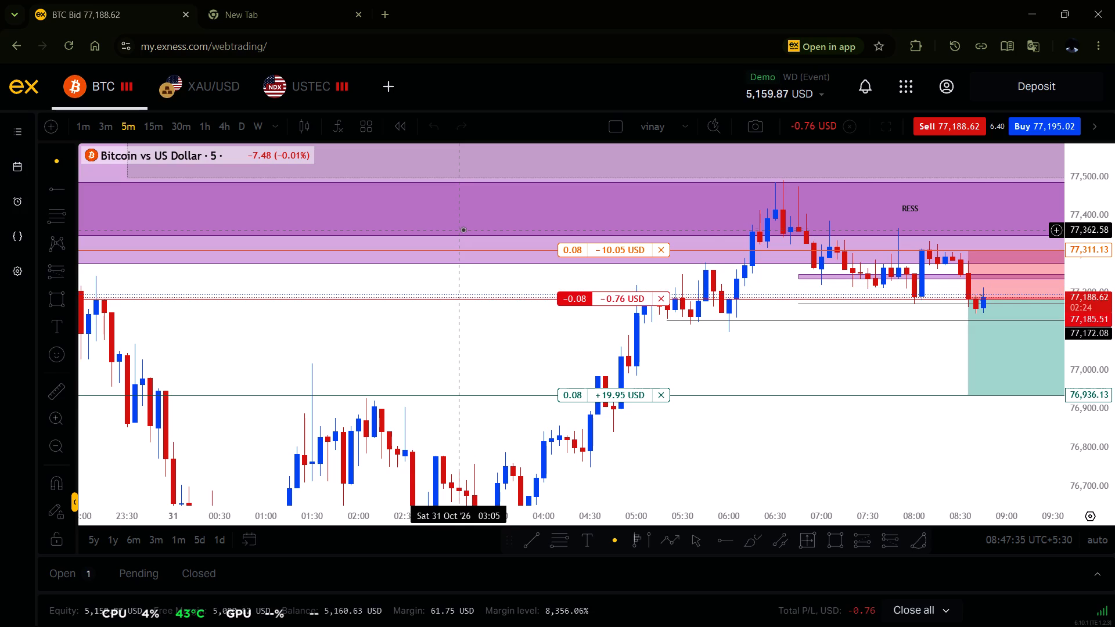
{"action": "left_click_drag", "start_coordinate": [800, 348], "coordinate": [688, 369]}
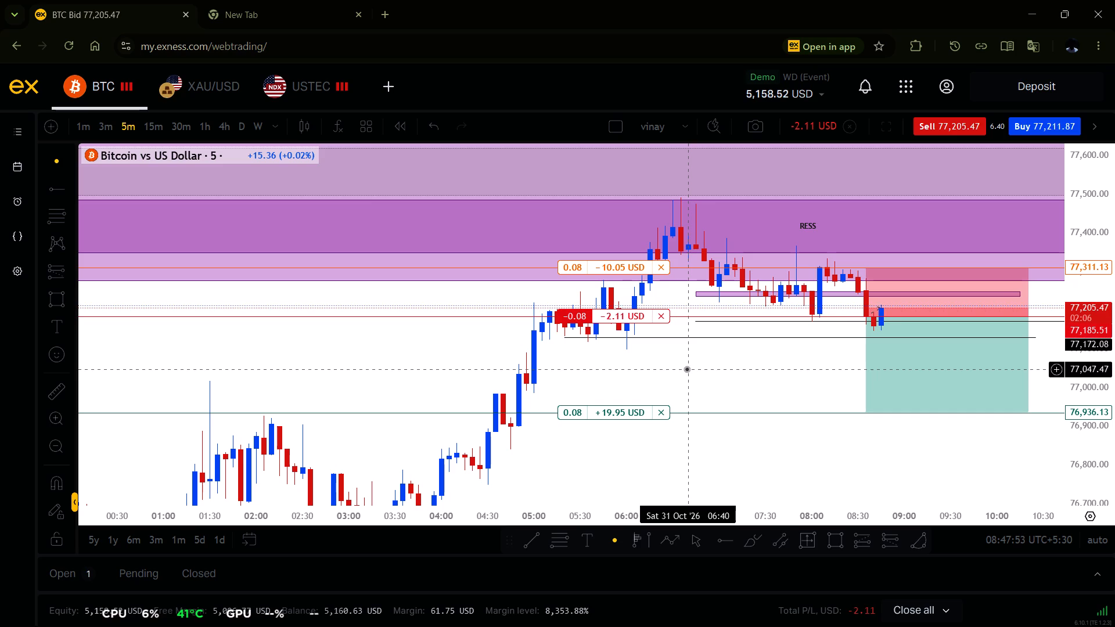
{"action": "left_click", "coordinate": [746, 361]}
{"action": "left_click_drag", "start_coordinate": [746, 361], "coordinate": [690, 370]}
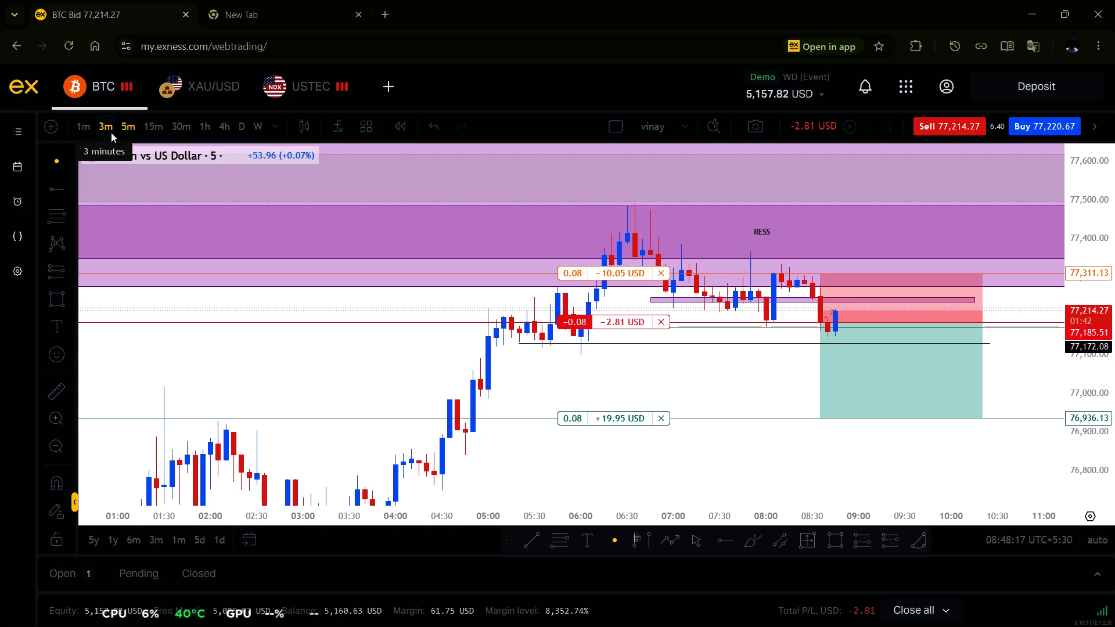
{"action": "left_click", "coordinate": [145, 127]}
{"action": "scroll", "coordinate": [1114, 279], "scroll_direction": "up", "scroll_amount": 5}
{"action": "scroll", "coordinate": [805, 379], "scroll_direction": "up", "scroll_amount": 2}
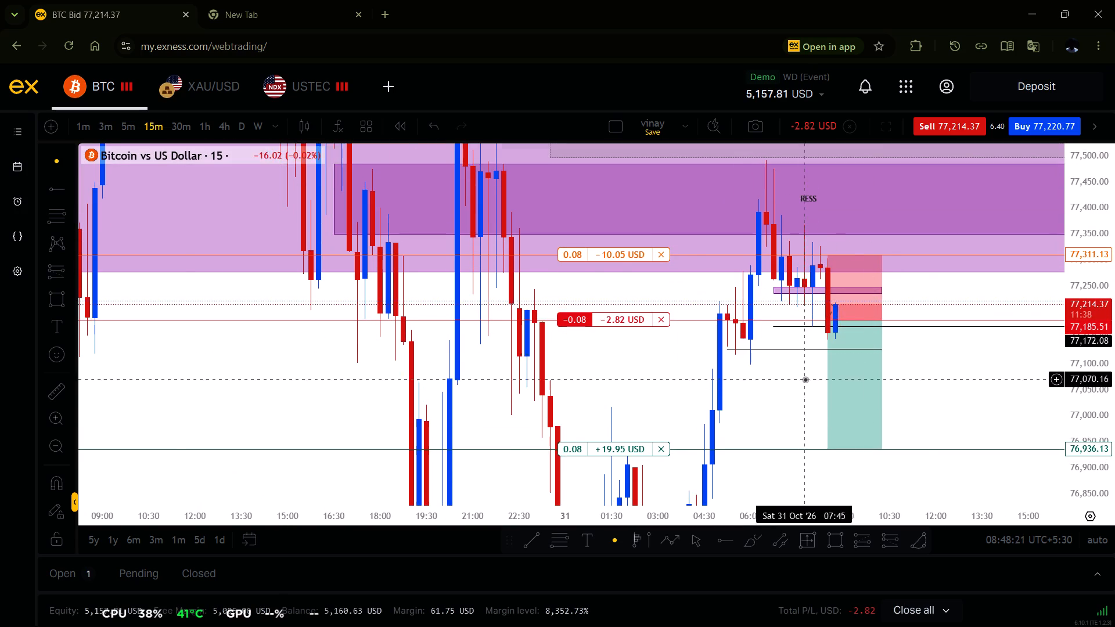
{"action": "scroll", "coordinate": [805, 379], "scroll_direction": "up", "scroll_amount": 3}
{"action": "left_click_drag", "start_coordinate": [955, 403], "coordinate": [1038, 370]}
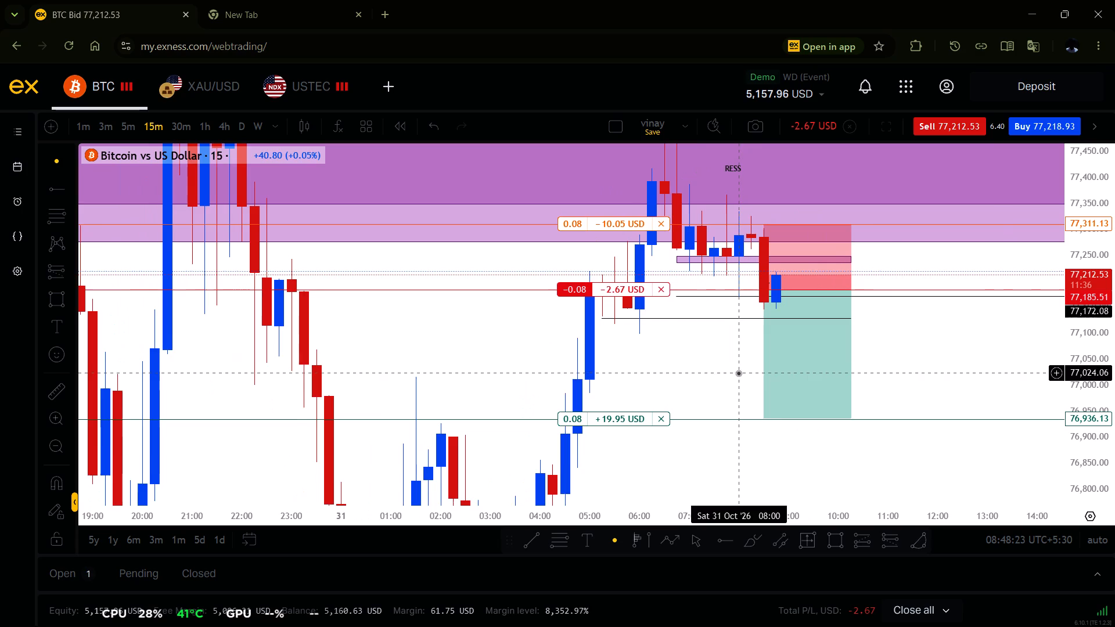
{"action": "left_click_drag", "start_coordinate": [738, 373], "coordinate": [772, 382]}
Examine the latest Bitcoin candles on the 5-minute chart against the small SUPP zone, the Short Position drawing and the stop loss level.
{"action": "left_click", "coordinate": [124, 134]}
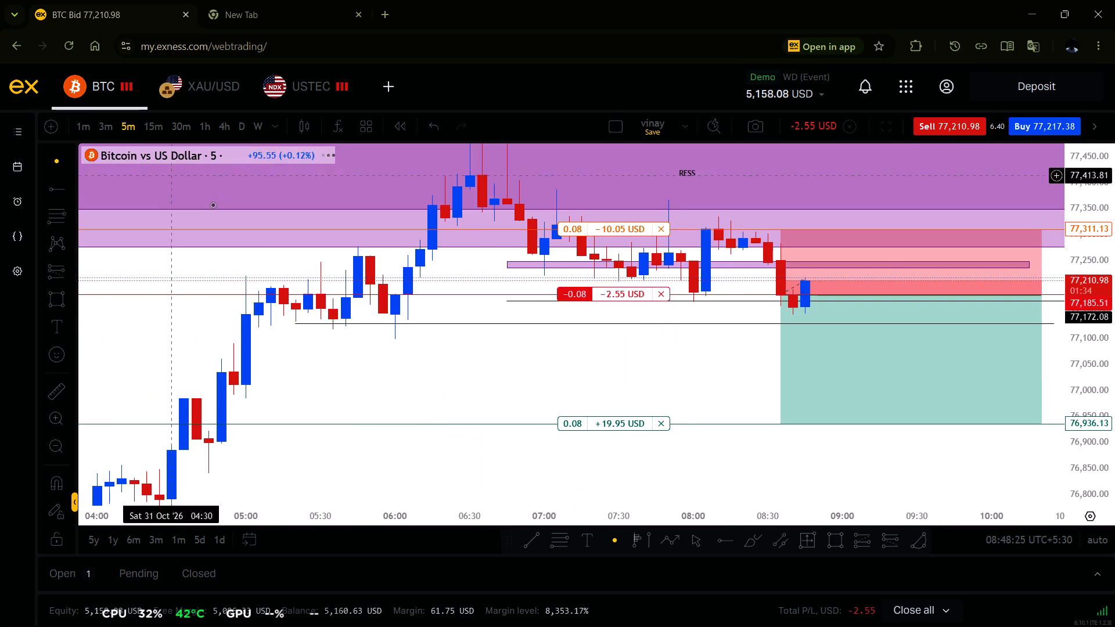
{"action": "left_click_drag", "start_coordinate": [646, 393], "coordinate": [599, 398]}
{"action": "scroll", "coordinate": [1114, 314], "scroll_direction": "up", "scroll_amount": 2}
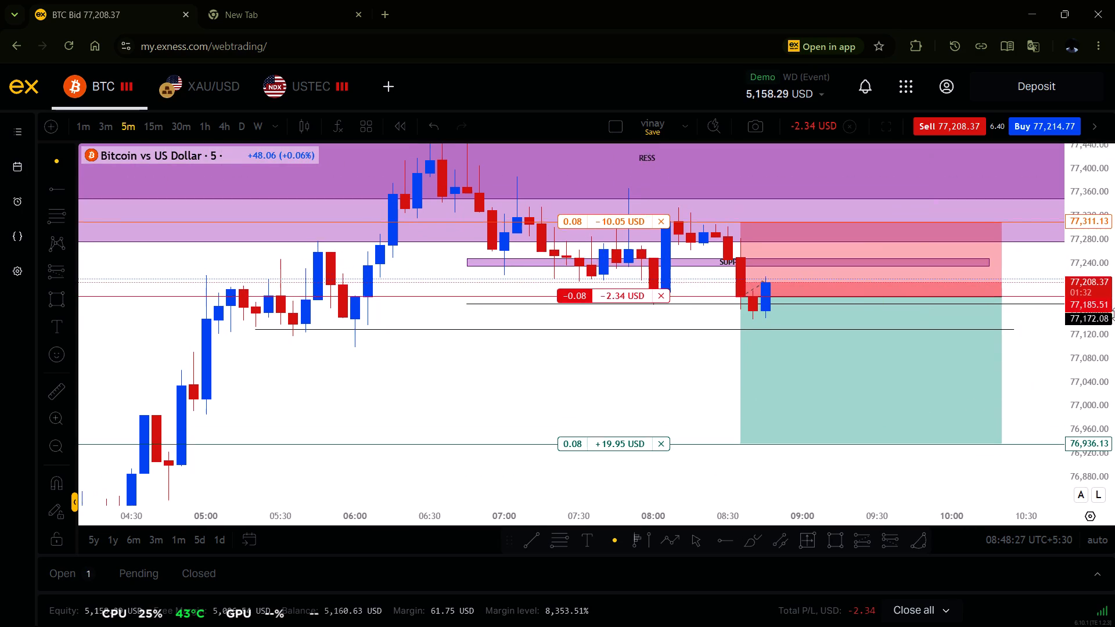
{"action": "scroll", "coordinate": [1114, 314], "scroll_direction": "up", "scroll_amount": 2}
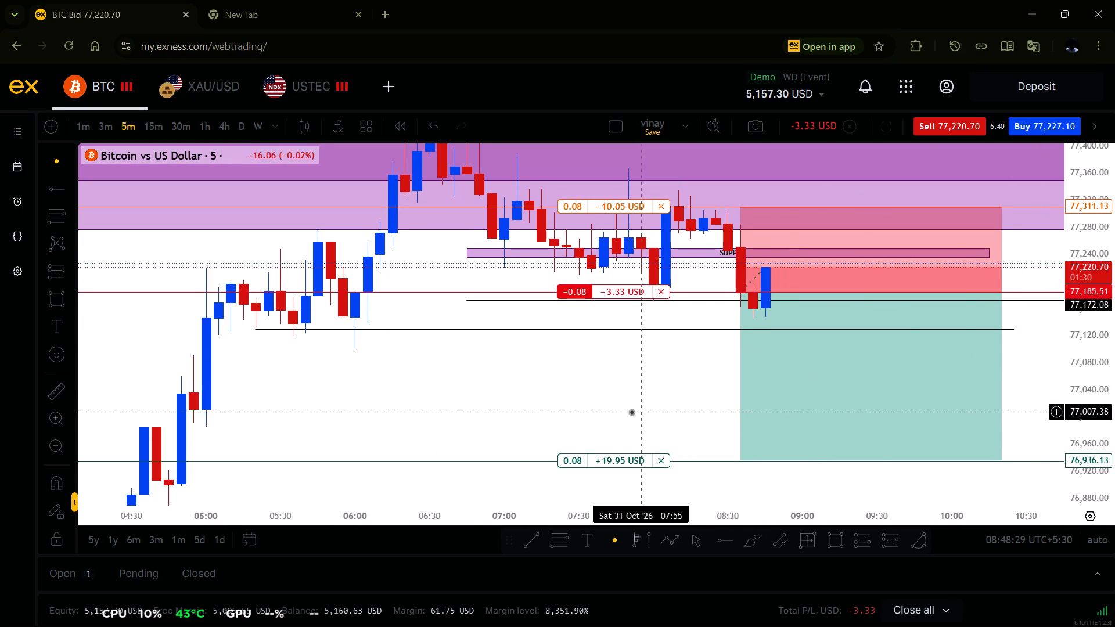
{"action": "left_click_drag", "start_coordinate": [578, 409], "coordinate": [519, 409]}
{"action": "left_click_drag", "start_coordinate": [519, 409], "coordinate": [567, 409]}
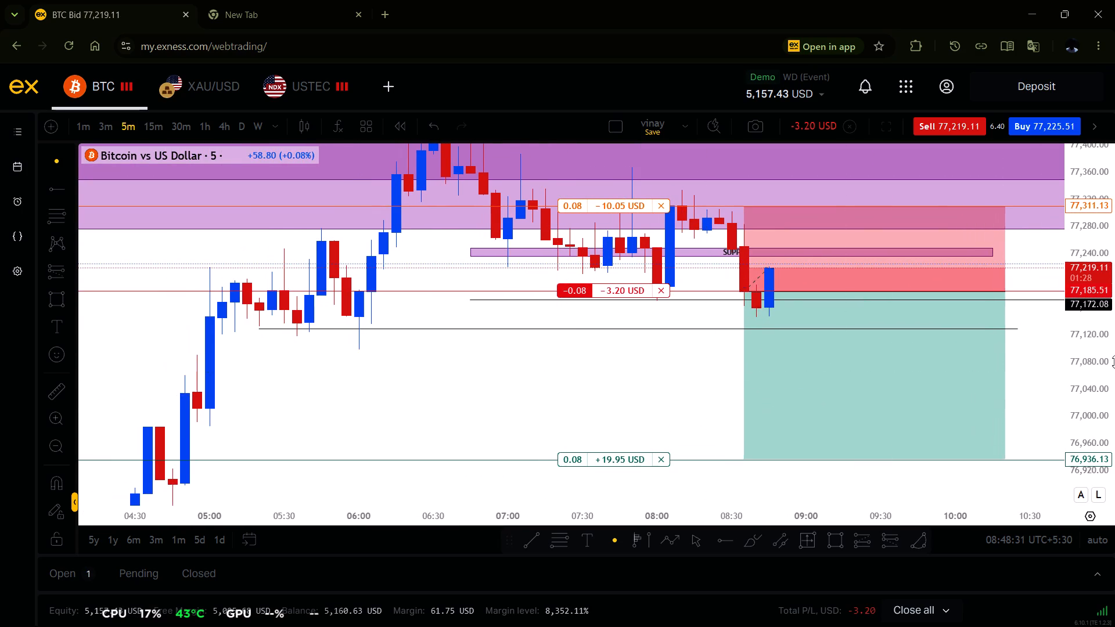
{"action": "scroll", "coordinate": [1114, 361], "scroll_direction": "down", "scroll_amount": 4}
{"action": "scroll", "coordinate": [671, 419], "scroll_direction": "down", "scroll_amount": 7}
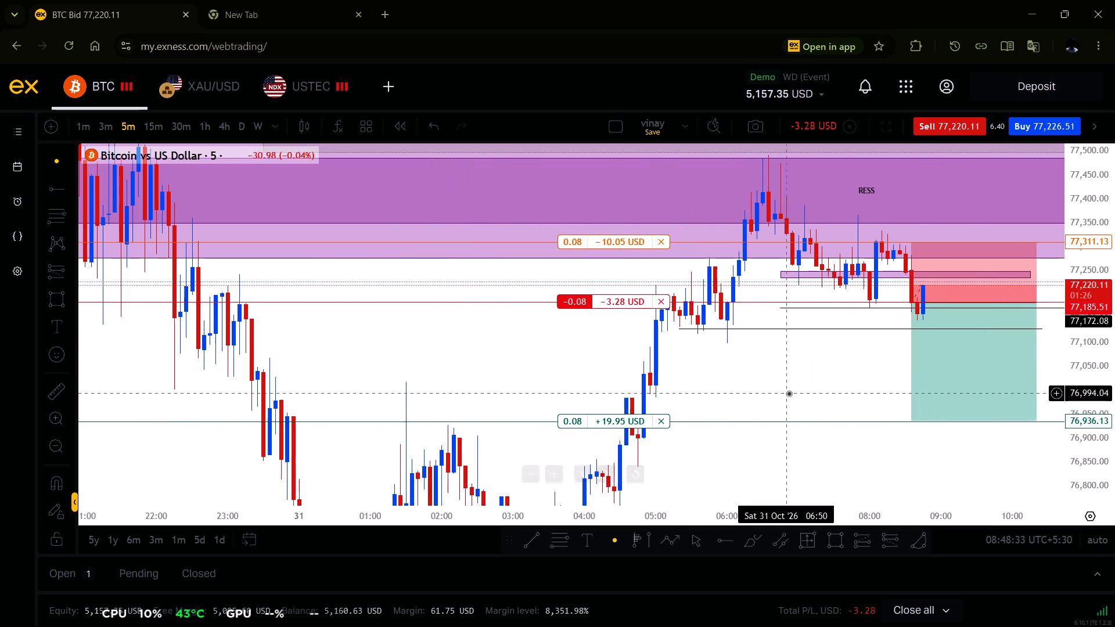
{"action": "left_click_drag", "start_coordinate": [793, 391], "coordinate": [725, 404]}
{"action": "left_click", "coordinate": [725, 404]}
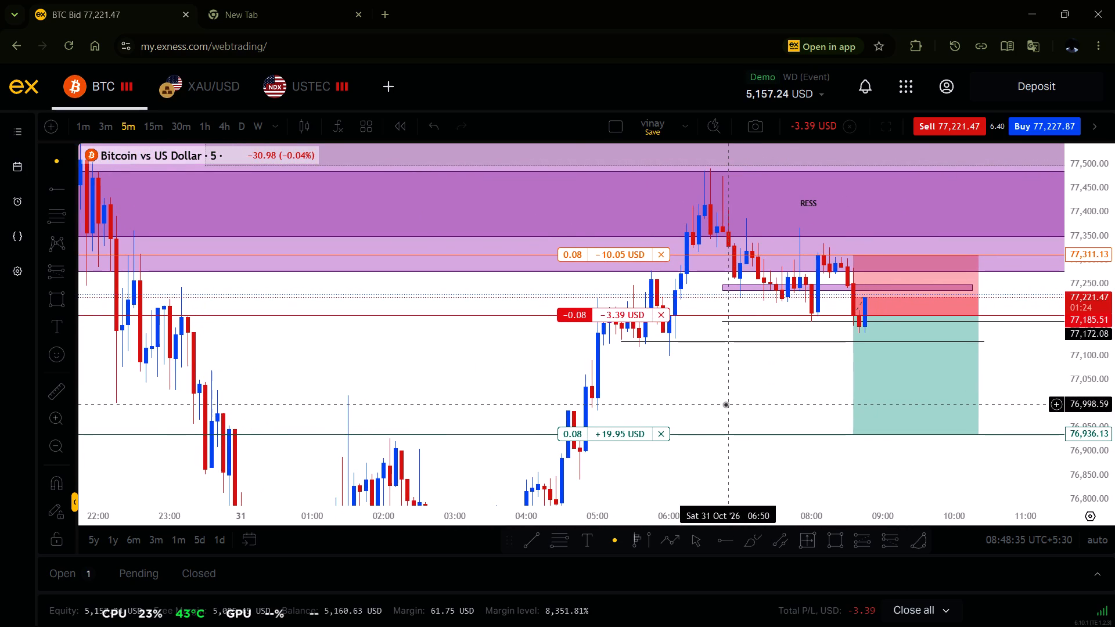
{"action": "scroll", "coordinate": [725, 404], "scroll_direction": "up", "scroll_amount": 1}
{"action": "left_click_drag", "start_coordinate": [726, 404], "coordinate": [699, 408]}
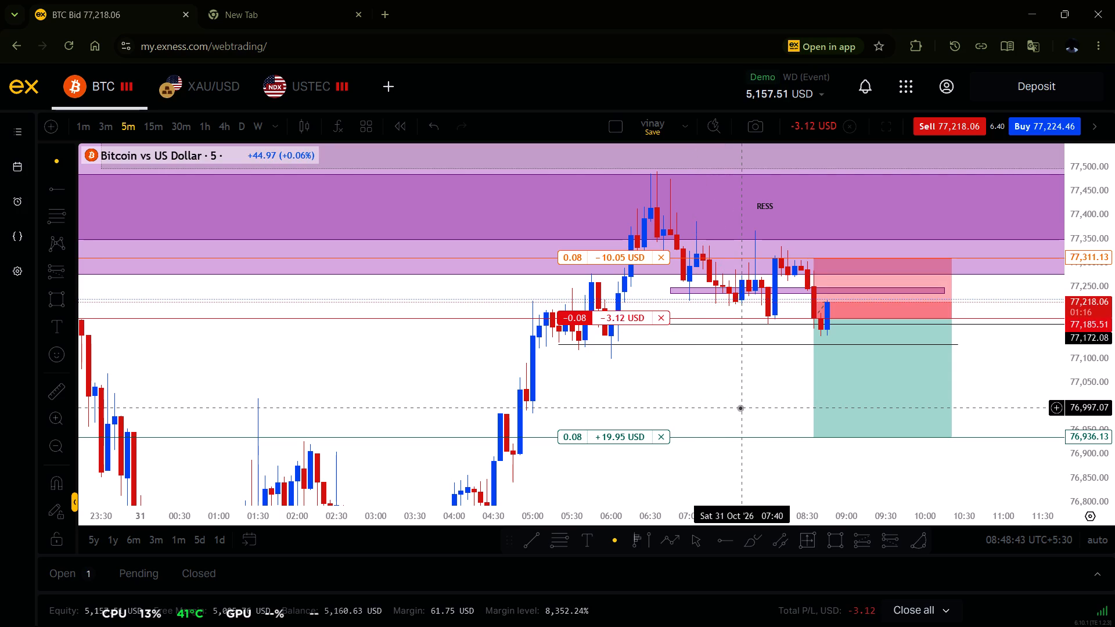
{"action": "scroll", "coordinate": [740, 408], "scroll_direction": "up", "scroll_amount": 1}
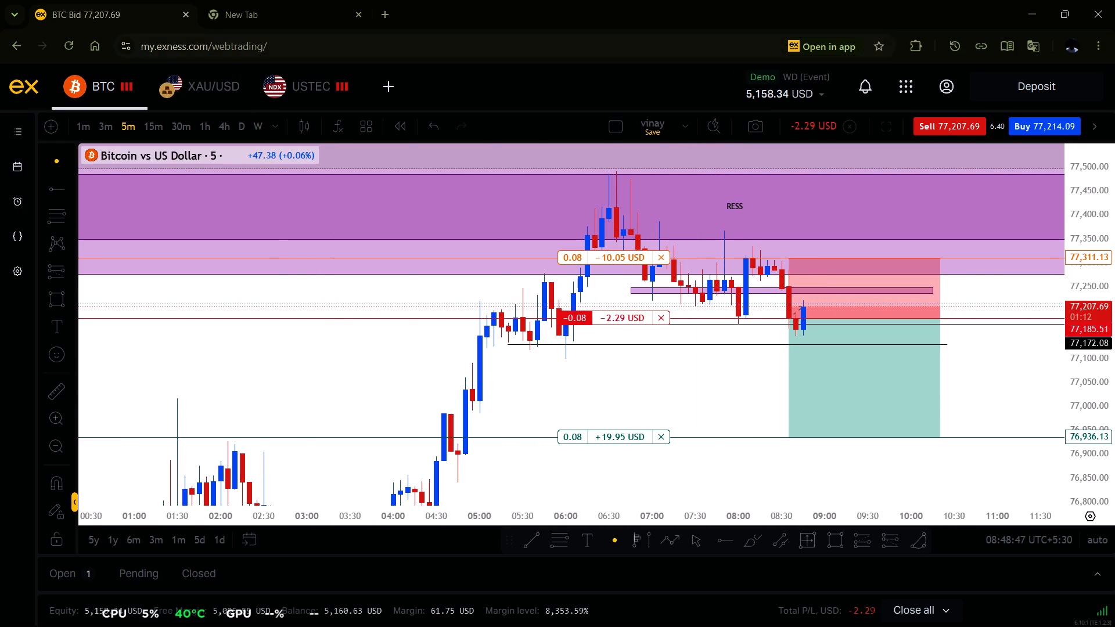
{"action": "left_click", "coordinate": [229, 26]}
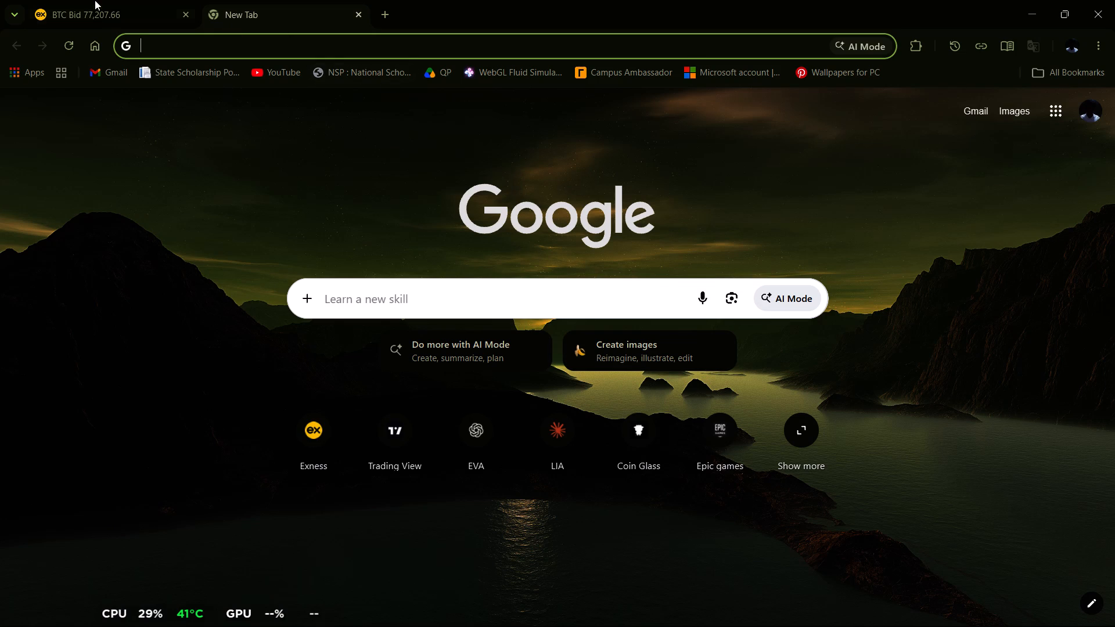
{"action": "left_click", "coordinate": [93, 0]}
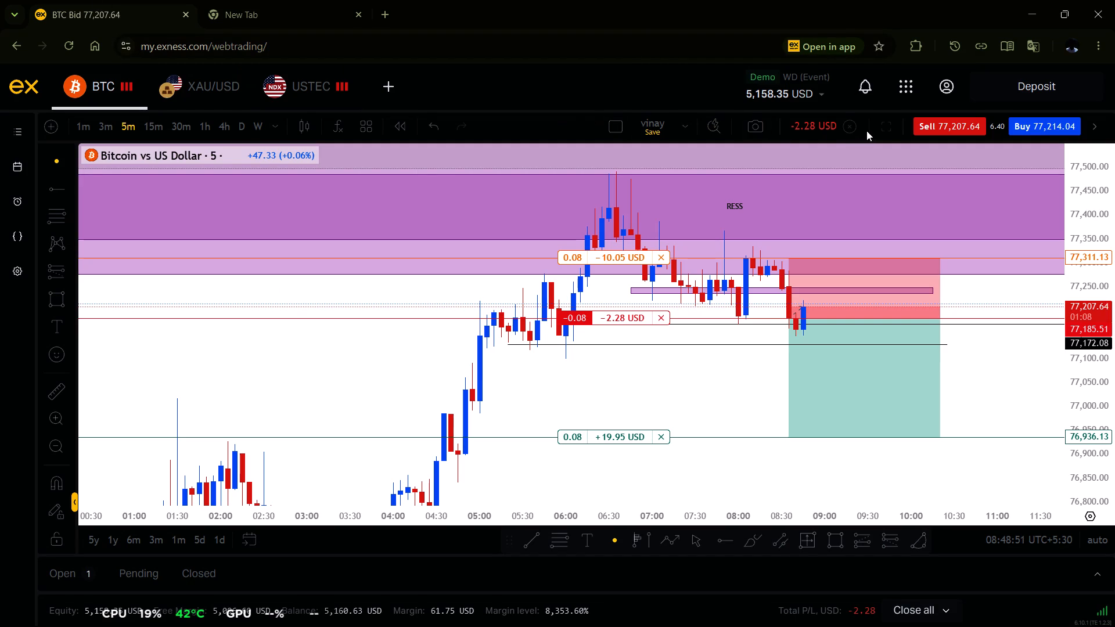
Show the Bitcoin chart in full screen and save the vinay layout.
{"action": "left_click", "coordinate": [874, 131]}
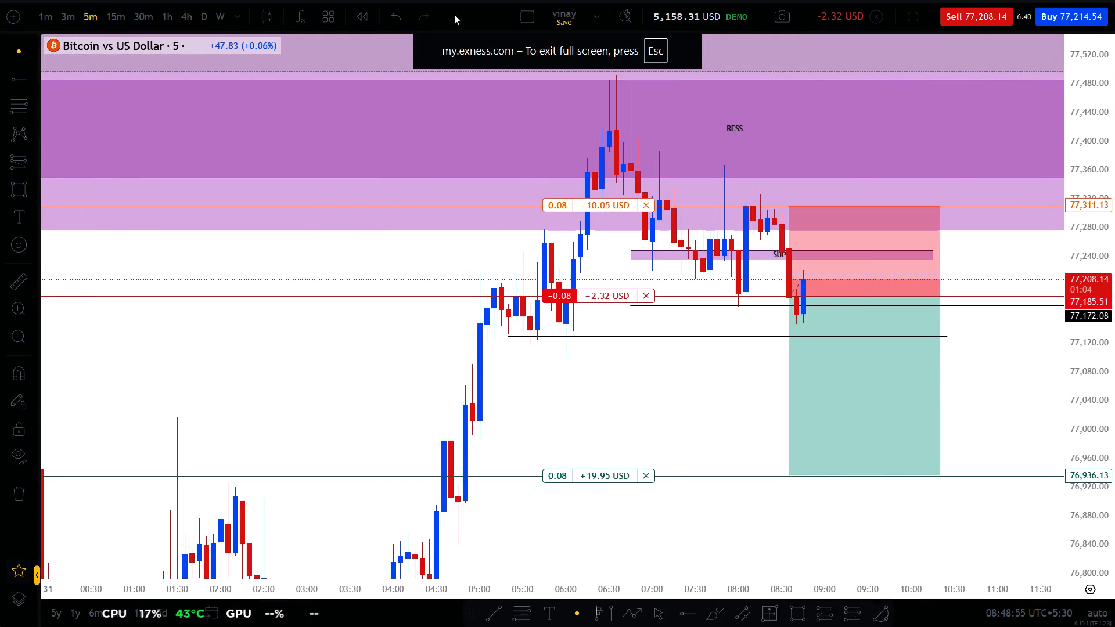
{"action": "left_click", "coordinate": [547, 16]}
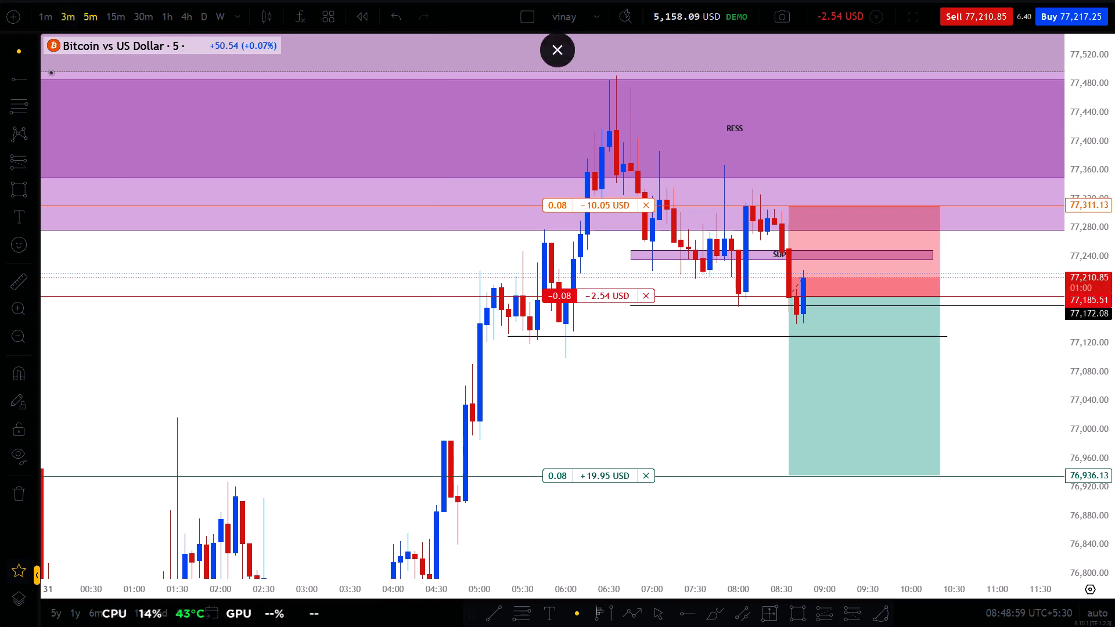
Examine the bare 5-minute Bitcoin candles against the position lines with all drawings temporarily hidden, and show the drawings again.
{"action": "left_click", "coordinate": [10, 458]}
{"action": "left_click_drag", "start_coordinate": [803, 397], "coordinate": [804, 397]}
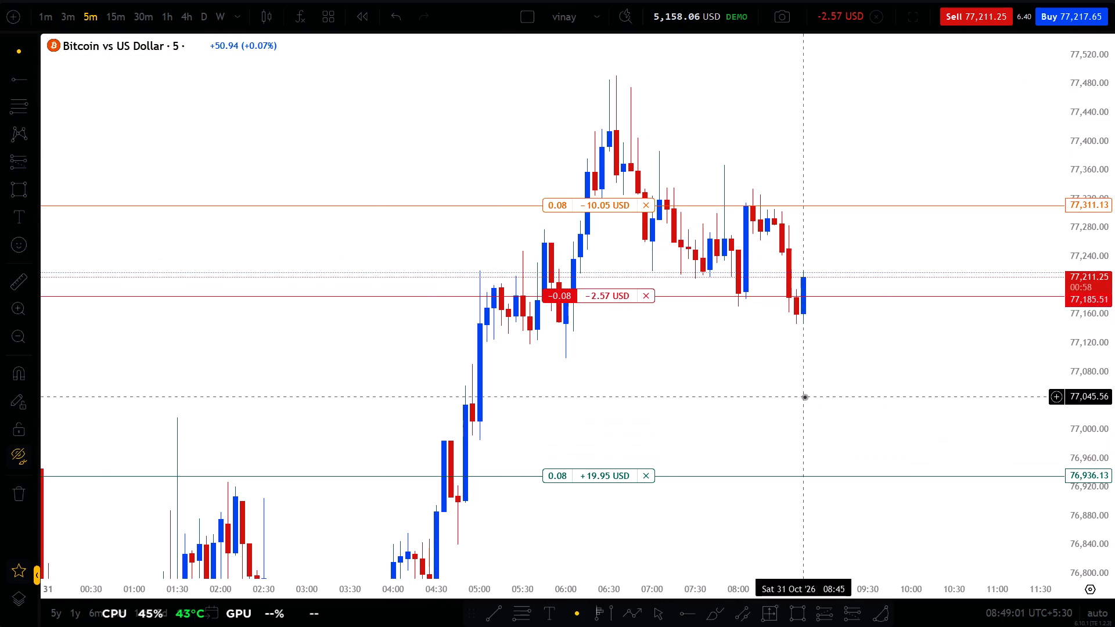
{"action": "left_click_drag", "start_coordinate": [804, 397], "coordinate": [527, 387]}
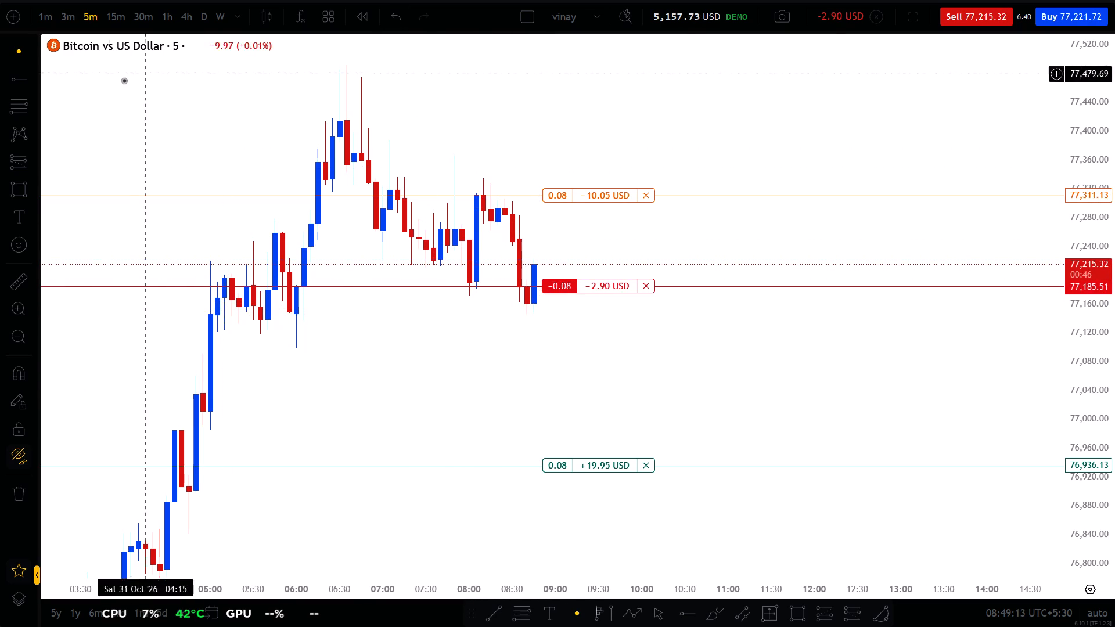
{"action": "left_click", "coordinate": [13, 459]}
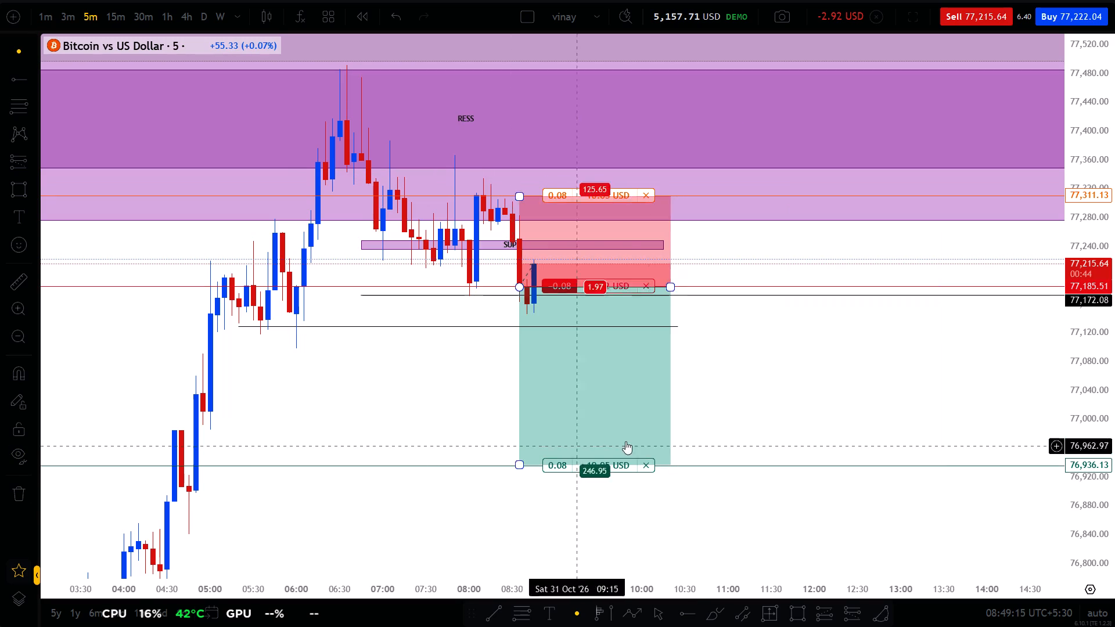
{"action": "left_click_drag", "start_coordinate": [826, 392], "coordinate": [919, 387]}
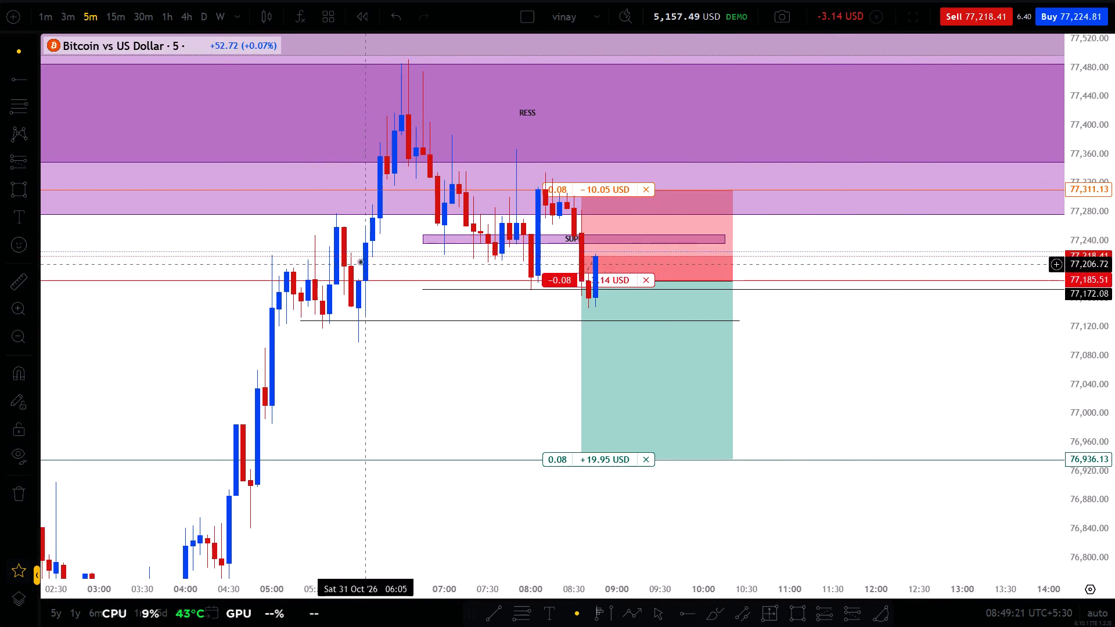
Delete the small SUPP zone rectangle crossing the Short Position drawing and save the vinay layout.
{"action": "left_click", "coordinate": [420, 241]}
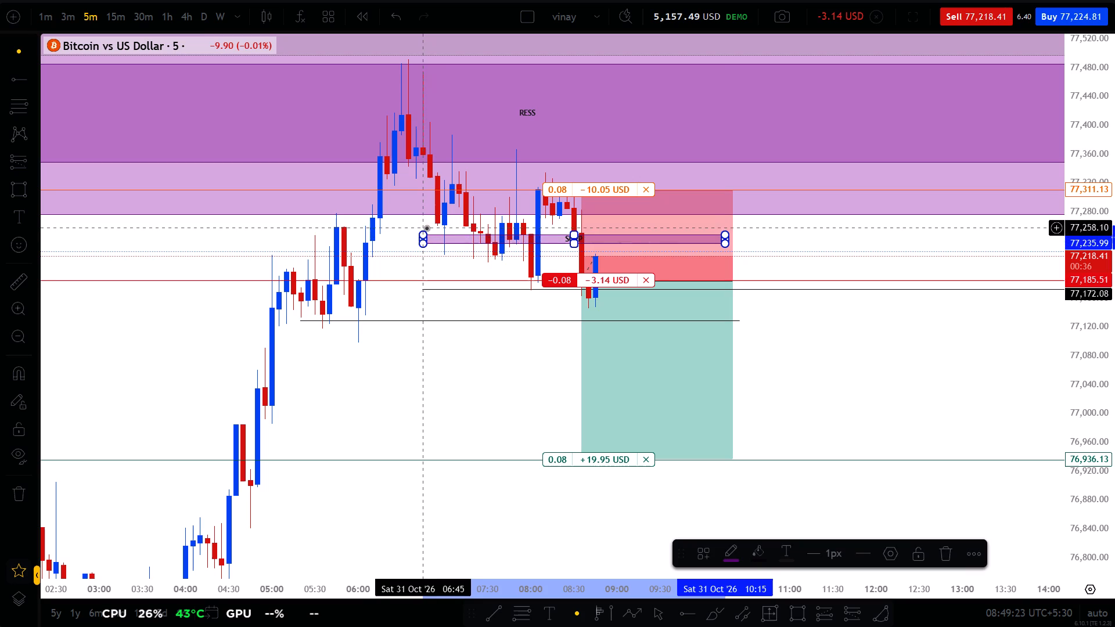
{"action": "key", "text": "Delete"}
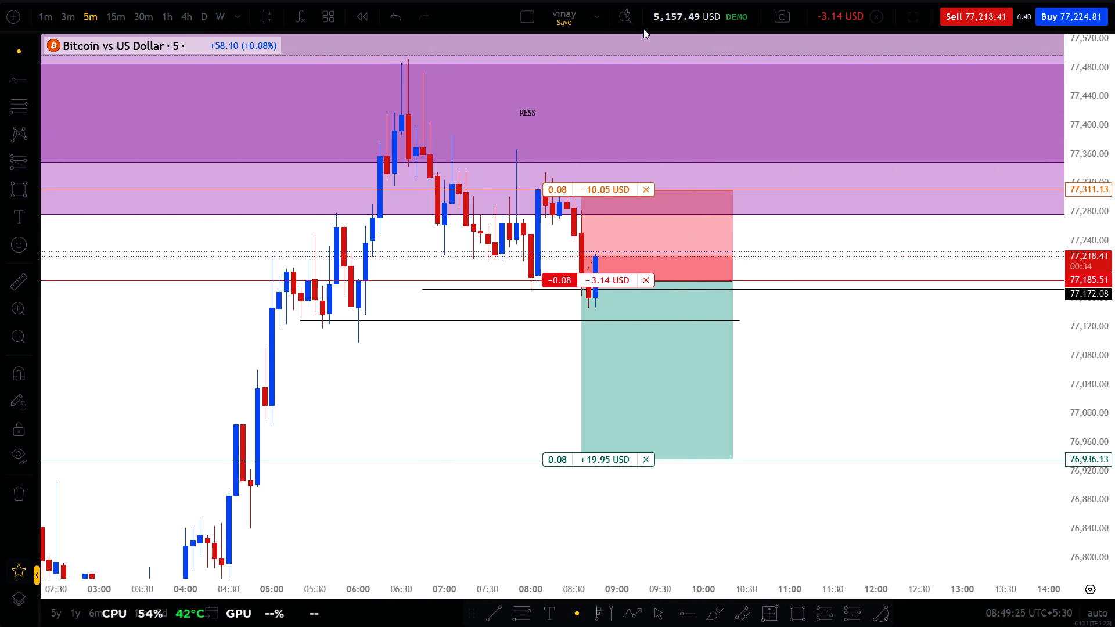
{"action": "left_click", "coordinate": [563, 24]}
Examine the wider 5-minute Bitcoin chart, comparing the open sell position with the lower SUPP zone and the RESS and $$ zones.
{"action": "scroll", "coordinate": [910, 350], "scroll_direction": "down", "scroll_amount": 12}
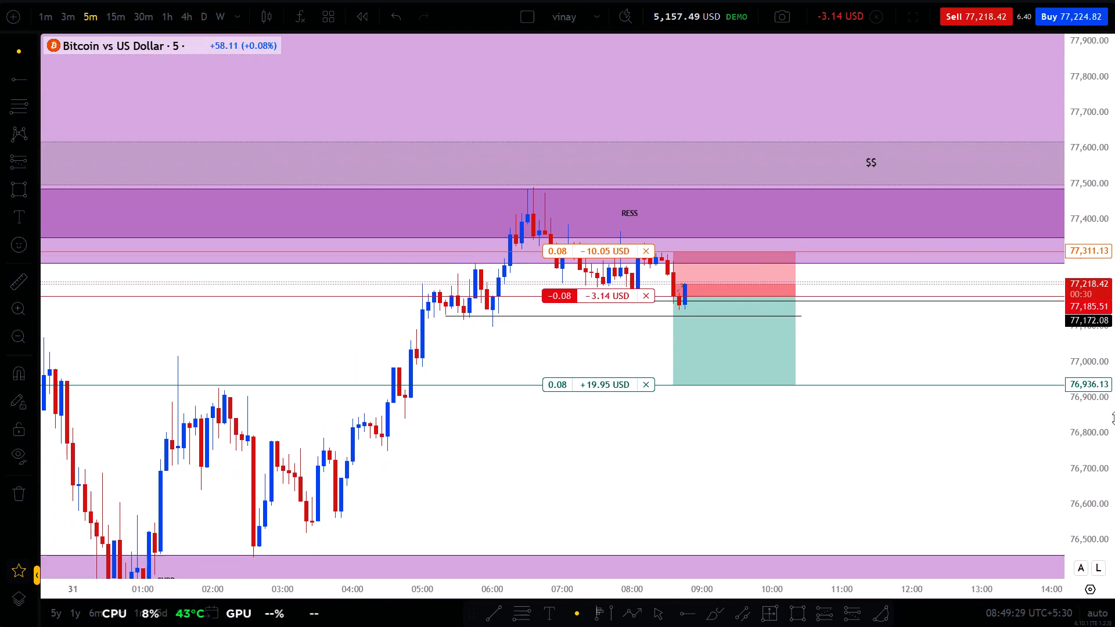
{"action": "scroll", "coordinate": [1114, 416], "scroll_direction": "down", "scroll_amount": 7}
{"action": "scroll", "coordinate": [873, 449], "scroll_direction": "down", "scroll_amount": 8}
{"action": "left_click_drag", "start_coordinate": [941, 415], "coordinate": [902, 412]}
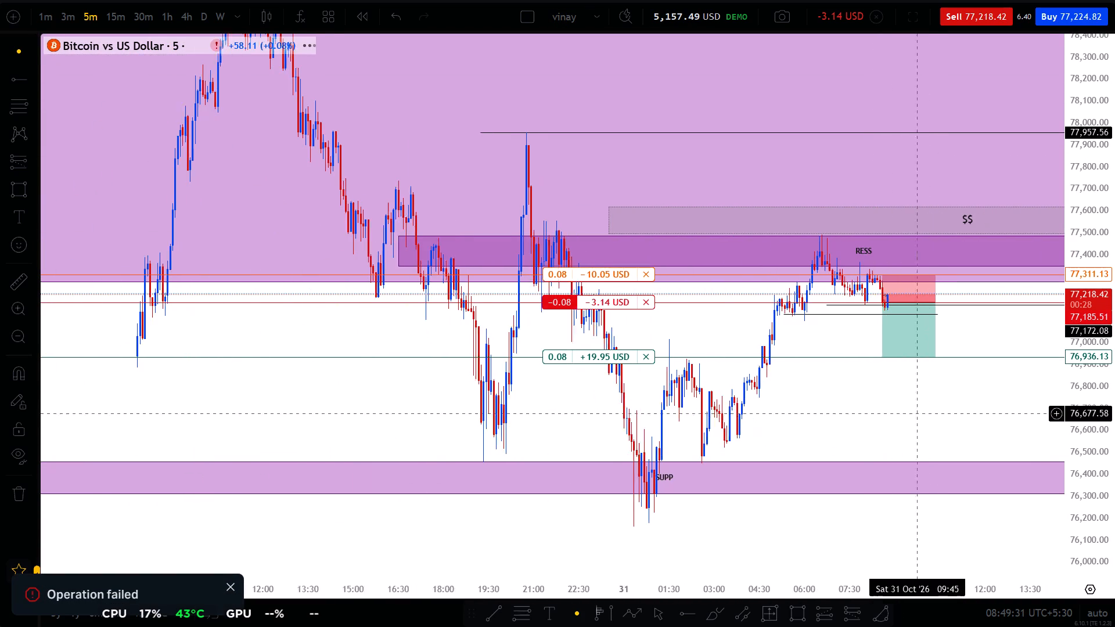
{"action": "left_click_drag", "start_coordinate": [902, 412], "coordinate": [847, 409]}
{"action": "scroll", "coordinate": [1114, 352], "scroll_direction": "up", "scroll_amount": 12}
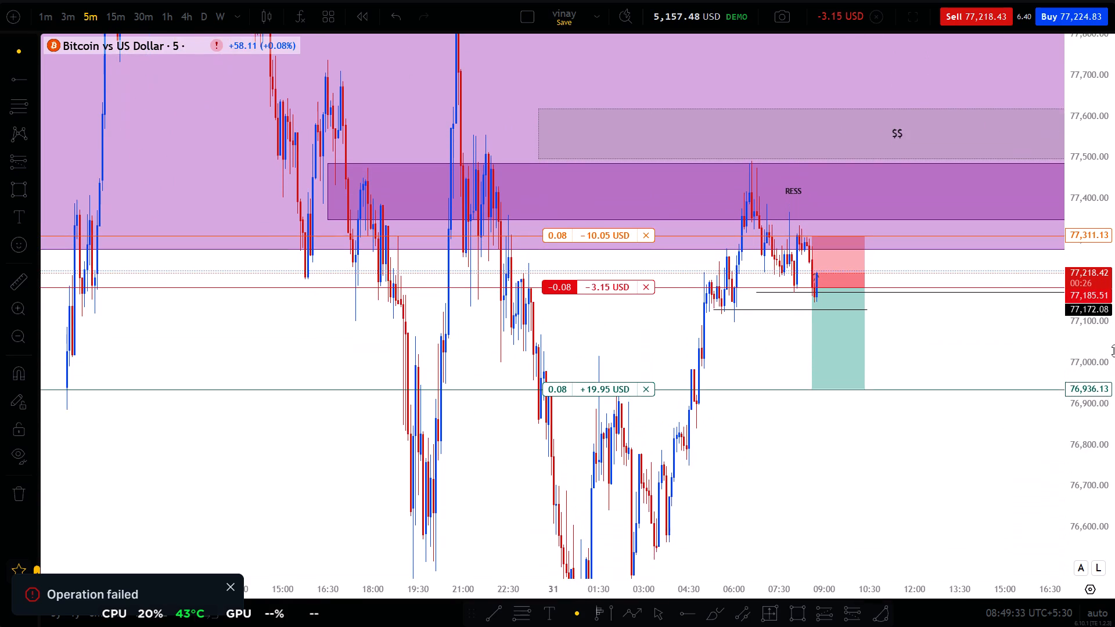
{"action": "scroll", "coordinate": [1114, 351], "scroll_direction": "up", "scroll_amount": 3}
Save the vinay layout again.
{"action": "left_click", "coordinate": [552, 8]}
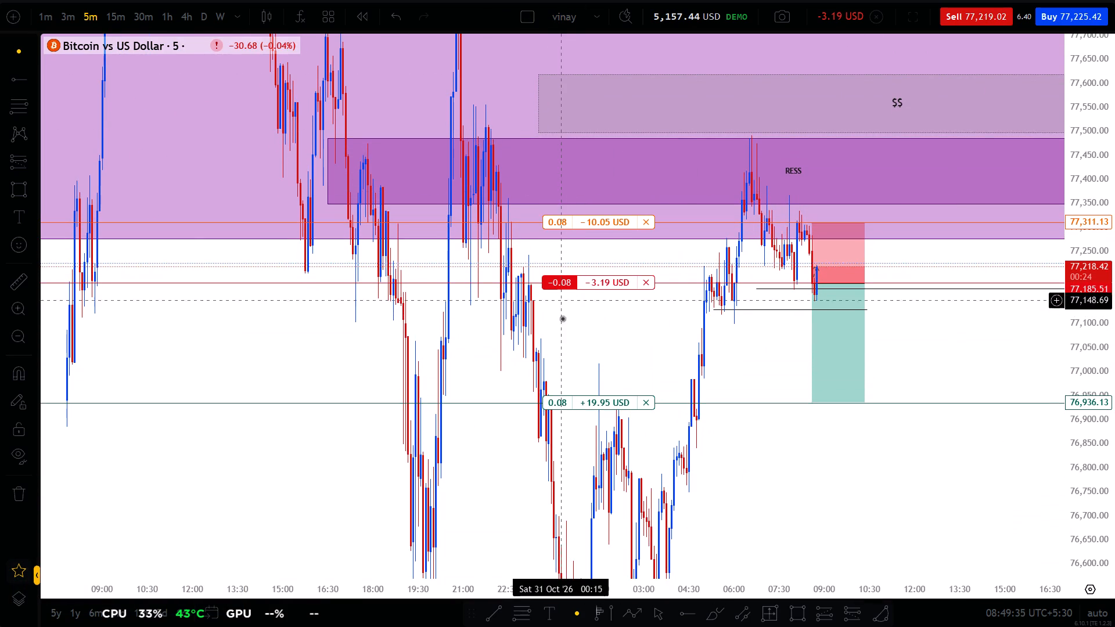
Modify the open 0.08-lot Bitcoin sell position with a take profit of 20 USD and a stop loss of -10 USD.
{"action": "left_click", "coordinate": [564, 398]}
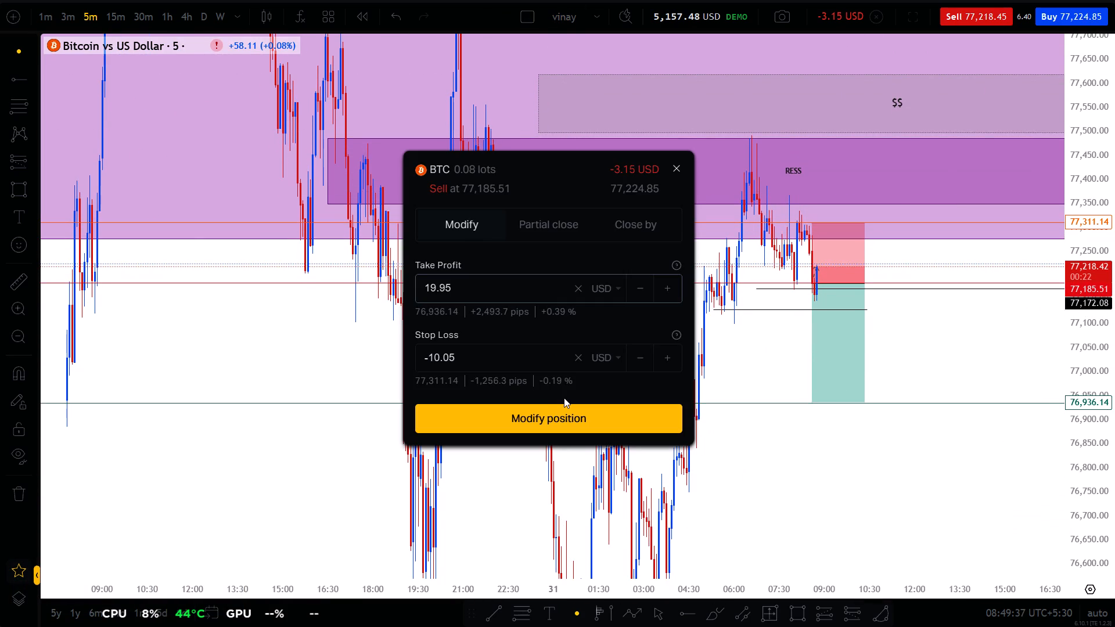
{"action": "key", "text": "Up"}
{"action": "key", "text": "Down"}
{"action": "key", "text": "Up"}
{"action": "left_click", "coordinate": [551, 283]}
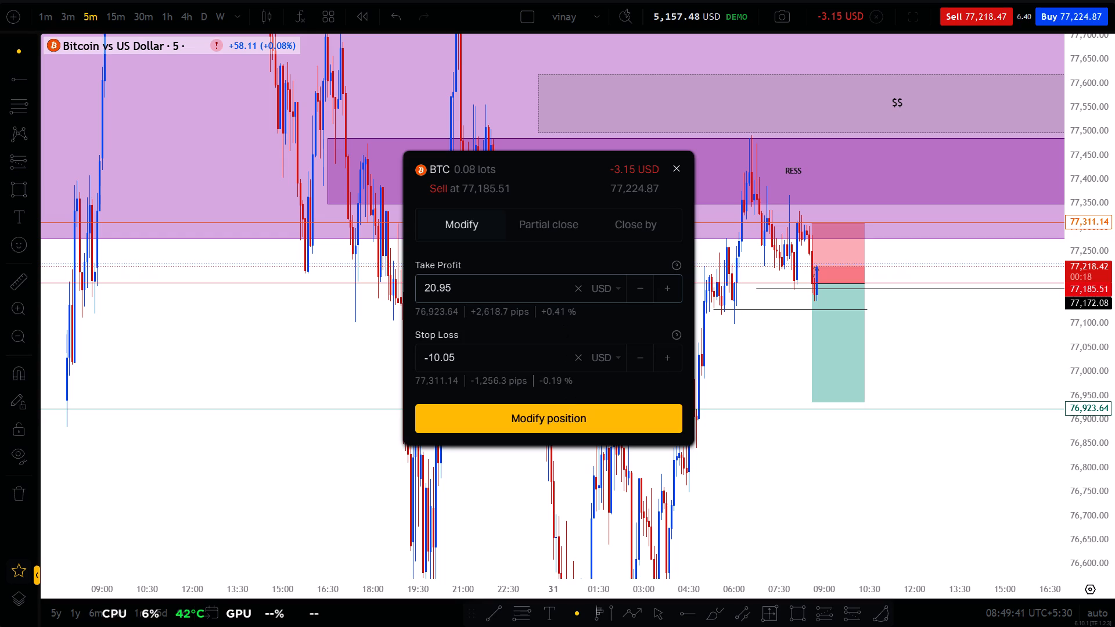
{"action": "key", "text": "BackSpace"}
{"action": "key", "text": "BackSpace"}
{"action": "key", "text": "BackSpace"}
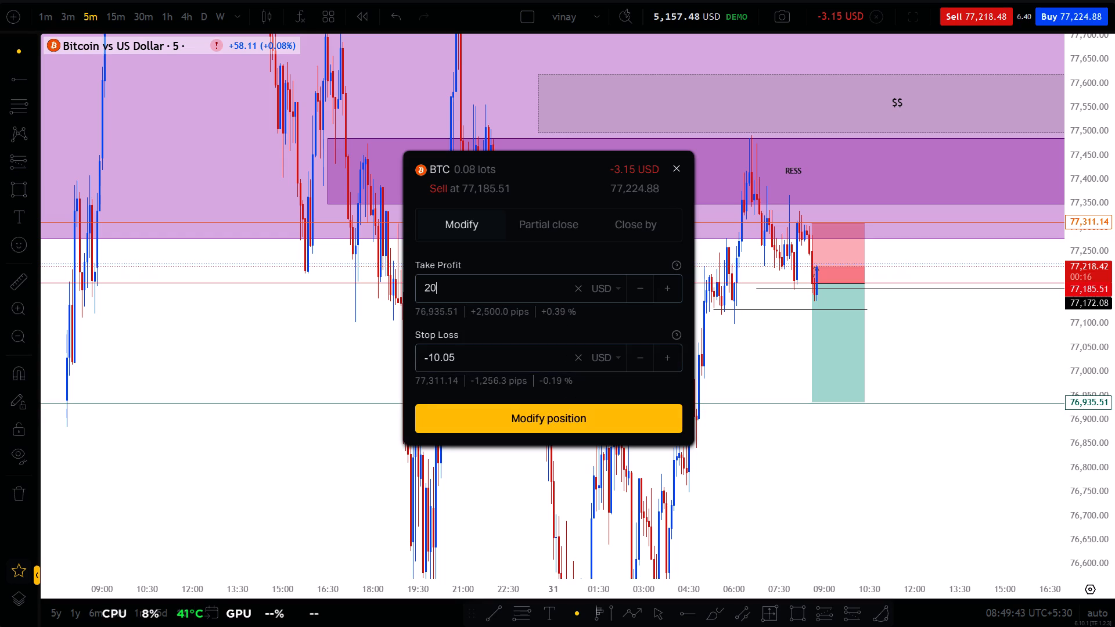
{"action": "left_click", "coordinate": [517, 355]}
{"action": "key", "text": "BackSpace"}
{"action": "key", "text": "BackSpace"}
{"action": "key", "text": "BackSpace"}
{"action": "left_click", "coordinate": [523, 427]}
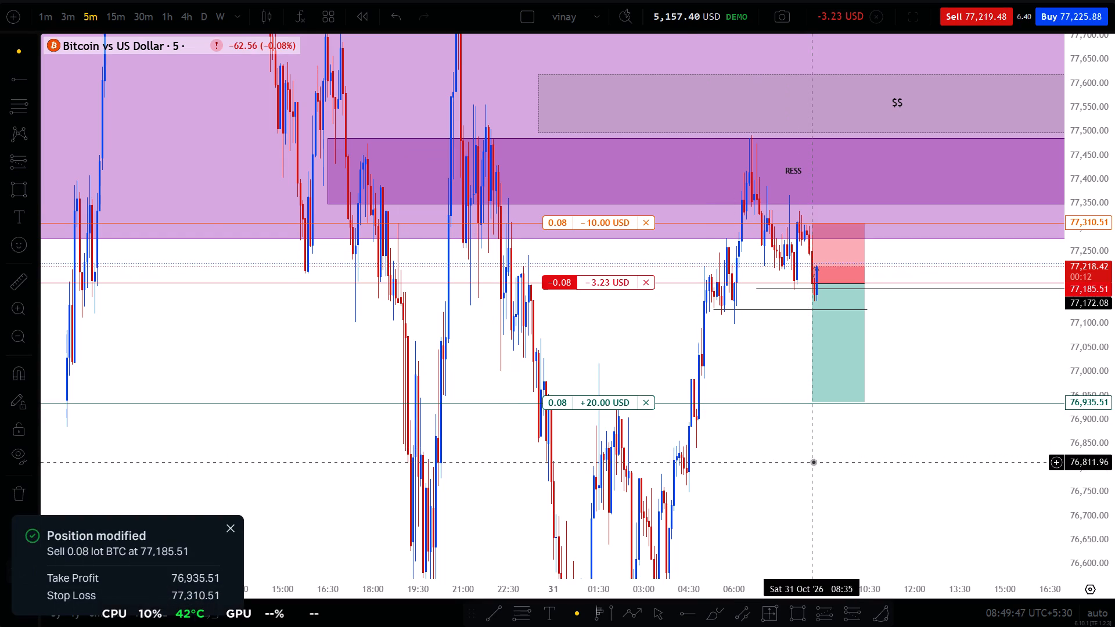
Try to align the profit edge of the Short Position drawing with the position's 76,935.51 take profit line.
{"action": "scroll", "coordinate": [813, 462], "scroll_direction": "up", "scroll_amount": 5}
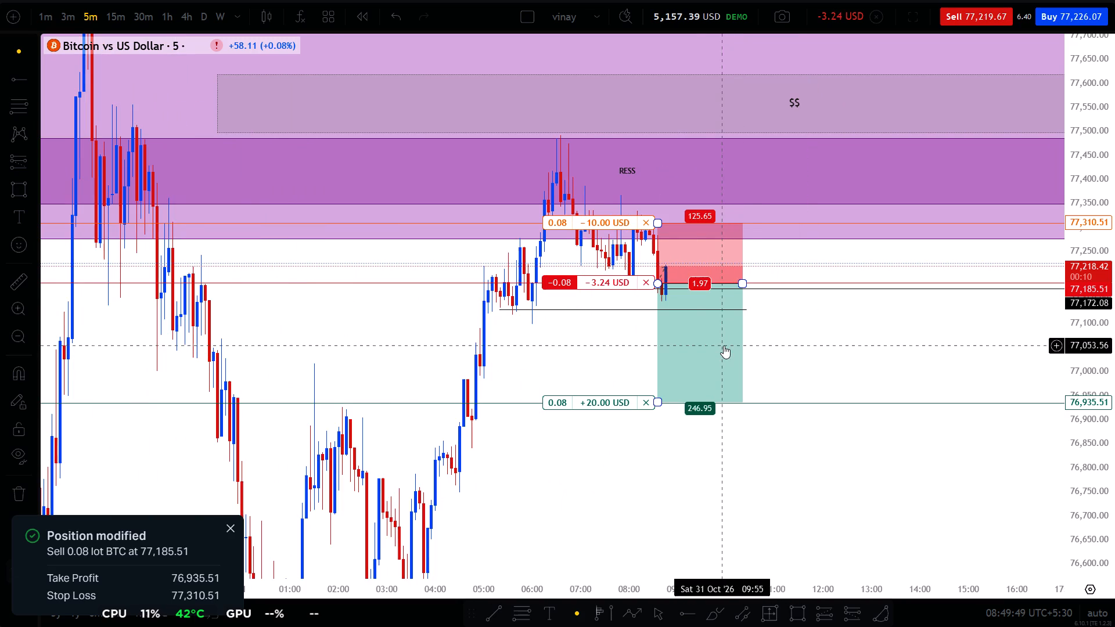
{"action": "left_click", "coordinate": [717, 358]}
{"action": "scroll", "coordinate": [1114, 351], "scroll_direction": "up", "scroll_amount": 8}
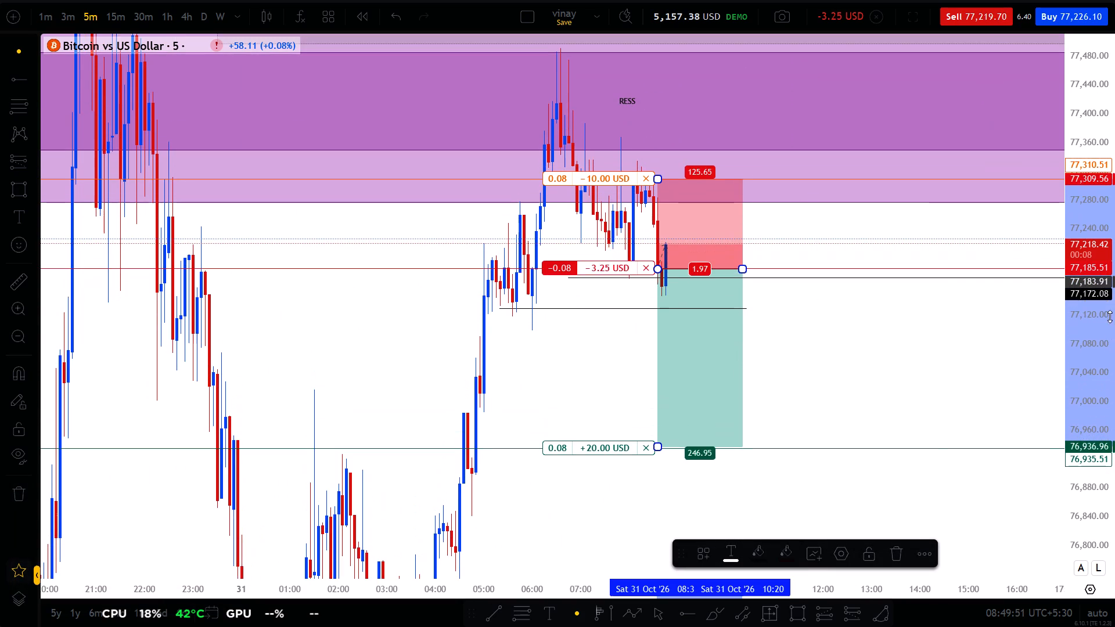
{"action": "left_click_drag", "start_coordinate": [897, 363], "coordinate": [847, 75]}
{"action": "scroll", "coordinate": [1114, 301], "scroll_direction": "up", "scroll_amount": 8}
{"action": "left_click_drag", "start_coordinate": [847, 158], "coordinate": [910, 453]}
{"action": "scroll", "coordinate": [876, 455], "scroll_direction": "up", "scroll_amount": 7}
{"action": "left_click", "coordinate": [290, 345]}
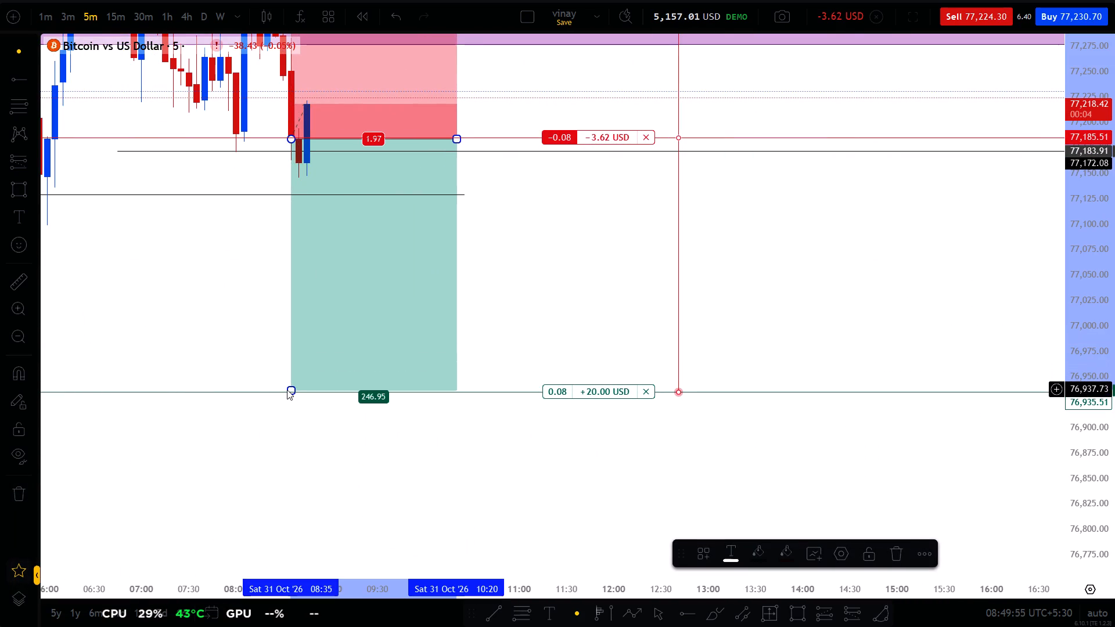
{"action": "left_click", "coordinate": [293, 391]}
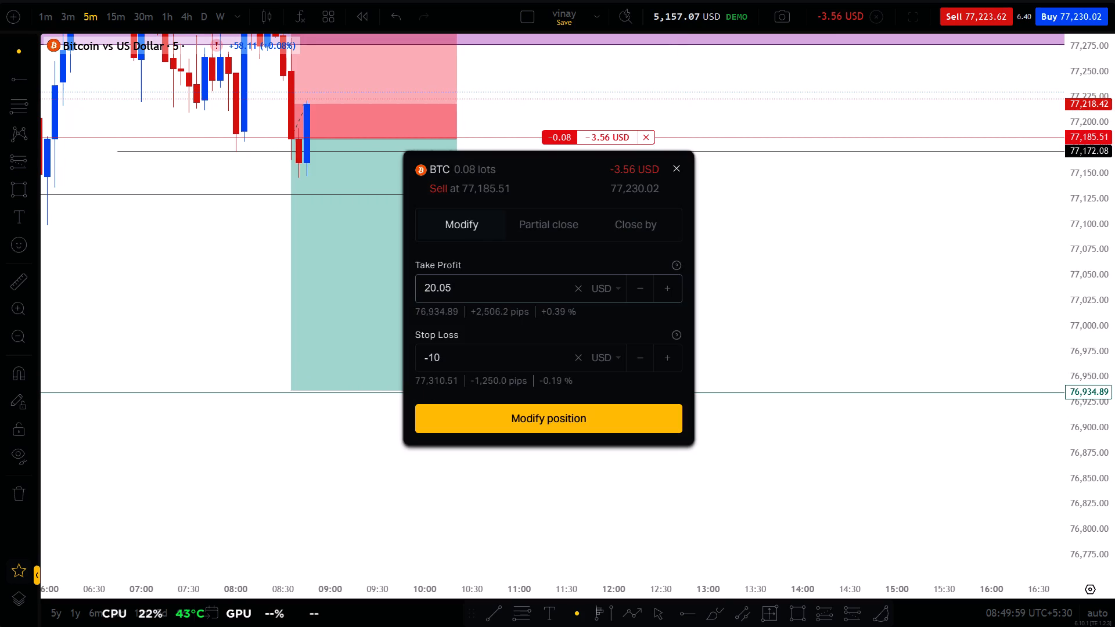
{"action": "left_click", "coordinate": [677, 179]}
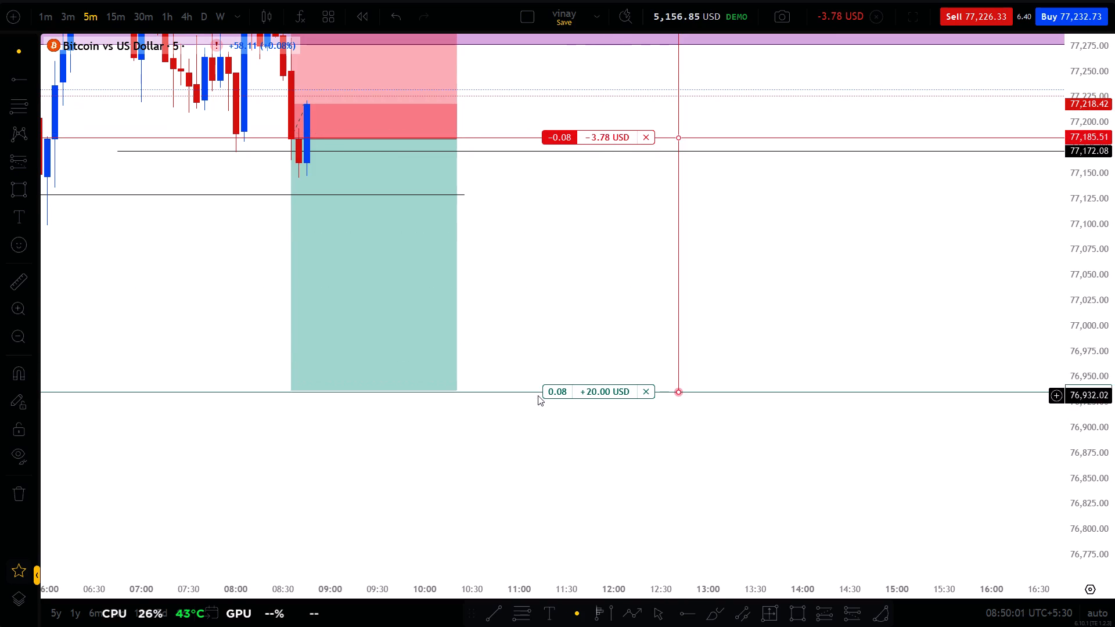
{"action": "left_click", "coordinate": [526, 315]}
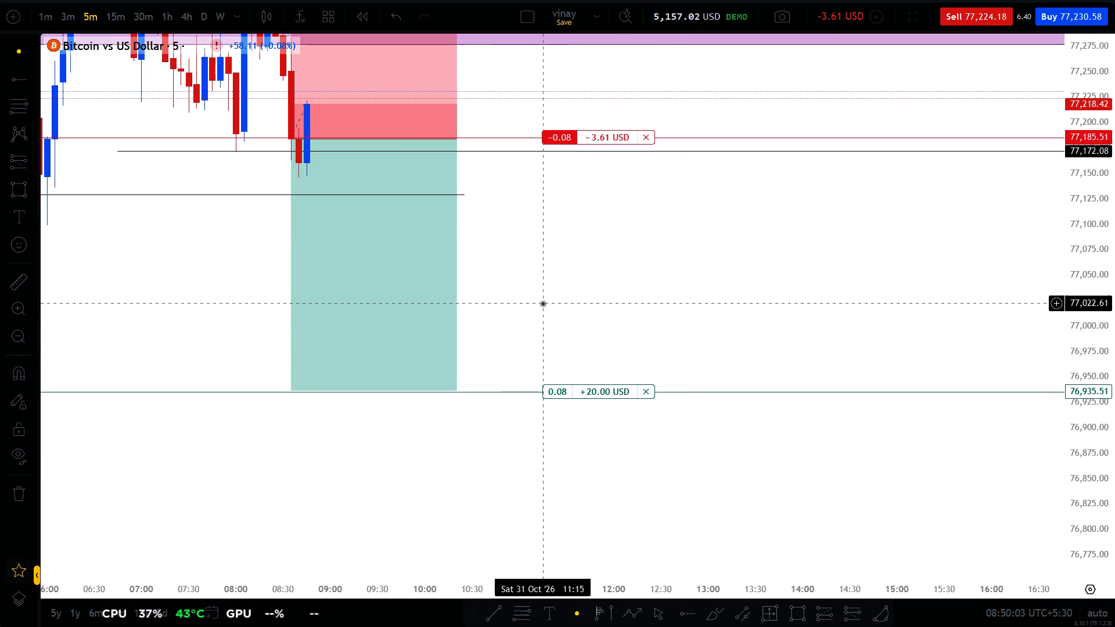
Lower the profit level price in the Short Position drawing's settings, bringing it closer to the position's 76,935.51 take profit line.
{"action": "left_click_drag", "start_coordinate": [581, 286], "coordinate": [582, 392]}
{"action": "left_click", "coordinate": [437, 392]}
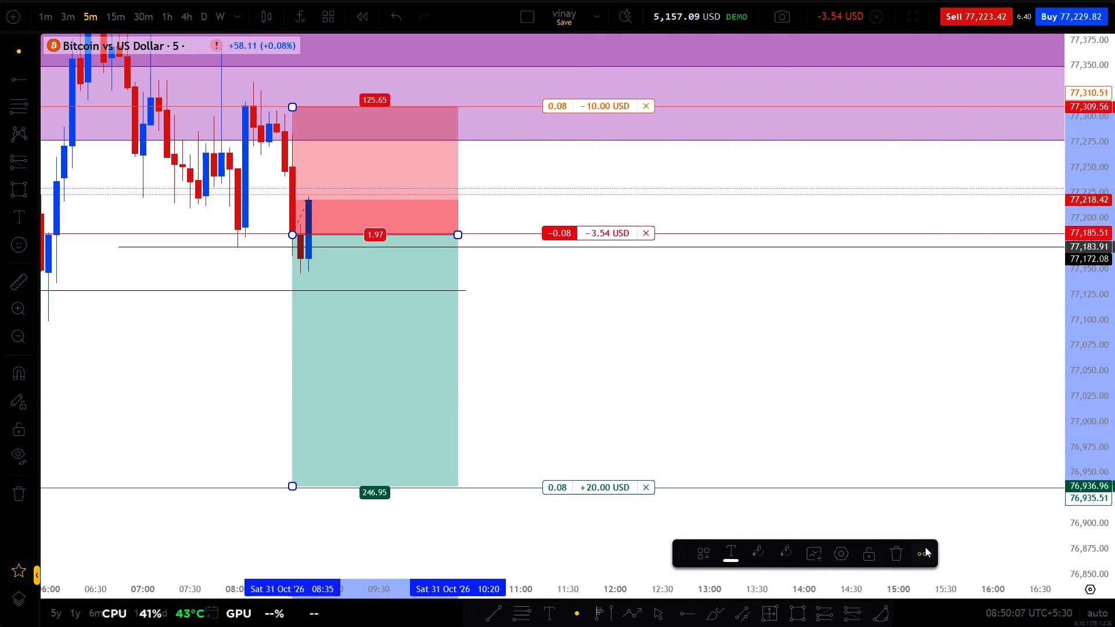
{"action": "left_click", "coordinate": [925, 547]}
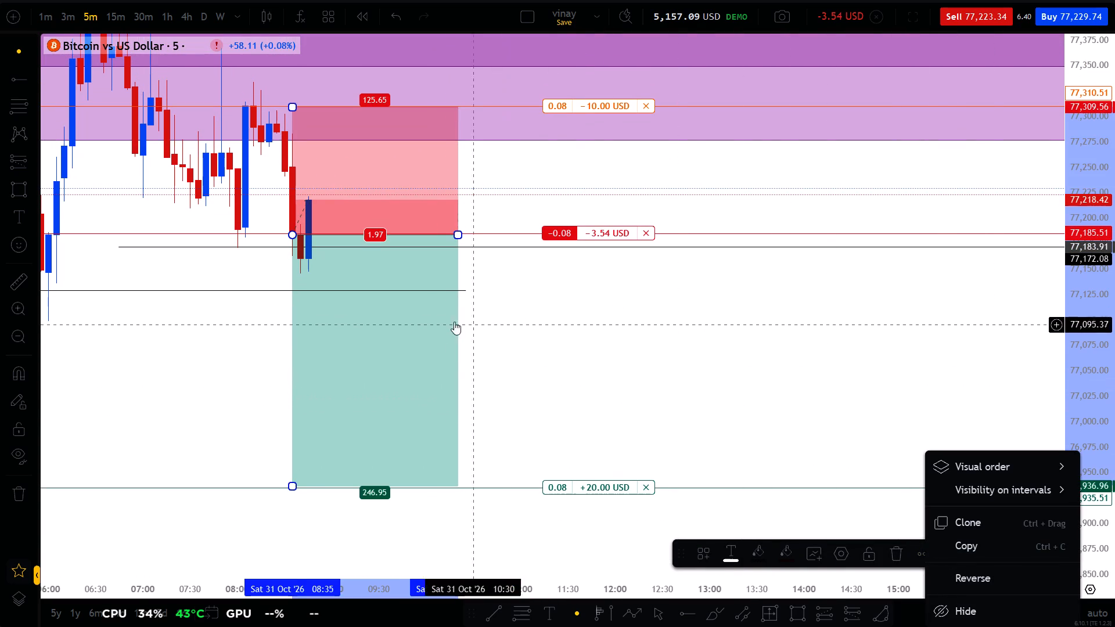
{"action": "double_click", "coordinate": [451, 338]}
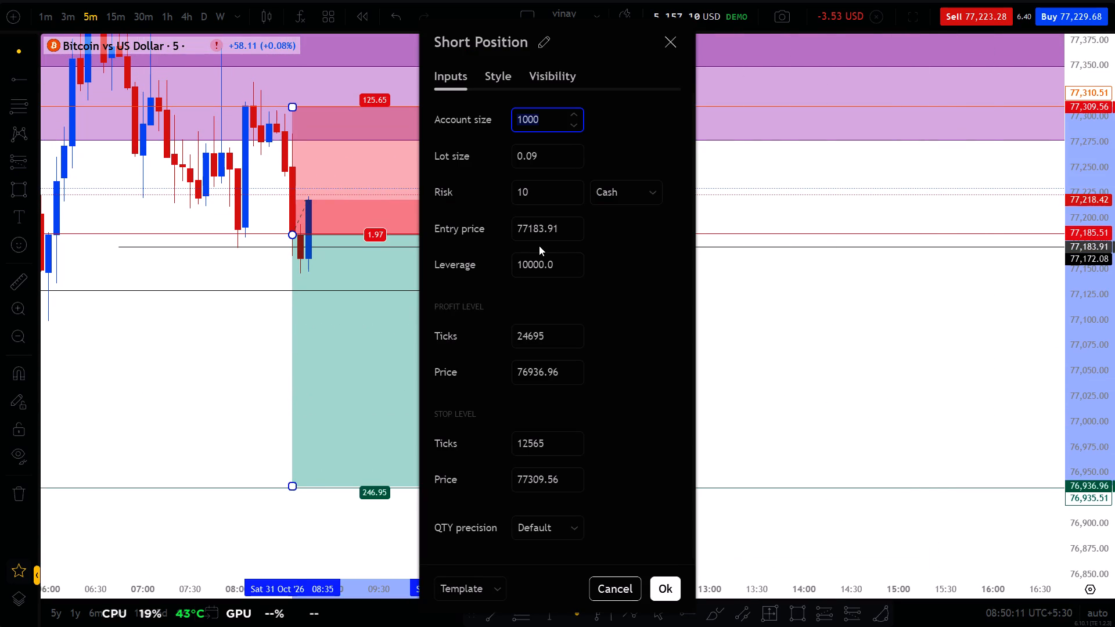
{"action": "scroll", "coordinate": [544, 446], "scroll_direction": "down", "scroll_amount": 2}
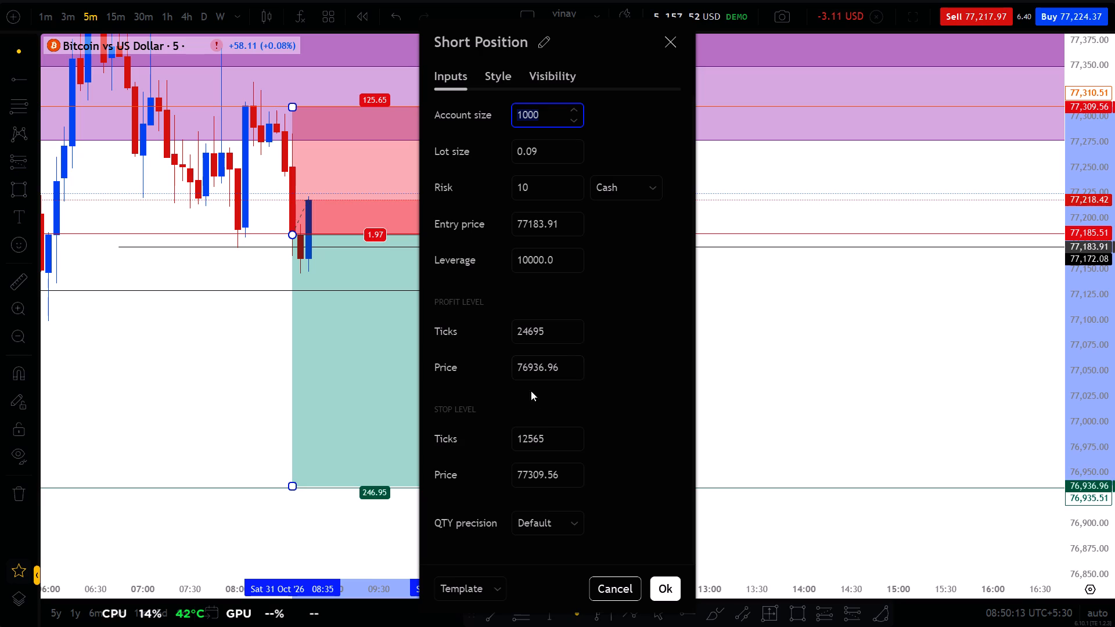
{"action": "left_click", "coordinate": [539, 363]}
{"action": "left_click", "coordinate": [556, 373]}
{"action": "key", "text": "Up"}
{"action": "key", "text": "Up"}
{"action": "key", "text": "Up"}
{"action": "key", "text": "Up"}
{"action": "key", "text": "Up"}
{"action": "key", "text": "Up"}
{"action": "key", "text": "Up"}
{"action": "key", "text": "Up"}
{"action": "key", "text": "Up"}
{"action": "key", "text": "Up"}
{"action": "key", "text": "Up"}
{"action": "key", "text": "Up"}
{"action": "key", "text": "Up"}
{"action": "key", "text": "Up"}
{"action": "key", "text": "Up"}
{"action": "key", "text": "Up"}
{"action": "key", "text": "Up"}
{"action": "key", "text": "Up"}
{"action": "key", "text": "Up"}
{"action": "key", "text": "Up"}
{"action": "key", "text": "Up"}
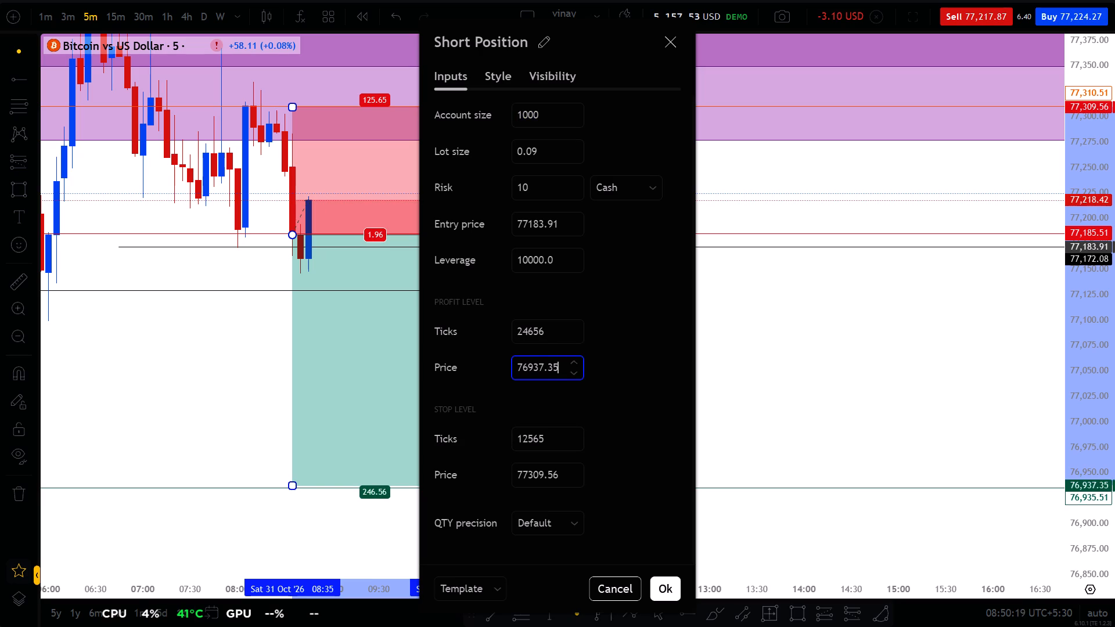
{"action": "key", "text": "Down"}
{"action": "key", "text": "Down"}
{"action": "key", "text": "Down"}
{"action": "key", "text": "Down"}
{"action": "key", "text": "Down"}
{"action": "key", "text": "Down"}
{"action": "key", "text": "Down"}
{"action": "key", "text": "Down"}
{"action": "key", "text": "Down"}
{"action": "key", "text": "Down"}
{"action": "key", "text": "Down"}
{"action": "key", "text": "Down"}
{"action": "key", "text": "Down"}
{"action": "key", "text": "Down"}
{"action": "key", "text": "Down"}
{"action": "key", "text": "Down"}
{"action": "key", "text": "Down"}
{"action": "key", "text": "Down"}
{"action": "key", "text": "Down"}
{"action": "key", "text": "Down"}
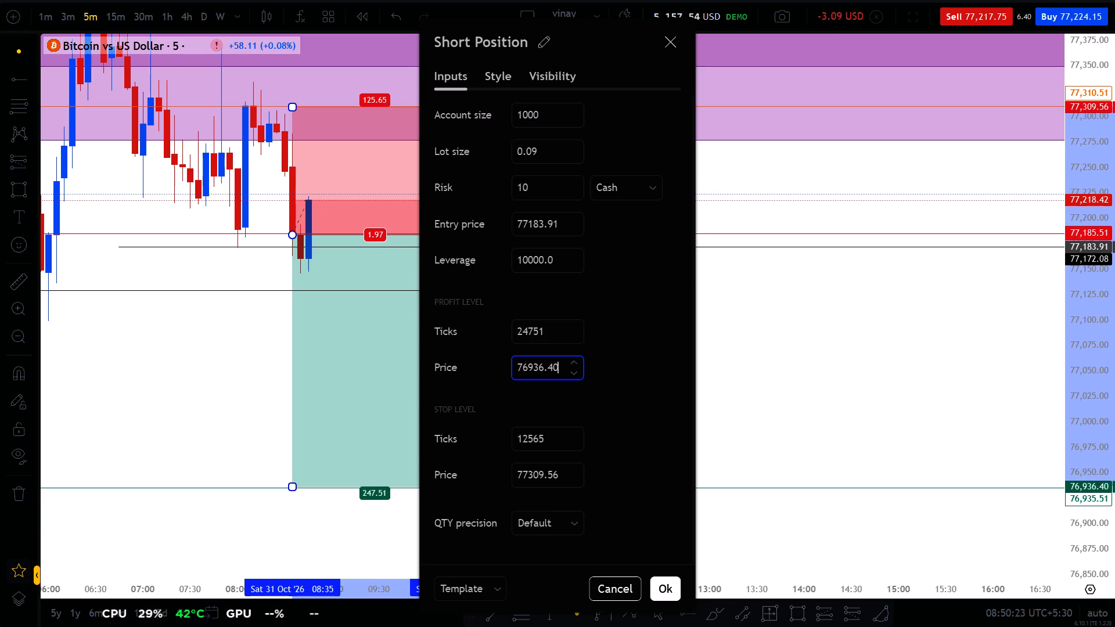
{"action": "key", "text": "Down"}
{"action": "key", "text": "Down"}
{"action": "key", "text": "Down"}
{"action": "key", "text": "Down"}
{"action": "key", "text": "Down"}
{"action": "key", "text": "Down"}
{"action": "key", "text": "Down"}
{"action": "key", "text": "Down"}
{"action": "key", "text": "Down"}
{"action": "key", "text": "Down"}
{"action": "key", "text": "Down"}
{"action": "key", "text": "Down"}
{"action": "key", "text": "Down"}
{"action": "key", "text": "Down"}
{"action": "key", "text": "Down"}
{"action": "scroll", "coordinate": [1114, 455], "scroll_direction": "up", "scroll_amount": 6}
{"action": "left_click_drag", "start_coordinate": [972, 396], "coordinate": [913, 178]}
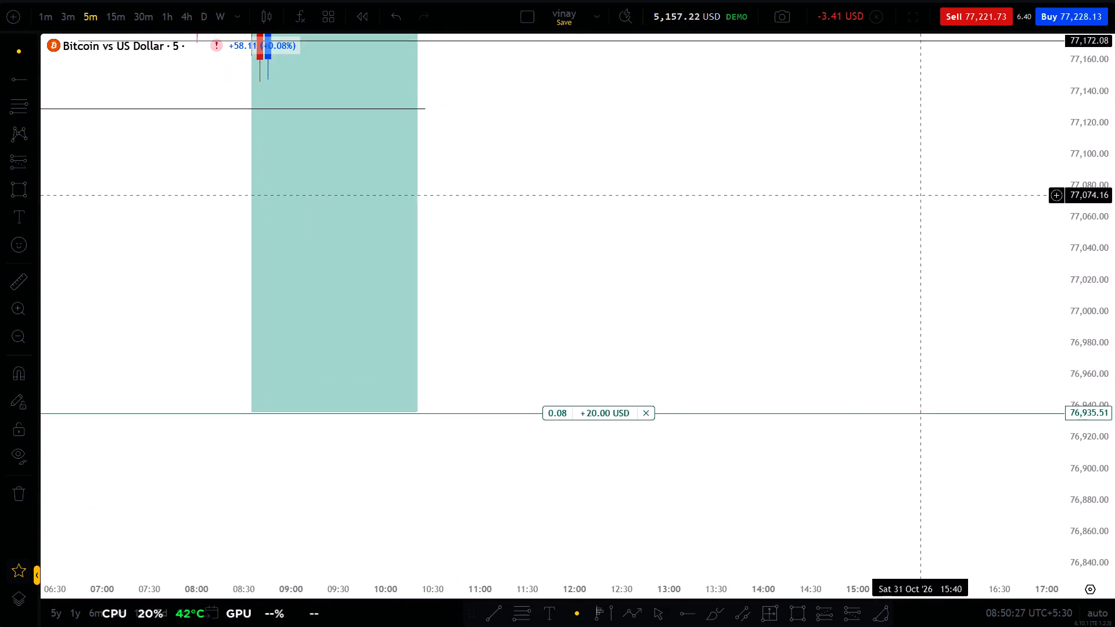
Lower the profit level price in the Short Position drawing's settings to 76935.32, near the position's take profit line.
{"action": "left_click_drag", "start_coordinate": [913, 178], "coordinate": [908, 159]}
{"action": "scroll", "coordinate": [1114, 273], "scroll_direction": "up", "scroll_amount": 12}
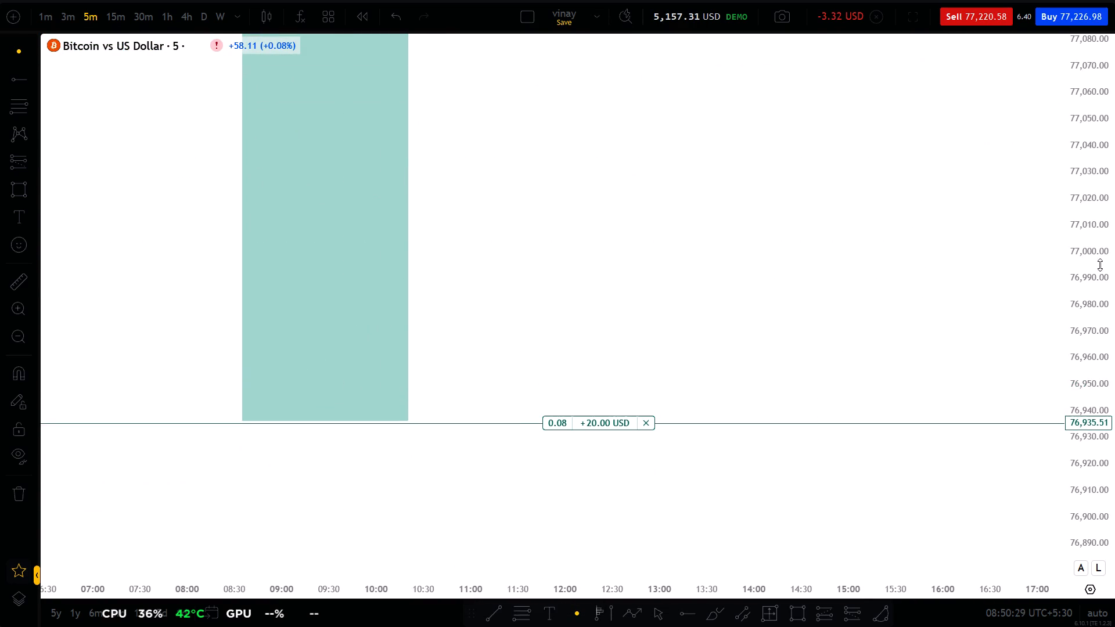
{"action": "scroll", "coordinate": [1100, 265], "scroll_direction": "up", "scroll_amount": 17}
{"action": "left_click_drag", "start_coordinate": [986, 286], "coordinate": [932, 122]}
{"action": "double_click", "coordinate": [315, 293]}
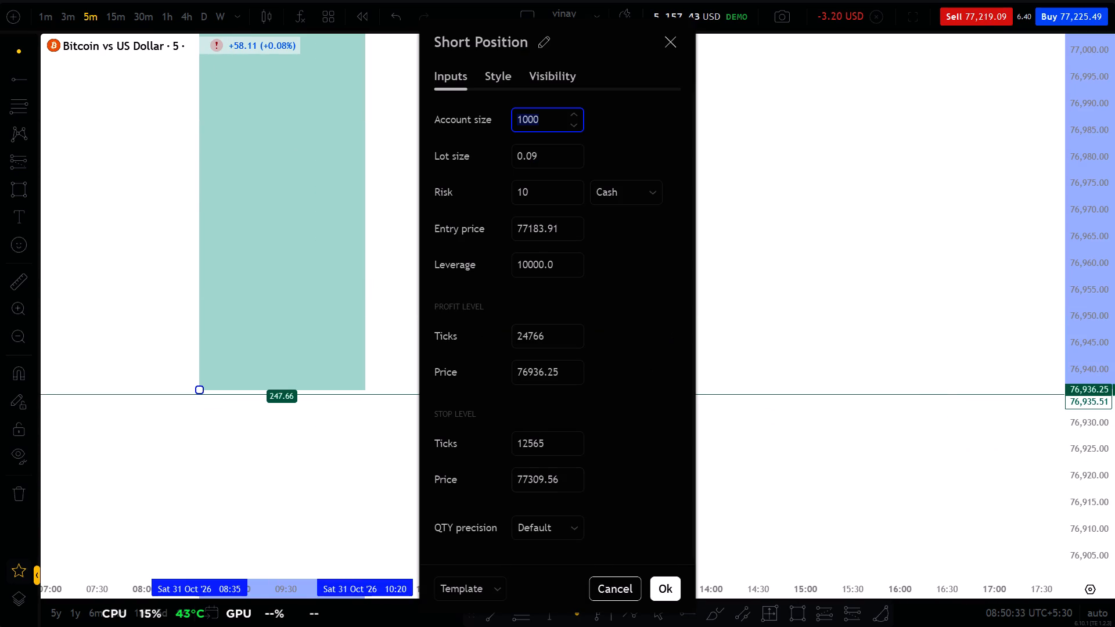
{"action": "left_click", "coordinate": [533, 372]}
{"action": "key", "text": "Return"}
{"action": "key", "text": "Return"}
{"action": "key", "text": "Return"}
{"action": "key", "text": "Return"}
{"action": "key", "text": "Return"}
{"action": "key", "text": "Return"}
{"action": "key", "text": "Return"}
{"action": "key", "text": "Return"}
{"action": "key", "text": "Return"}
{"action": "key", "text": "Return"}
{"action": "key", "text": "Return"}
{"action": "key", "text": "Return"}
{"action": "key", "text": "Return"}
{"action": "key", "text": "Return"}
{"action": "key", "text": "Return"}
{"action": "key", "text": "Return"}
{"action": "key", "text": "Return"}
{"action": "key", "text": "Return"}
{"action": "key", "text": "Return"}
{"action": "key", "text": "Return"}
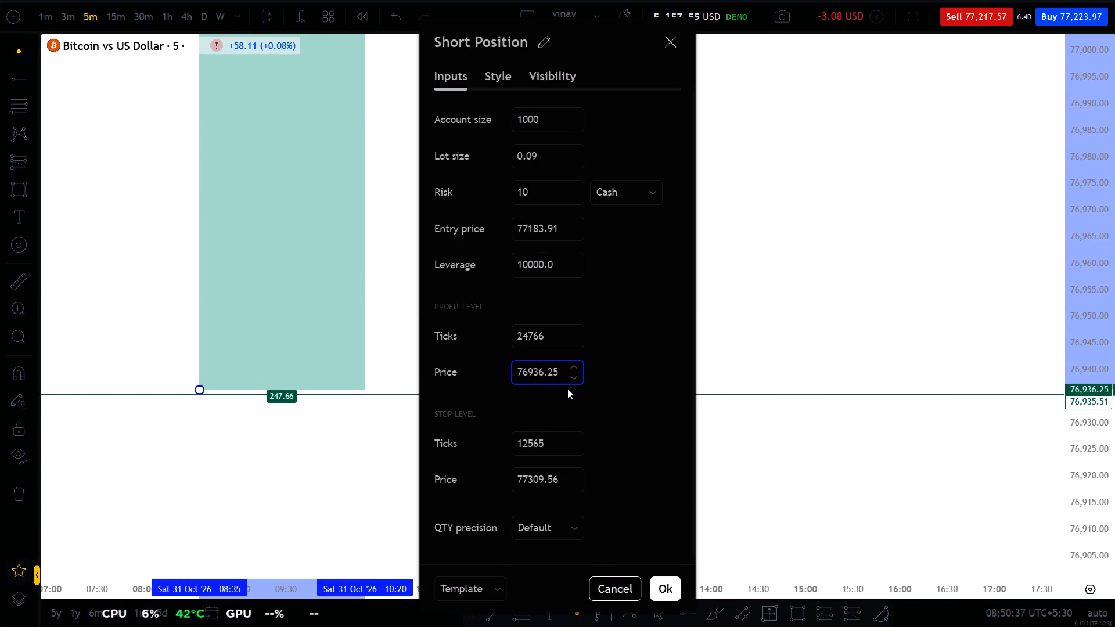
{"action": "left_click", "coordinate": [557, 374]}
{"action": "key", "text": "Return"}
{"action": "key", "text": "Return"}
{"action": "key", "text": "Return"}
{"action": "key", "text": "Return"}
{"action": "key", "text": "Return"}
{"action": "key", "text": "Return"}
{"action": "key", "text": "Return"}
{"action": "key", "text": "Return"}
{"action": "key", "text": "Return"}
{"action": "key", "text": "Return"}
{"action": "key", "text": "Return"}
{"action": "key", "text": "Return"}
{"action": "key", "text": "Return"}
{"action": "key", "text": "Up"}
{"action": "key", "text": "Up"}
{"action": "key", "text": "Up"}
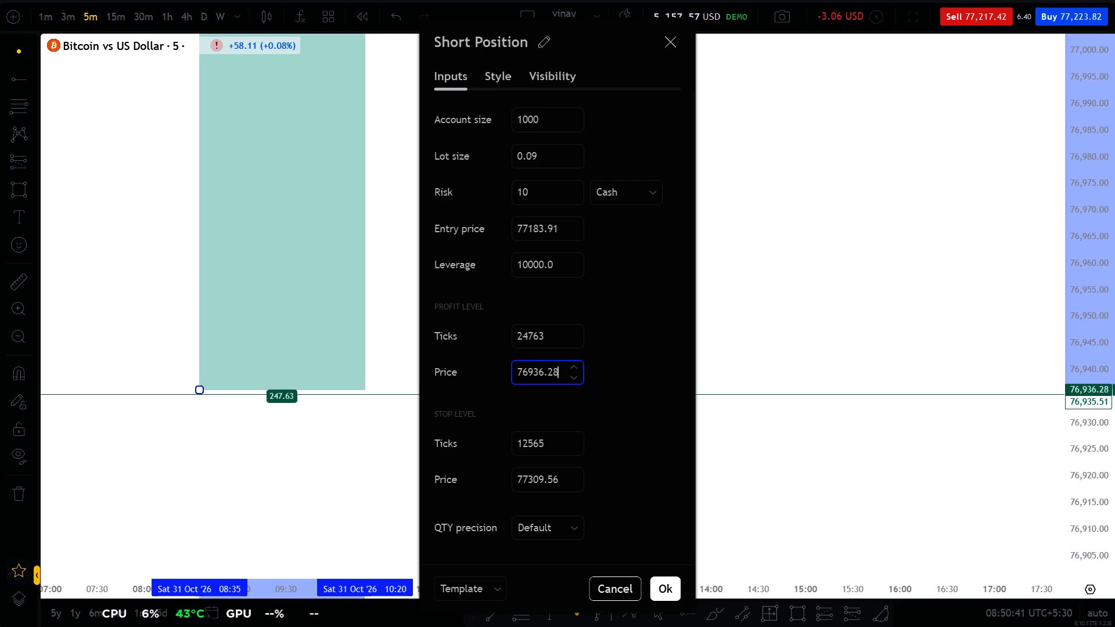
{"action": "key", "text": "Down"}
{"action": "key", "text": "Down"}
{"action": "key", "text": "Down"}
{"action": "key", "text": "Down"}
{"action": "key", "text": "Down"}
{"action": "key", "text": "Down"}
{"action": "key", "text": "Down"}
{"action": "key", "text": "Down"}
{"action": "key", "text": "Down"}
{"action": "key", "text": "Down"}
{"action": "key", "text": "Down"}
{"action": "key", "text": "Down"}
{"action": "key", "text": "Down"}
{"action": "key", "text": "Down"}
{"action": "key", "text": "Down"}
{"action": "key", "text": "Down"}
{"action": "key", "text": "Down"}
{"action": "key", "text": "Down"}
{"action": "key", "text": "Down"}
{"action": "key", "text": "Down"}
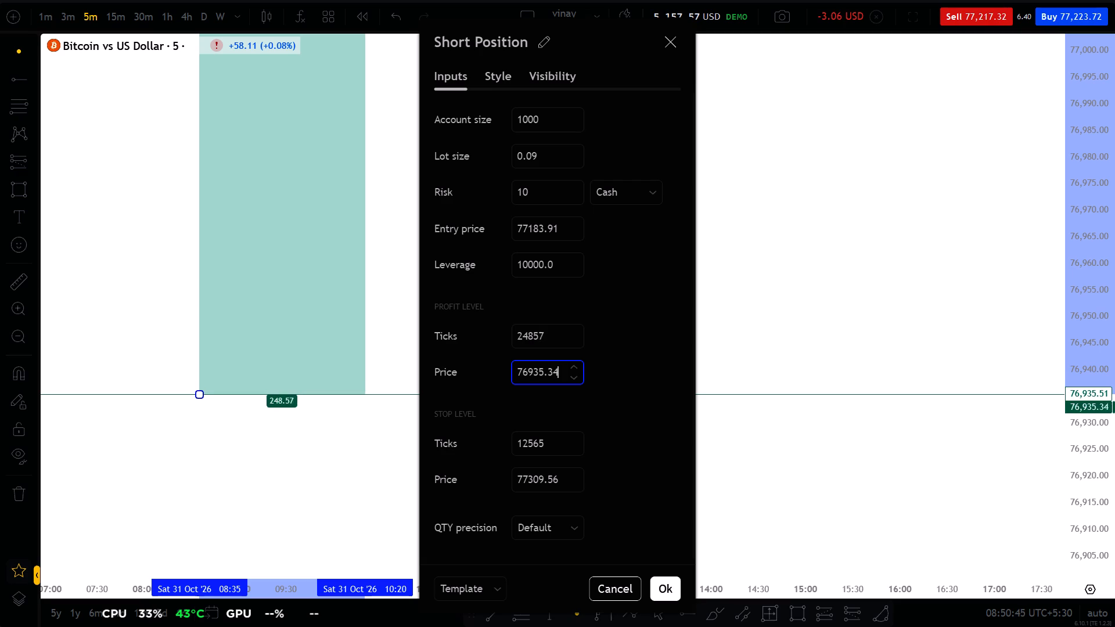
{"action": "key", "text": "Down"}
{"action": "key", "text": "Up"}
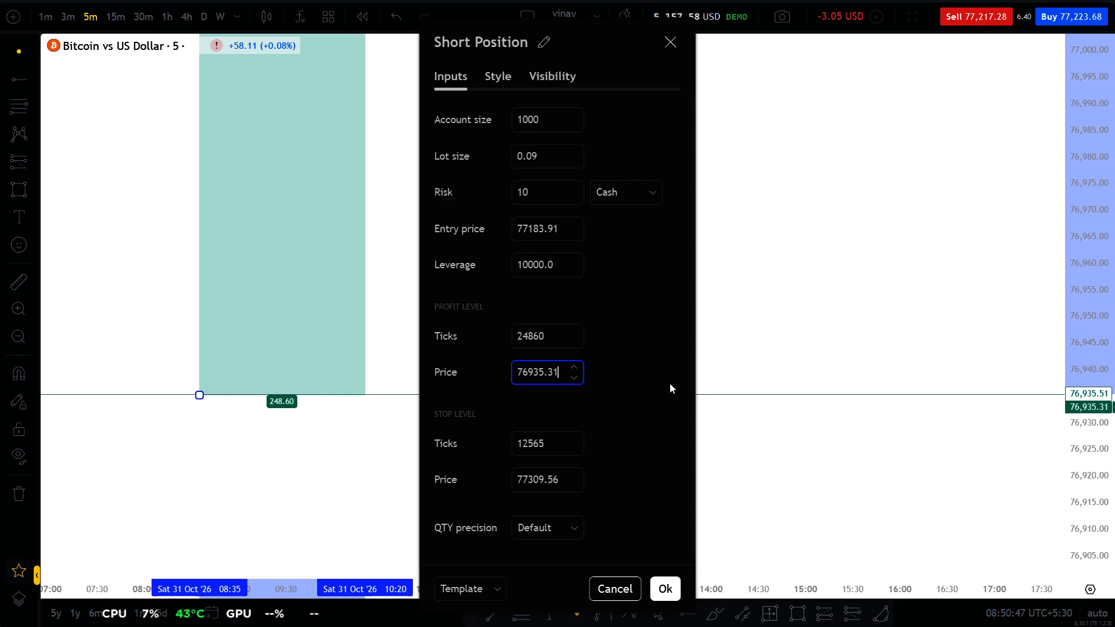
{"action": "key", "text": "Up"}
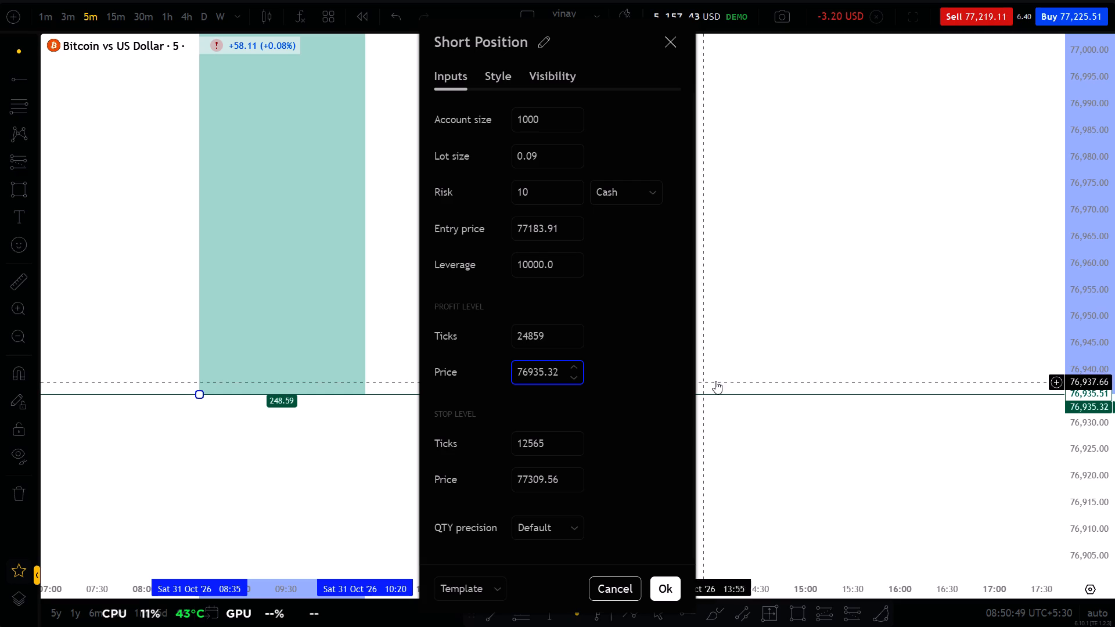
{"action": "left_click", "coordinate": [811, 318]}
Set the Short Position drawing's stop level price to 77310.51, matching the open position's stop loss line.
{"action": "scroll", "coordinate": [1114, 318], "scroll_direction": "down", "scroll_amount": 12}
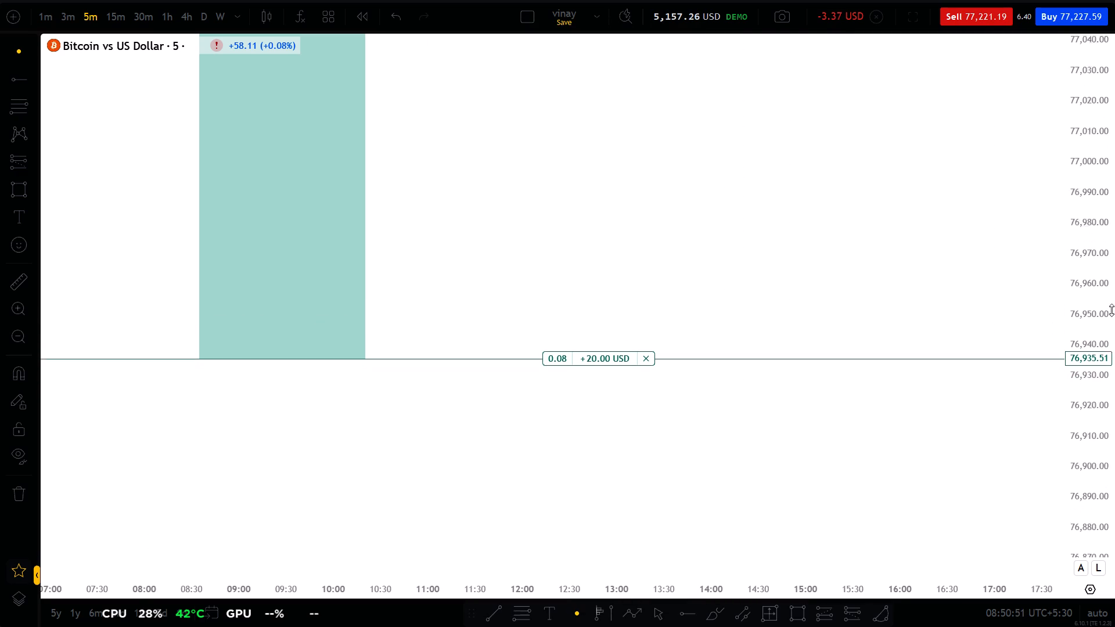
{"action": "scroll", "coordinate": [1112, 310], "scroll_direction": "down", "scroll_amount": 4}
{"action": "double_click", "coordinate": [1114, 293]}
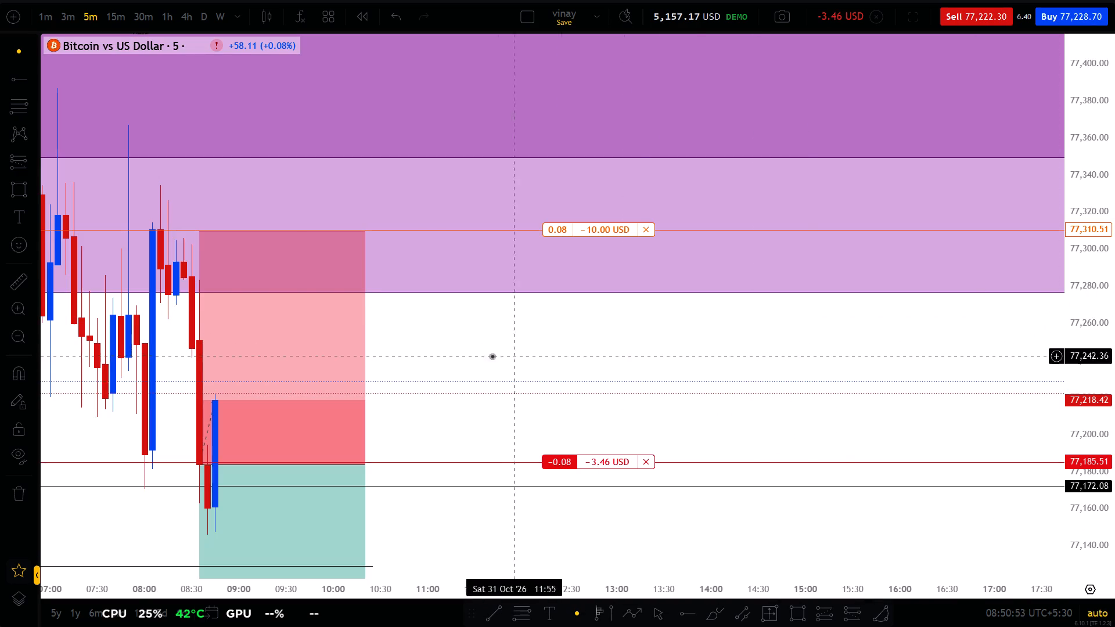
{"action": "left_click", "coordinate": [314, 356]}
{"action": "left_click_drag", "start_coordinate": [526, 356], "coordinate": [693, 378]}
{"action": "scroll", "coordinate": [1114, 288], "scroll_direction": "up", "scroll_amount": 6}
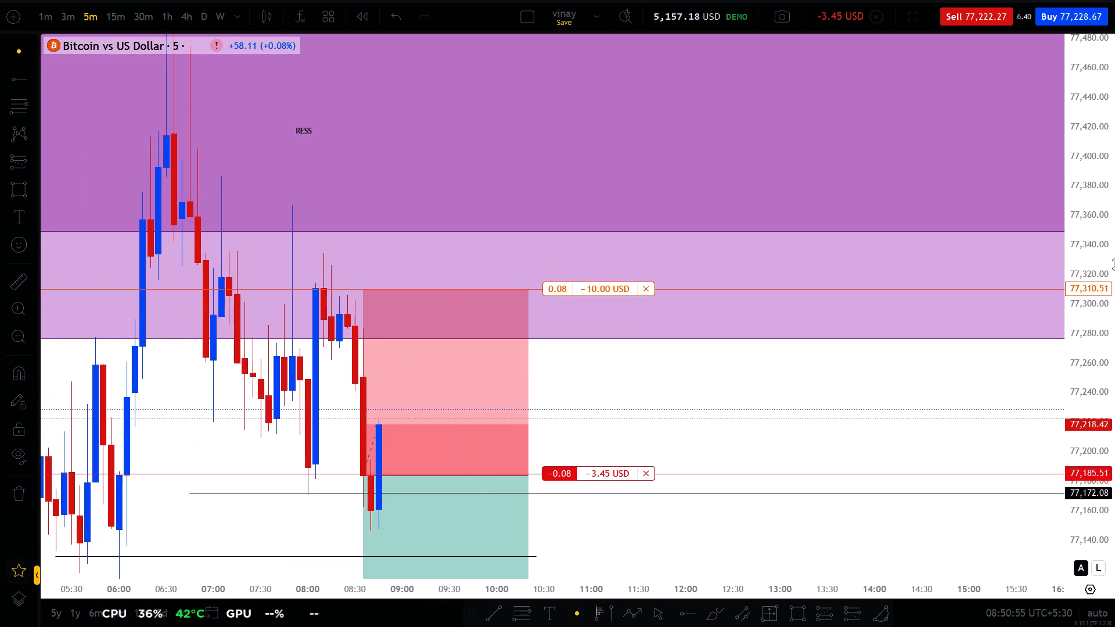
{"action": "scroll", "coordinate": [1114, 264], "scroll_direction": "up", "scroll_amount": 20}
{"action": "scroll", "coordinate": [1114, 264], "scroll_direction": "up", "scroll_amount": 20}
{"action": "scroll", "coordinate": [1114, 264], "scroll_direction": "up", "scroll_amount": 6}
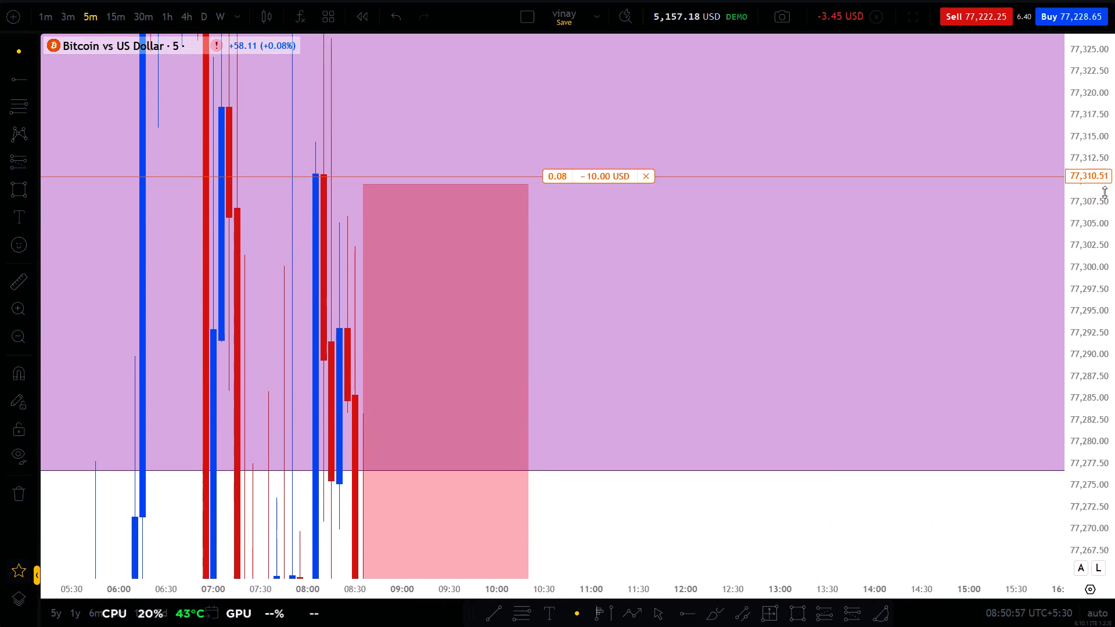
{"action": "scroll", "coordinate": [1105, 192], "scroll_direction": "up", "scroll_amount": 8}
{"action": "double_click", "coordinate": [493, 257]}
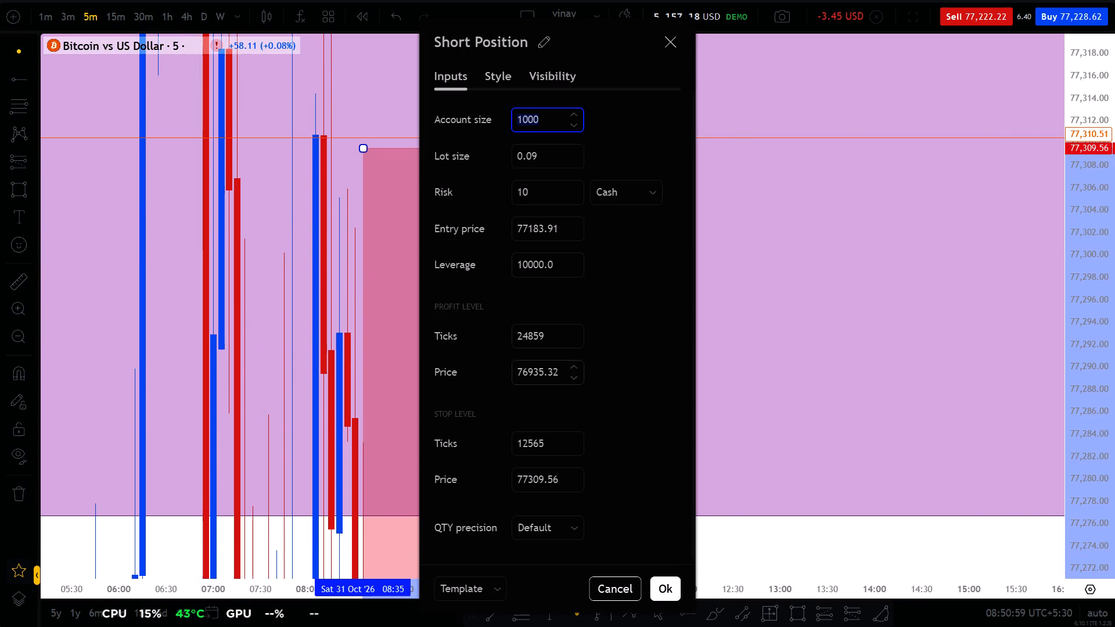
{"action": "double_click", "coordinate": [523, 477]}
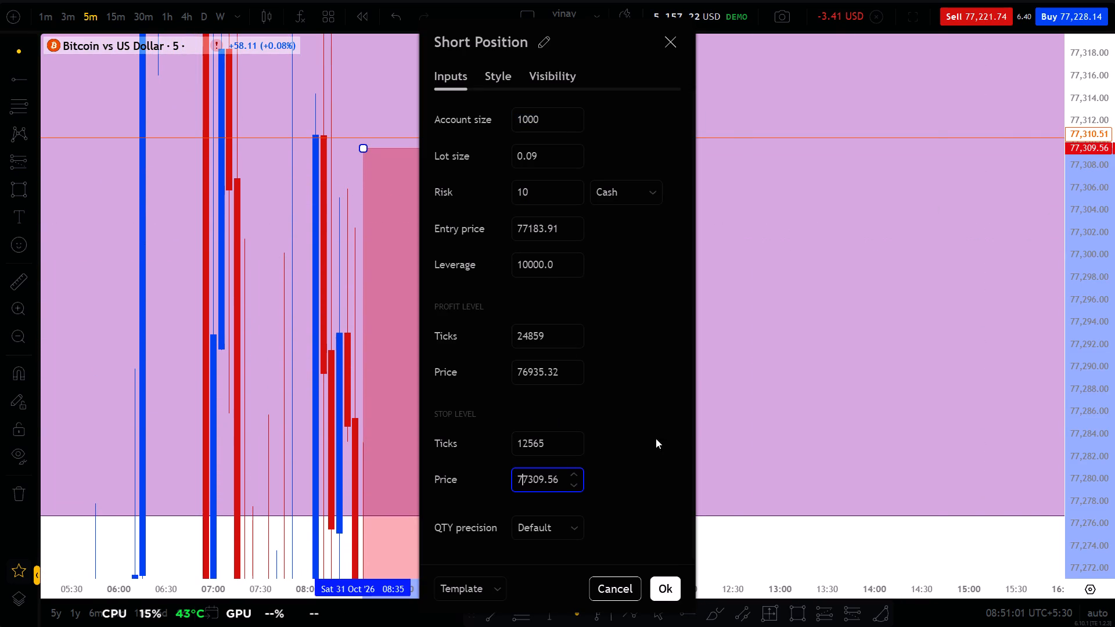
{"action": "key", "text": "Up"}
{"action": "key", "text": "Up"}
{"action": "key", "text": "Up"}
{"action": "key", "text": "Up"}
{"action": "key", "text": "Up"}
{"action": "key", "text": "Up"}
{"action": "key", "text": "Up"}
{"action": "key", "text": "Up"}
{"action": "key", "text": "Up"}
{"action": "key", "text": "Up"}
{"action": "key", "text": "Up"}
{"action": "key", "text": "Up"}
{"action": "key", "text": "Up"}
{"action": "key", "text": "Up"}
{"action": "key", "text": "Up"}
{"action": "key", "text": "Up"}
{"action": "key", "text": "Up"}
{"action": "key", "text": "Up"}
{"action": "key", "text": "Up"}
{"action": "key", "text": "Up"}
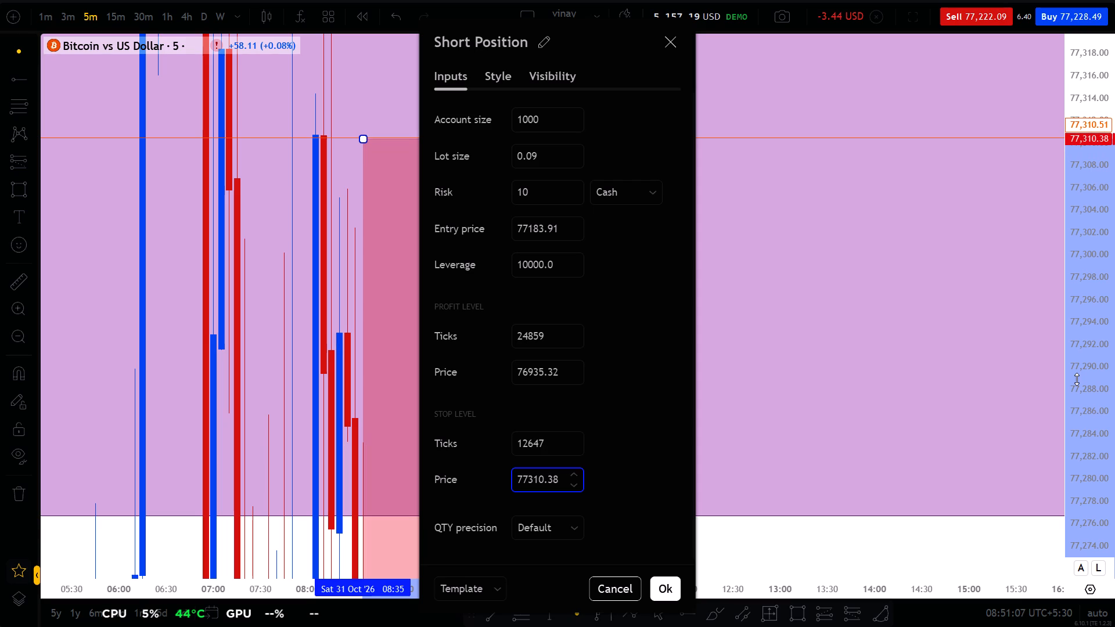
{"action": "key", "text": "Down"}
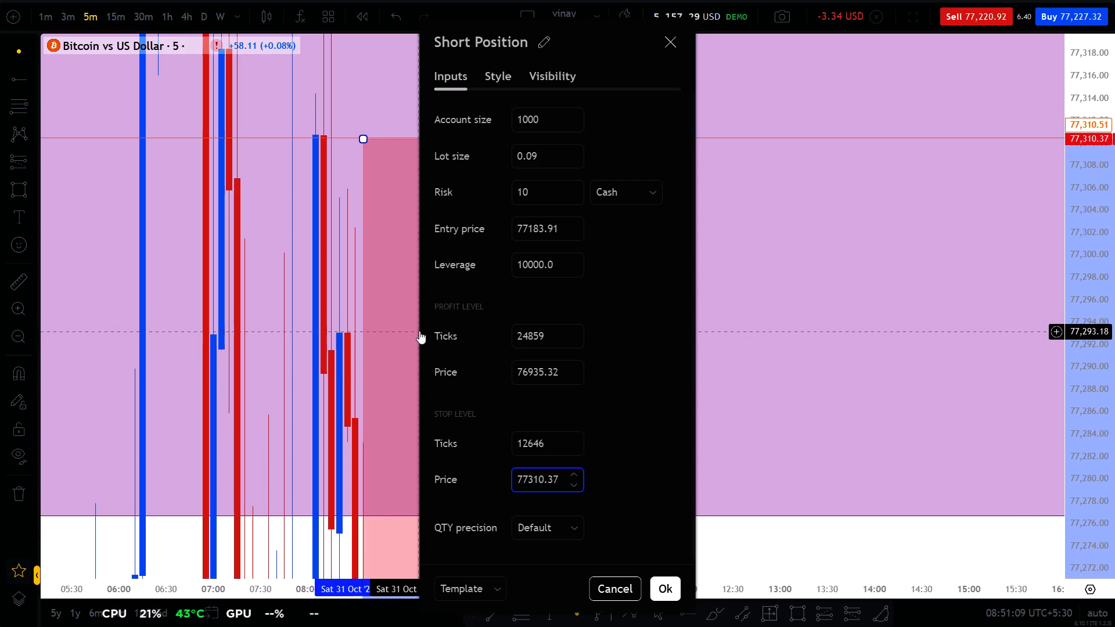
{"action": "key", "text": "Down"}
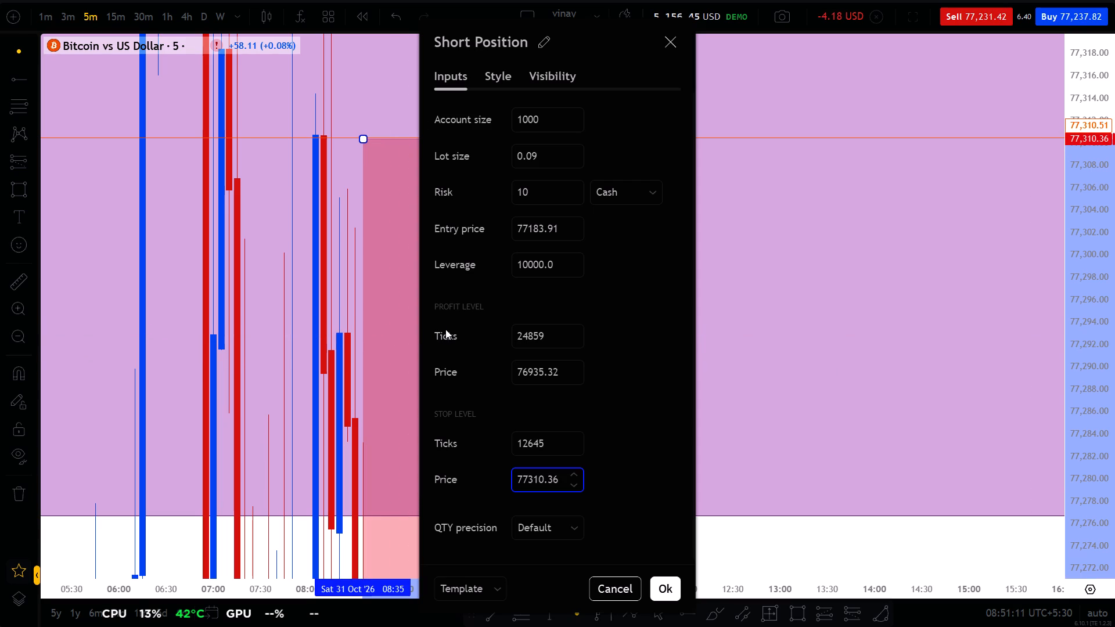
{"action": "key", "text": "Up"}
{"action": "key", "text": "Up"}
{"action": "key", "text": "Up"}
{"action": "key", "text": "Up"}
{"action": "key", "text": "Up"}
{"action": "key", "text": "Up"}
{"action": "key", "text": "Up"}
{"action": "key", "text": "Up"}
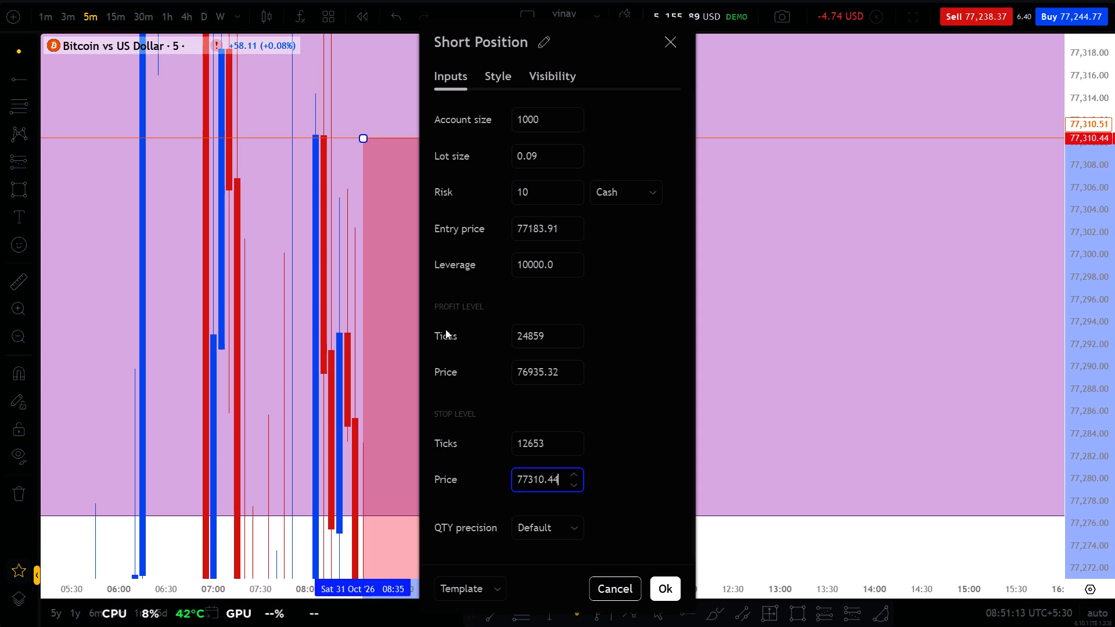
{"action": "key", "text": "Up"}
{"action": "key", "text": "Up"}
{"action": "key", "text": "Up"}
{"action": "key", "text": "Up"}
{"action": "key", "text": "Up"}
{"action": "key", "text": "Up"}
{"action": "key", "text": "Up"}
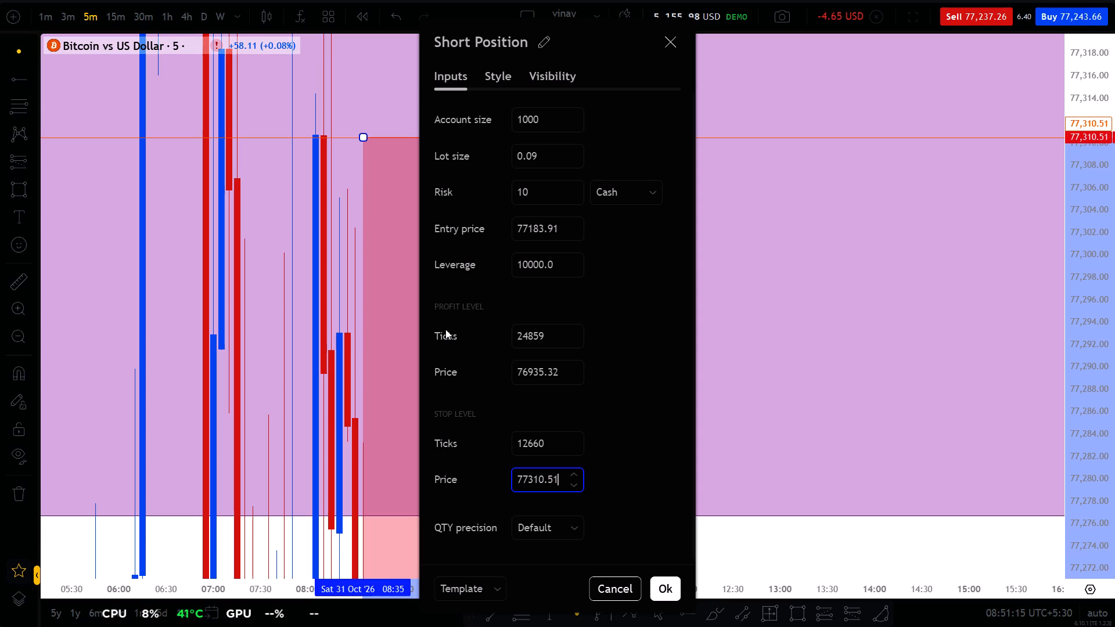
{"action": "left_click", "coordinate": [664, 595]}
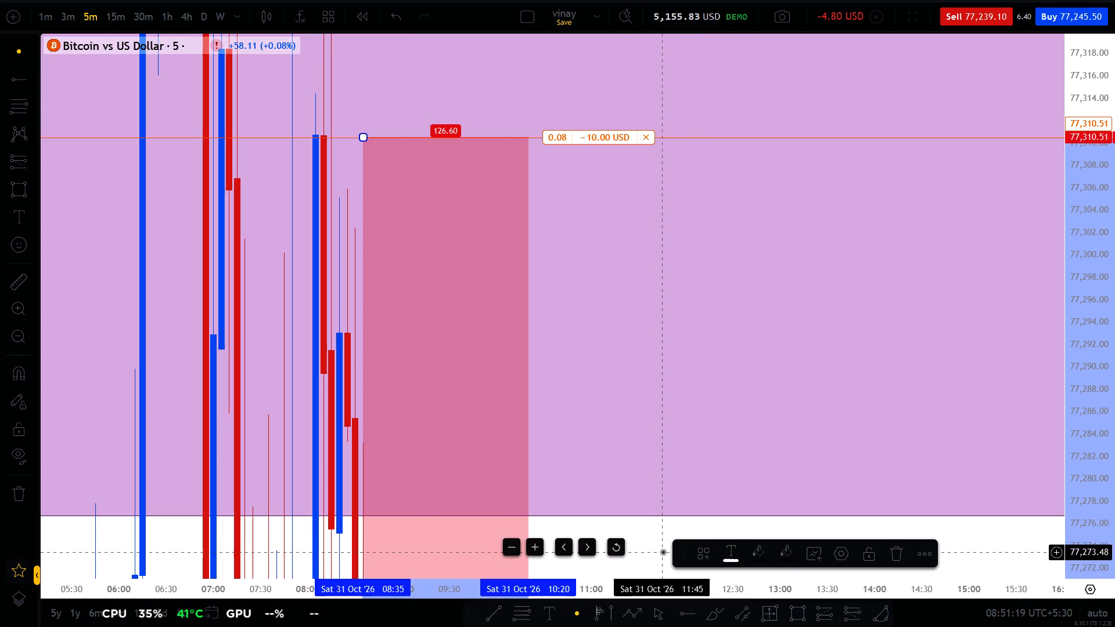
{"action": "left_click", "coordinate": [660, 531]}
Set the Short Position drawing's profit level price to 76935.51, matching the open position's take profit line.
{"action": "left_click_drag", "start_coordinate": [660, 531], "coordinate": [595, 102]}
{"action": "scroll", "coordinate": [1114, 214], "scroll_direction": "down", "scroll_amount": 19}
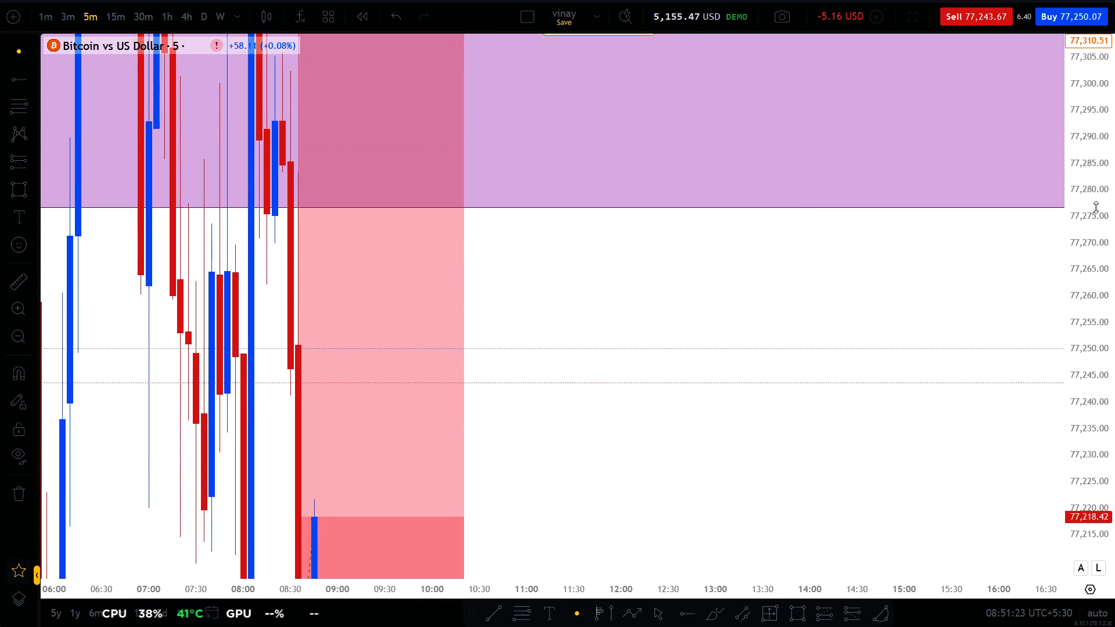
{"action": "scroll", "coordinate": [1096, 207], "scroll_direction": "down", "scroll_amount": 10}
{"action": "scroll", "coordinate": [1096, 207], "scroll_direction": "down", "scroll_amount": 20}
{"action": "scroll", "coordinate": [1096, 207], "scroll_direction": "down", "scroll_amount": 16}
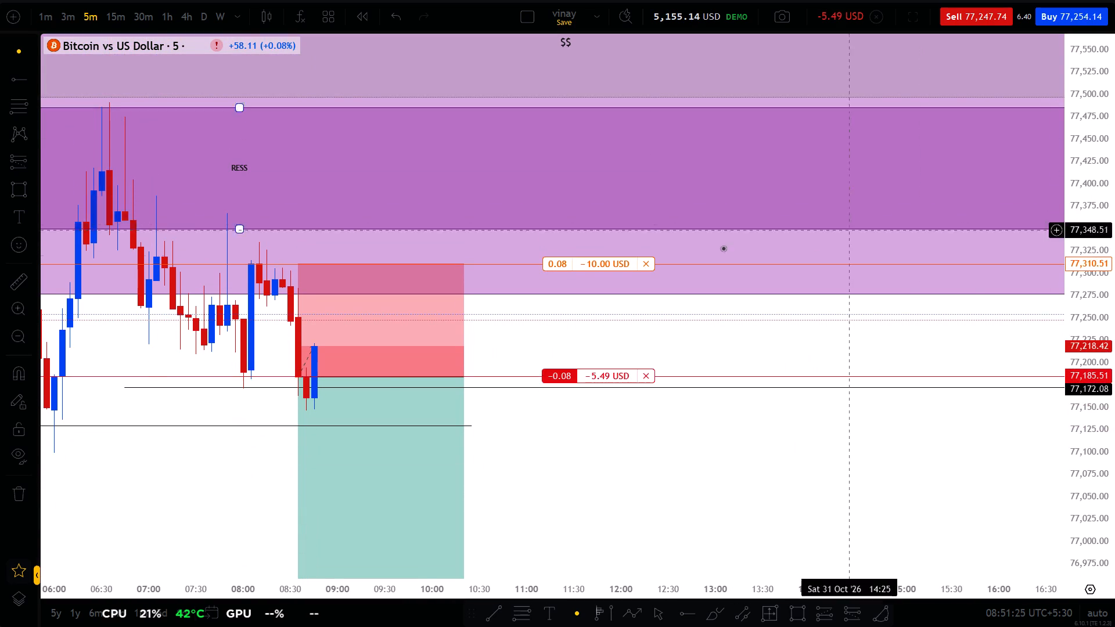
{"action": "left_click_drag", "start_coordinate": [620, 474], "coordinate": [617, 121]}
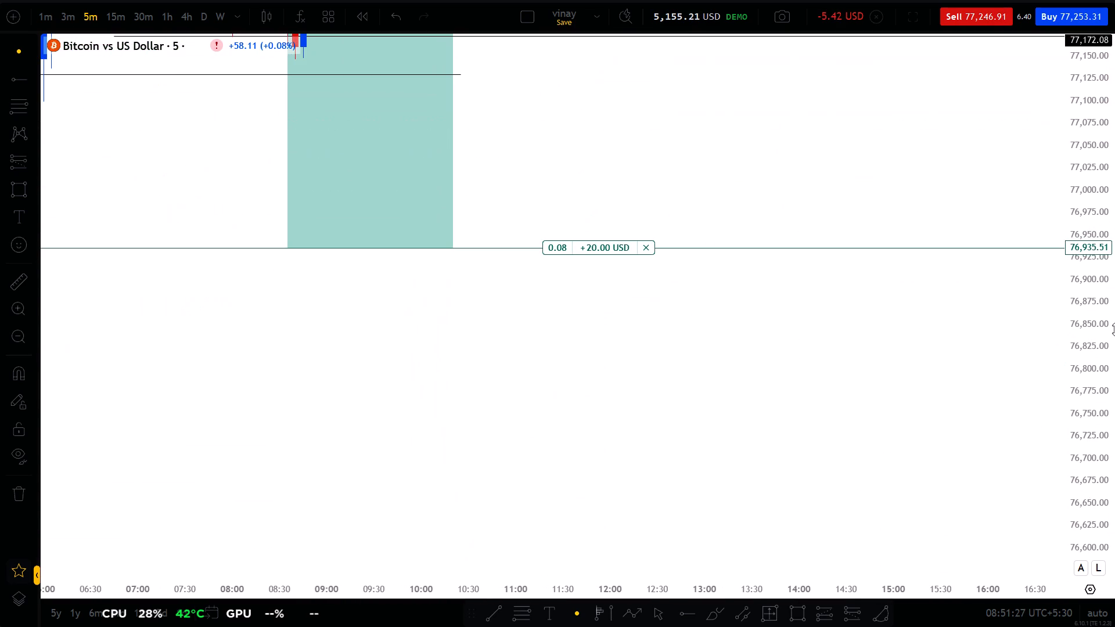
{"action": "scroll", "coordinate": [1114, 327], "scroll_direction": "up", "scroll_amount": 11}
{"action": "left_click_drag", "start_coordinate": [809, 374], "coordinate": [830, 470]}
{"action": "scroll", "coordinate": [1114, 473], "scroll_direction": "up", "scroll_amount": 19}
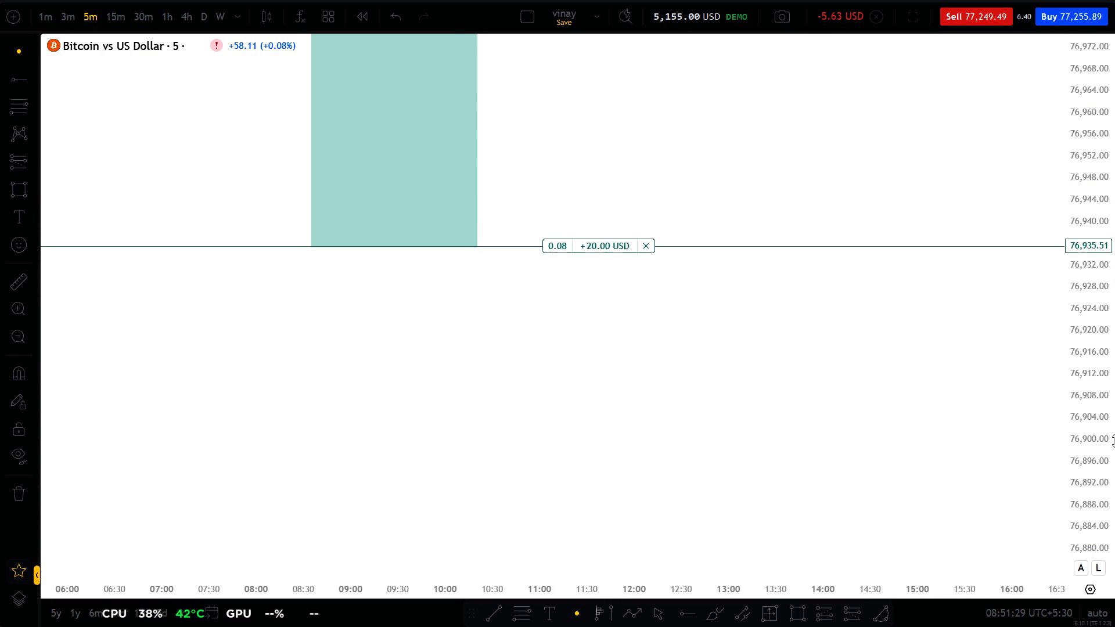
{"action": "scroll", "coordinate": [1114, 441], "scroll_direction": "up", "scroll_amount": 20}
{"action": "left_click_drag", "start_coordinate": [679, 423], "coordinate": [706, 626]}
{"action": "left_click_drag", "start_coordinate": [612, 244], "coordinate": [613, 252]}
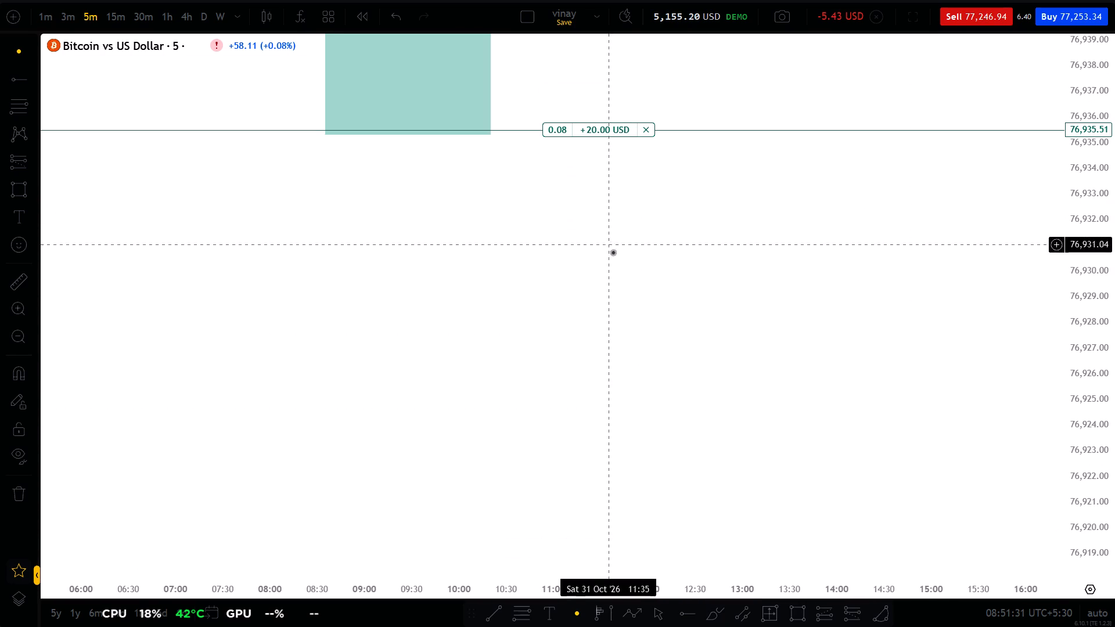
{"action": "left_click_drag", "start_coordinate": [613, 252], "coordinate": [632, 474]}
{"action": "scroll", "coordinate": [1114, 402], "scroll_direction": "up", "scroll_amount": 6}
{"action": "double_click", "coordinate": [438, 302]}
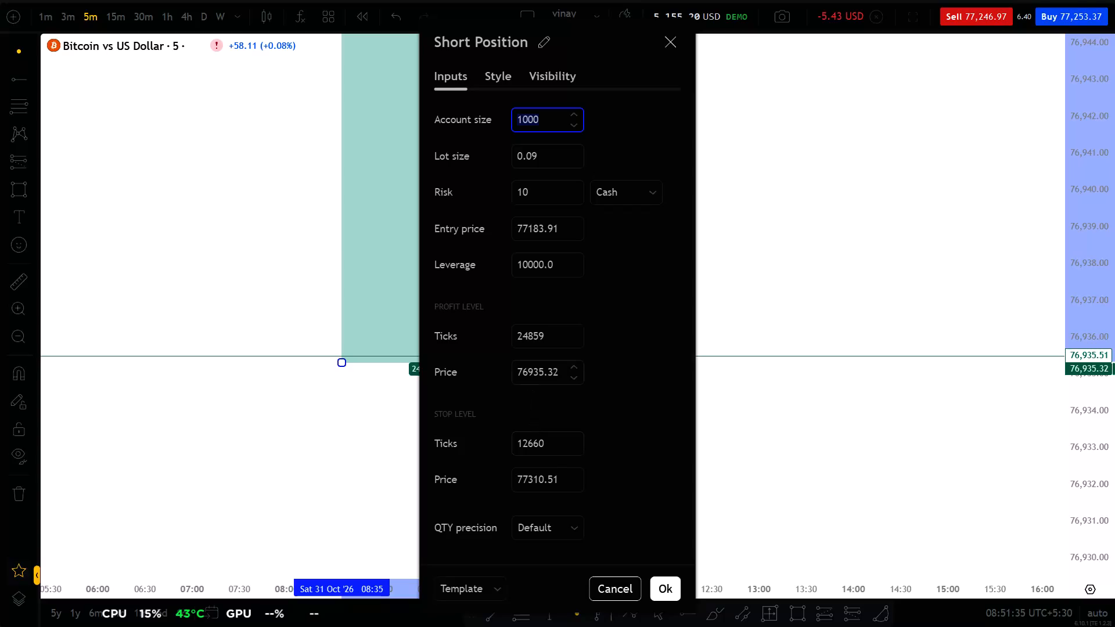
{"action": "left_click", "coordinate": [544, 370]}
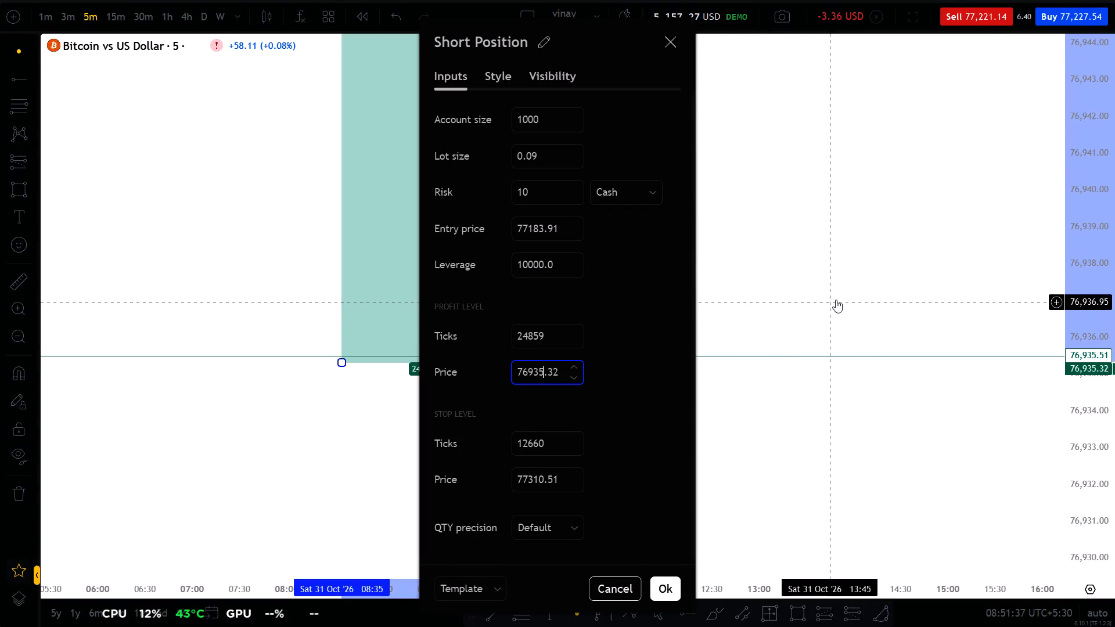
{"action": "key", "text": "Up"}
{"action": "key", "text": "Up"}
{"action": "key", "text": "Up"}
{"action": "key", "text": "Up"}
{"action": "key", "text": "Up"}
{"action": "key", "text": "Up"}
{"action": "key", "text": "Up"}
{"action": "key", "text": "Up"}
{"action": "key", "text": "Up"}
{"action": "key", "text": "Up"}
{"action": "key", "text": "Up"}
{"action": "key", "text": "Up"}
{"action": "key", "text": "Up"}
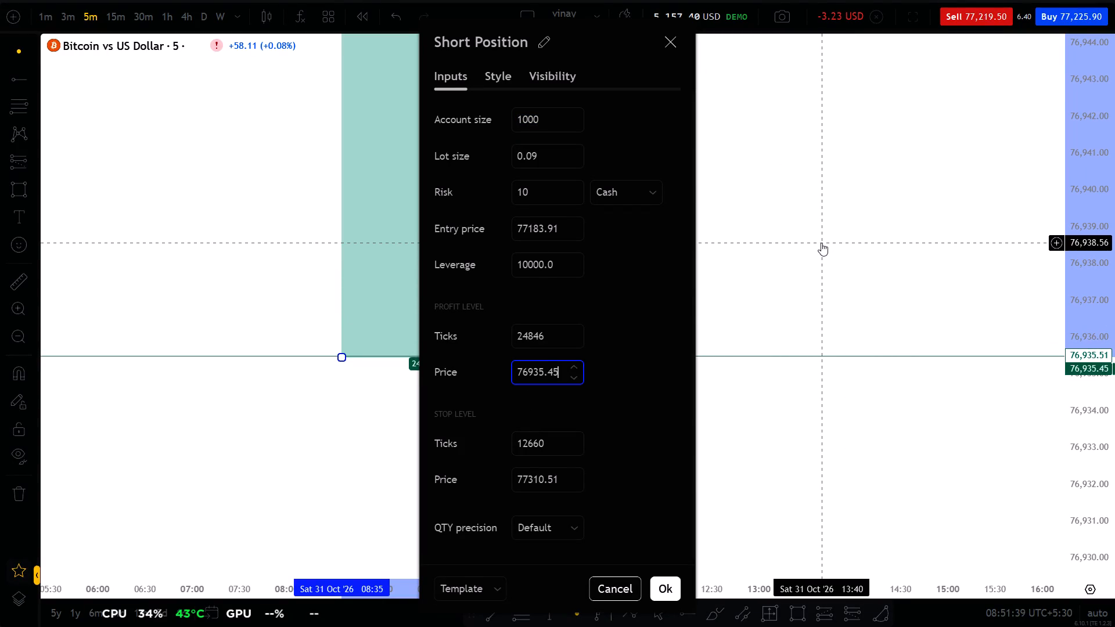
{"action": "key", "text": "Up"}
{"action": "key", "text": "Up"}
{"action": "key", "text": "Up"}
{"action": "key", "text": "Up"}
{"action": "key", "text": "Up"}
{"action": "key", "text": "Up"}
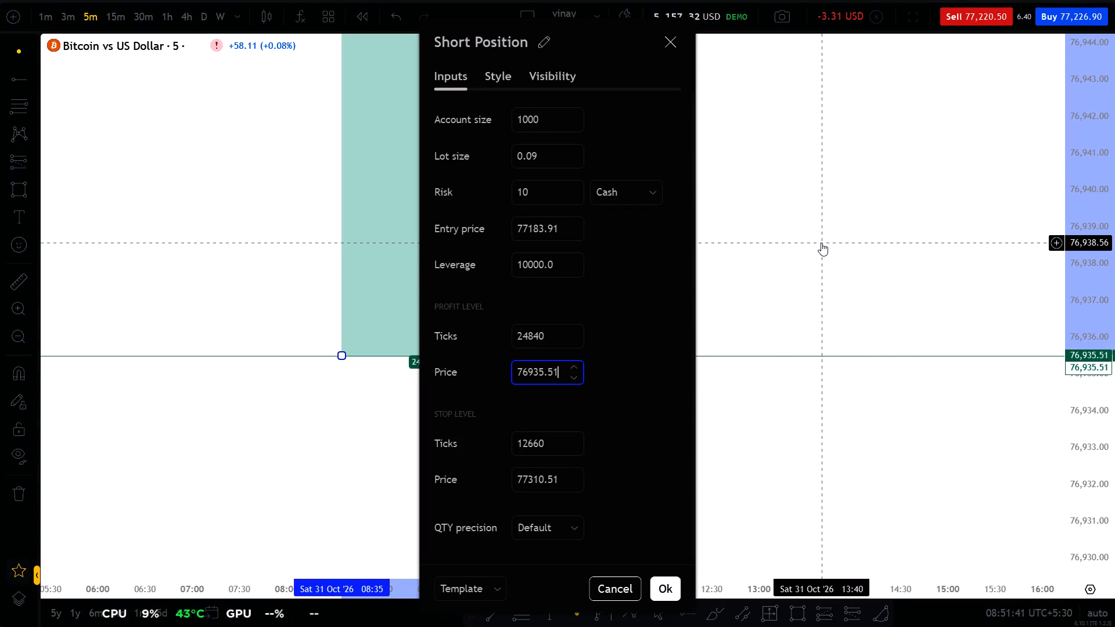
{"action": "left_click", "coordinate": [671, 576]}
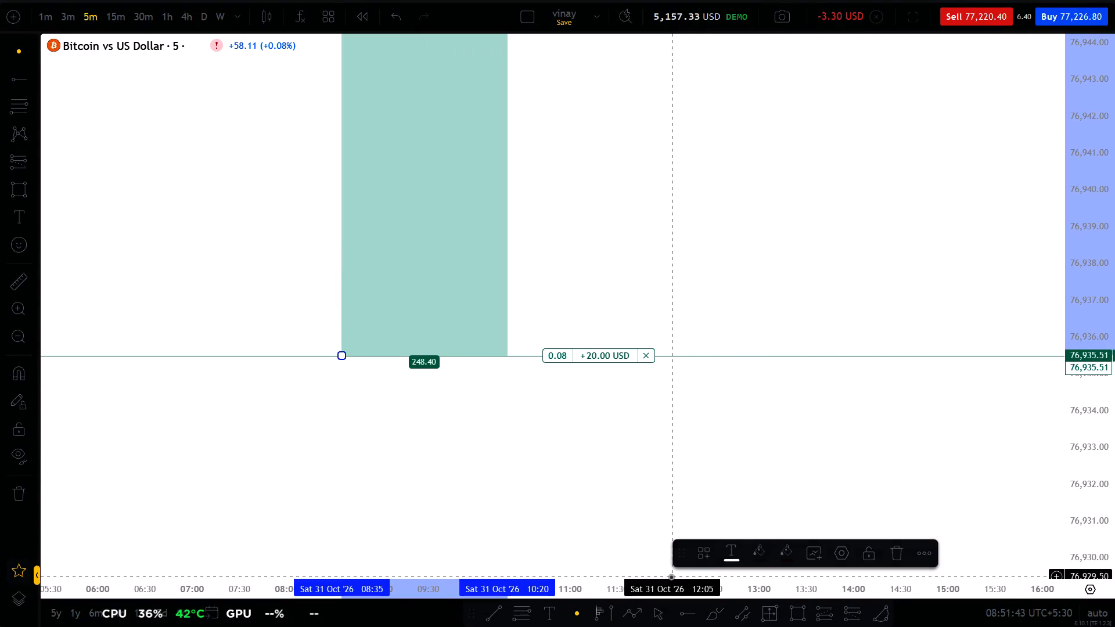
{"action": "left_click", "coordinate": [689, 493]}
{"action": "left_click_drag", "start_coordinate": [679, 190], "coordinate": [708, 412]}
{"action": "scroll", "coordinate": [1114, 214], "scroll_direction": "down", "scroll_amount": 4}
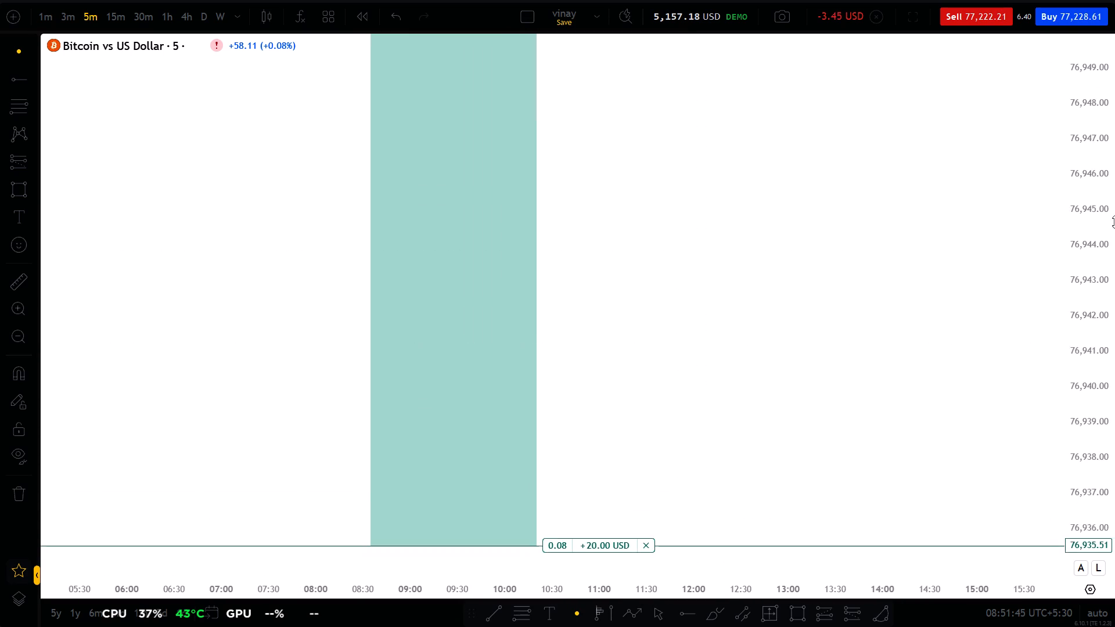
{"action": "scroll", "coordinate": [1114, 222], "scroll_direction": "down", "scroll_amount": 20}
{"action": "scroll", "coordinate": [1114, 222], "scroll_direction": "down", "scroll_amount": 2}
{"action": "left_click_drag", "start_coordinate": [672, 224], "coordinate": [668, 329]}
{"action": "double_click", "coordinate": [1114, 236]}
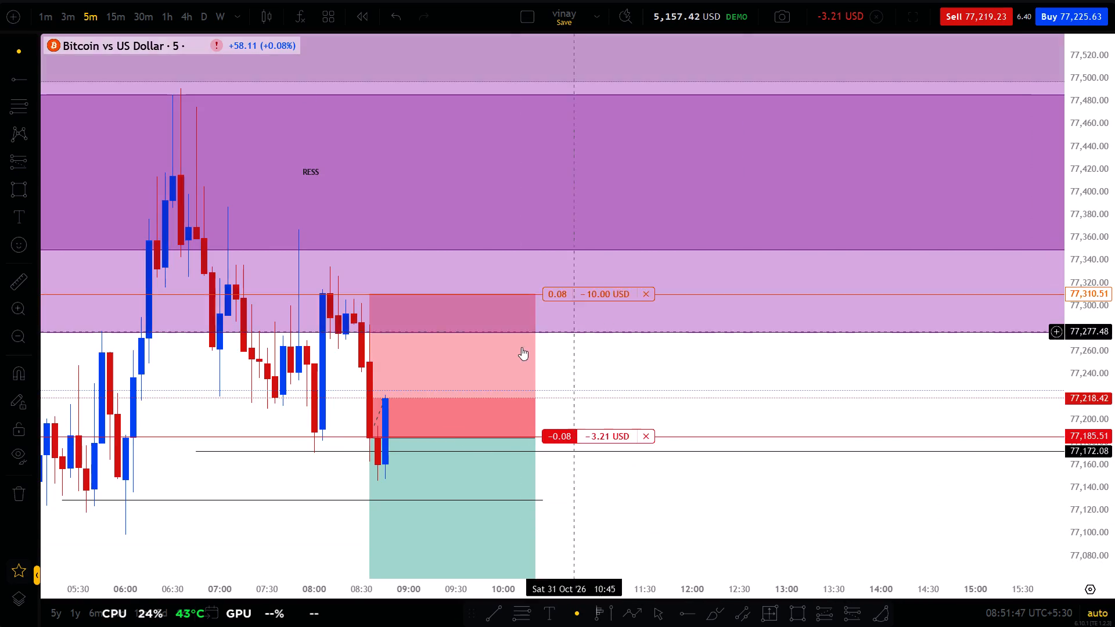
Examine the Short Position drawing on the 5-minute Bitcoin chart against the open sell's entry, stop loss and take profit lines.
{"action": "left_click_drag", "start_coordinate": [807, 507], "coordinate": [776, 488]}
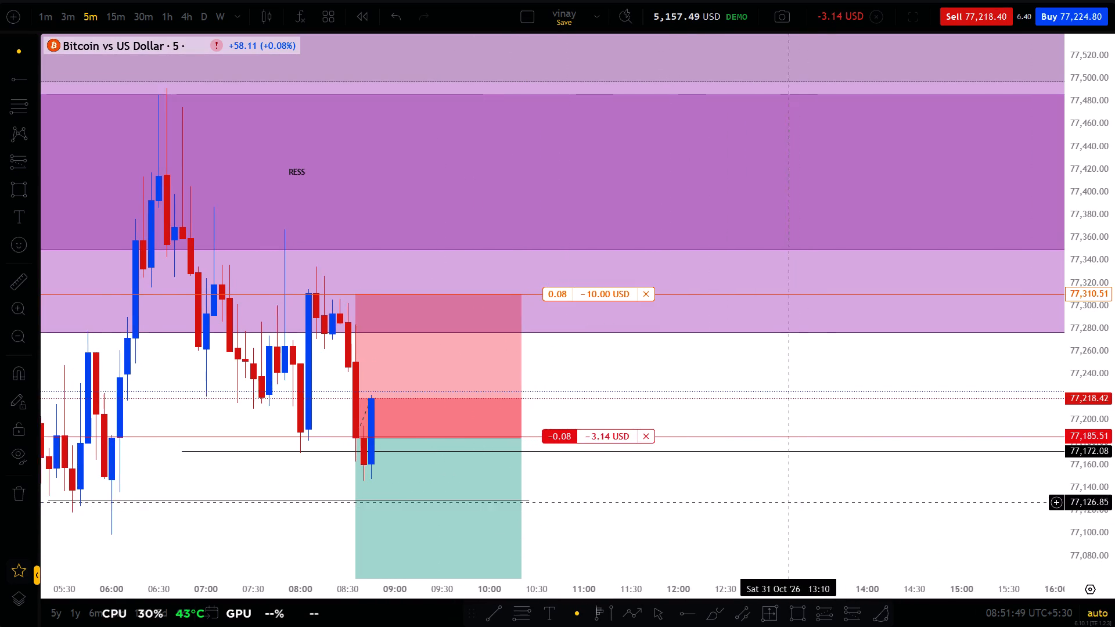
{"action": "left_click_drag", "start_coordinate": [776, 488], "coordinate": [707, 347]}
{"action": "scroll", "coordinate": [1114, 321], "scroll_direction": "down", "scroll_amount": 6}
{"action": "left_click_drag", "start_coordinate": [840, 496], "coordinate": [828, 341]}
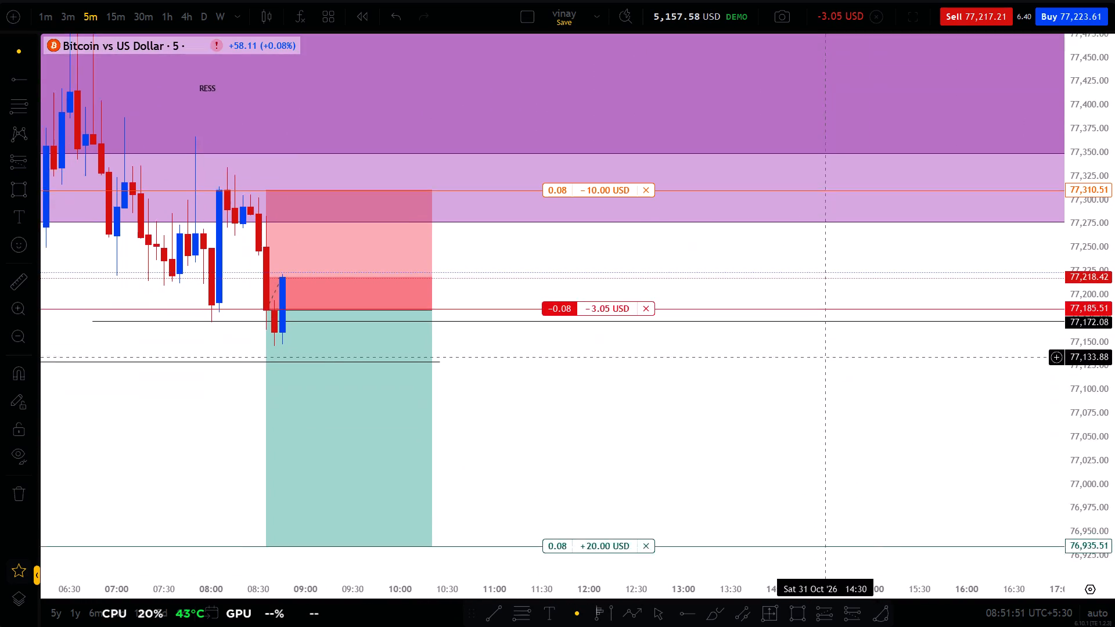
{"action": "left_click_drag", "start_coordinate": [828, 341], "coordinate": [823, 291]}
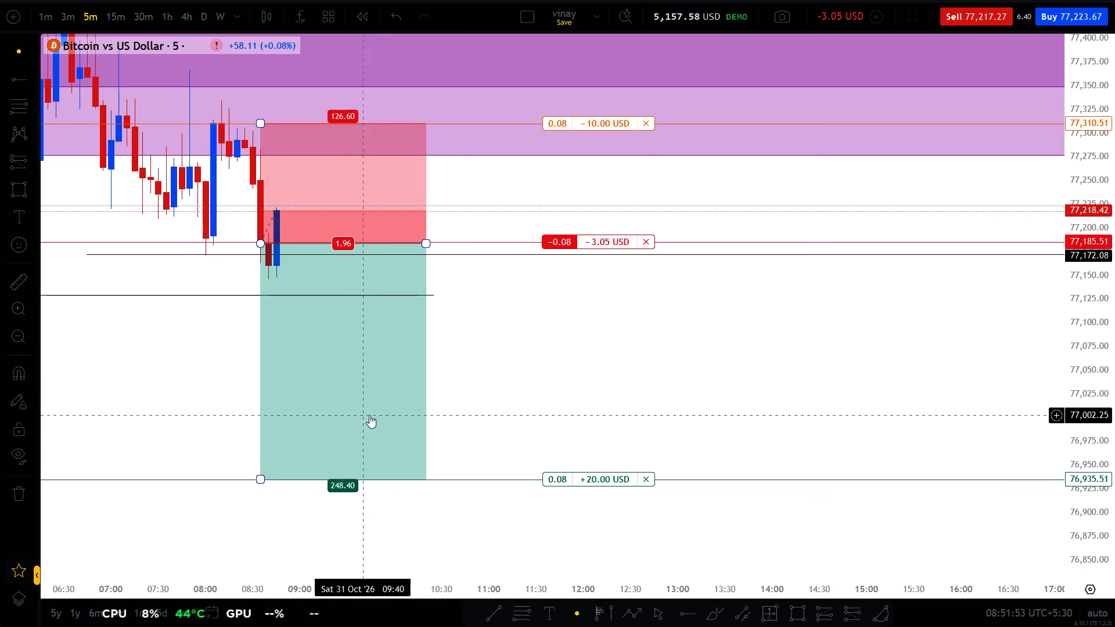
{"action": "left_click", "coordinate": [312, 413]}
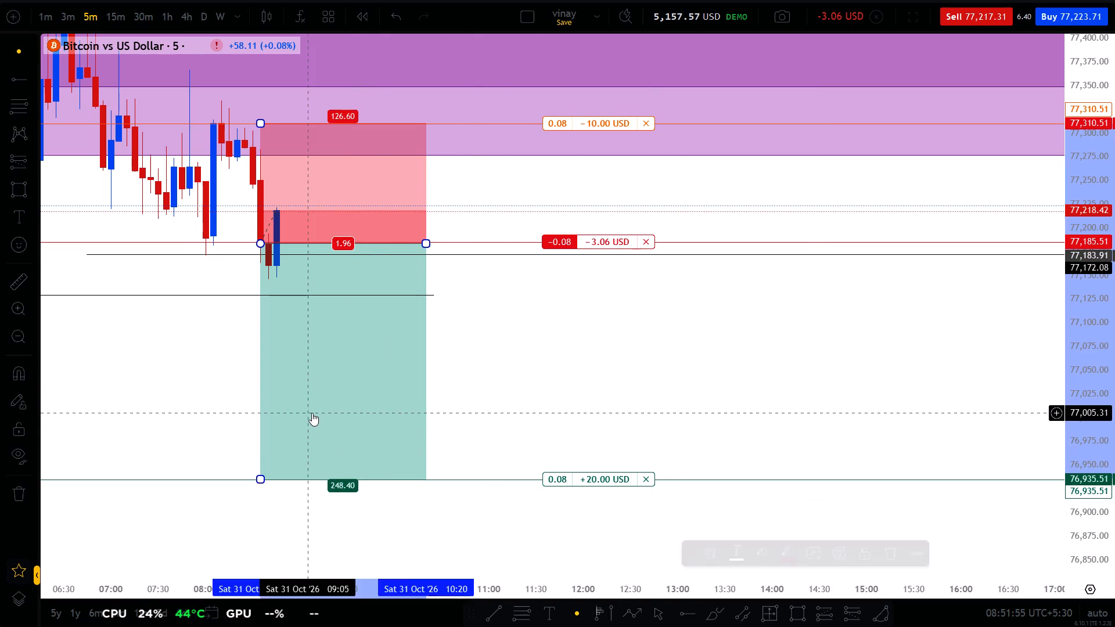
{"action": "left_click", "coordinate": [526, 348]}
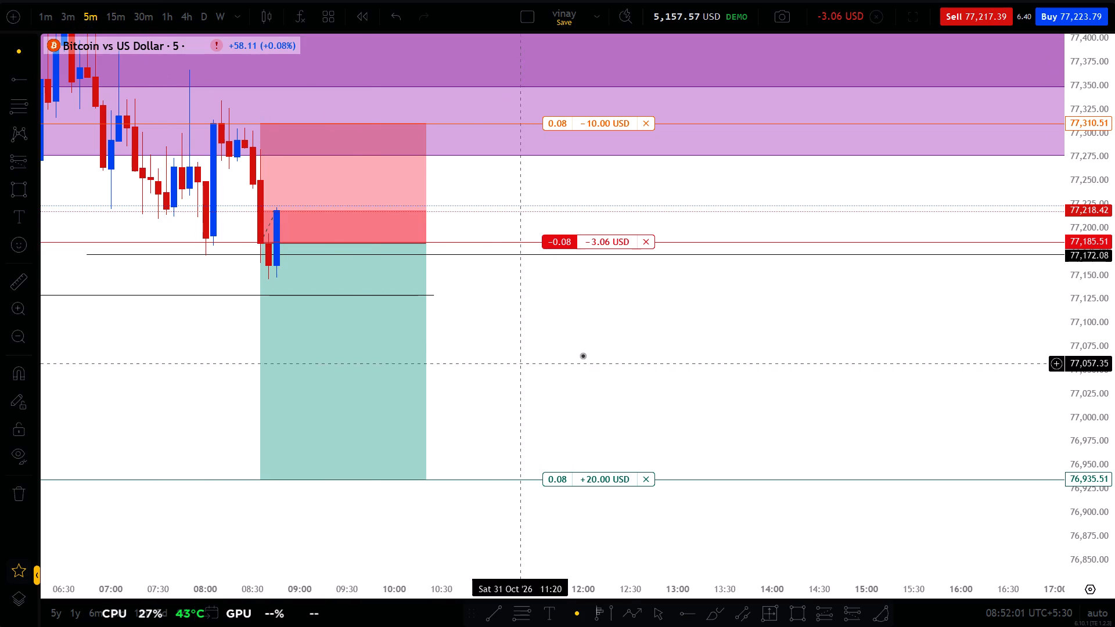
Save the current chart layout and reload the trading page.
{"action": "left_click", "coordinate": [581, 20]}
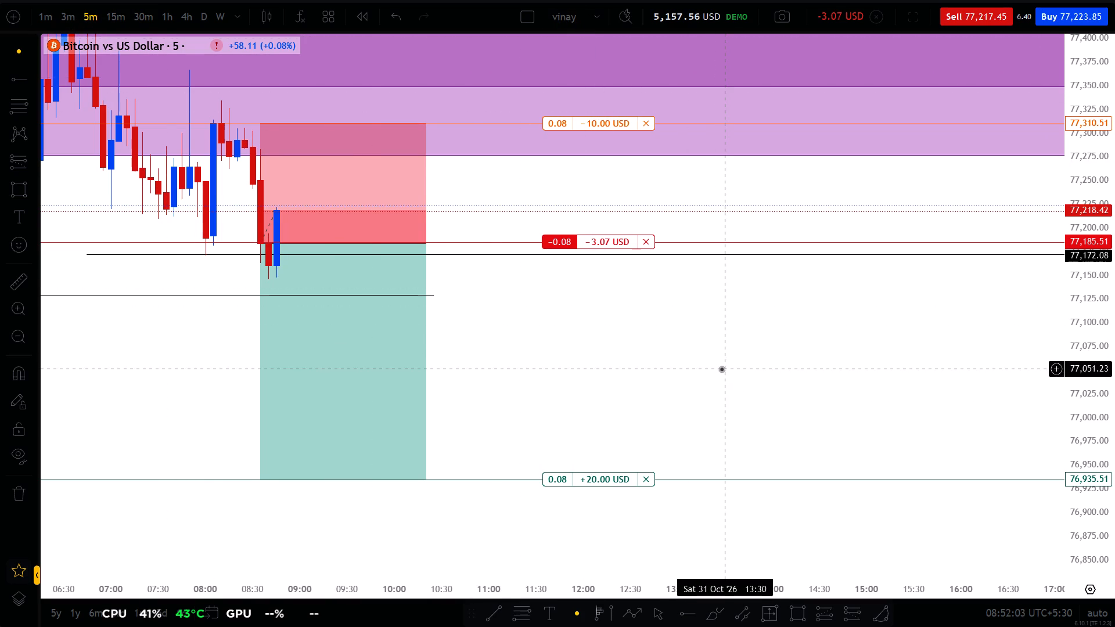
{"action": "key", "text": "ctrl+r"}
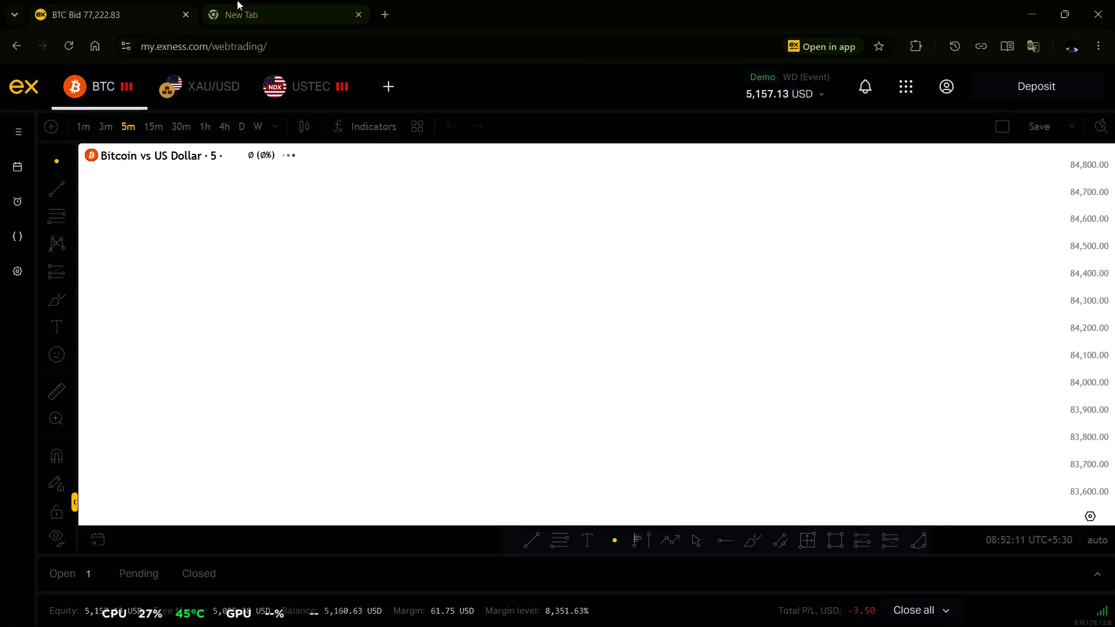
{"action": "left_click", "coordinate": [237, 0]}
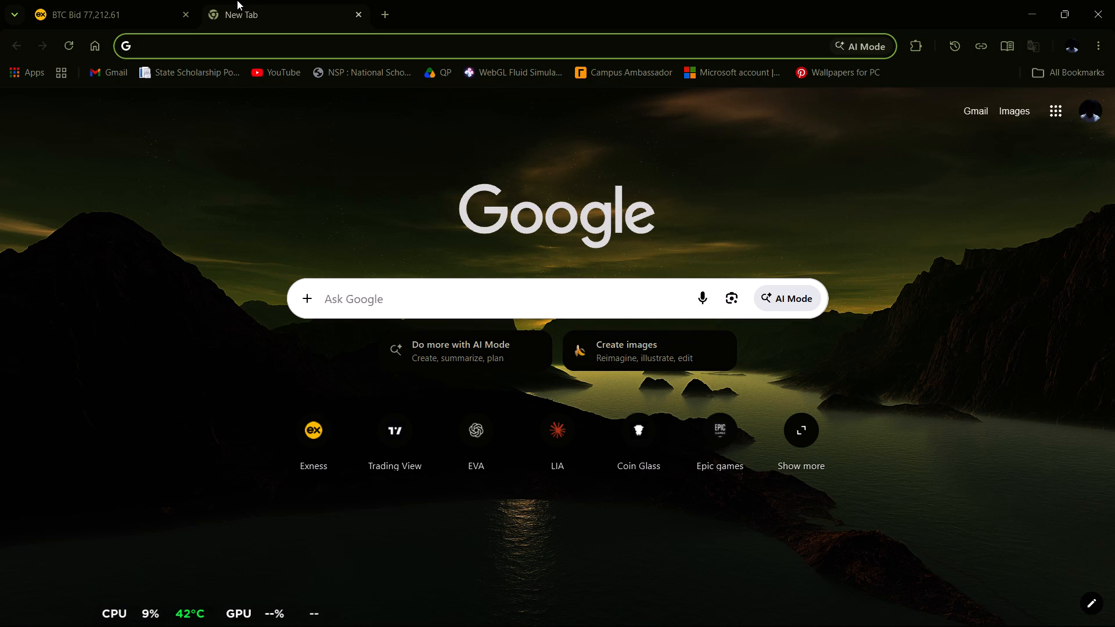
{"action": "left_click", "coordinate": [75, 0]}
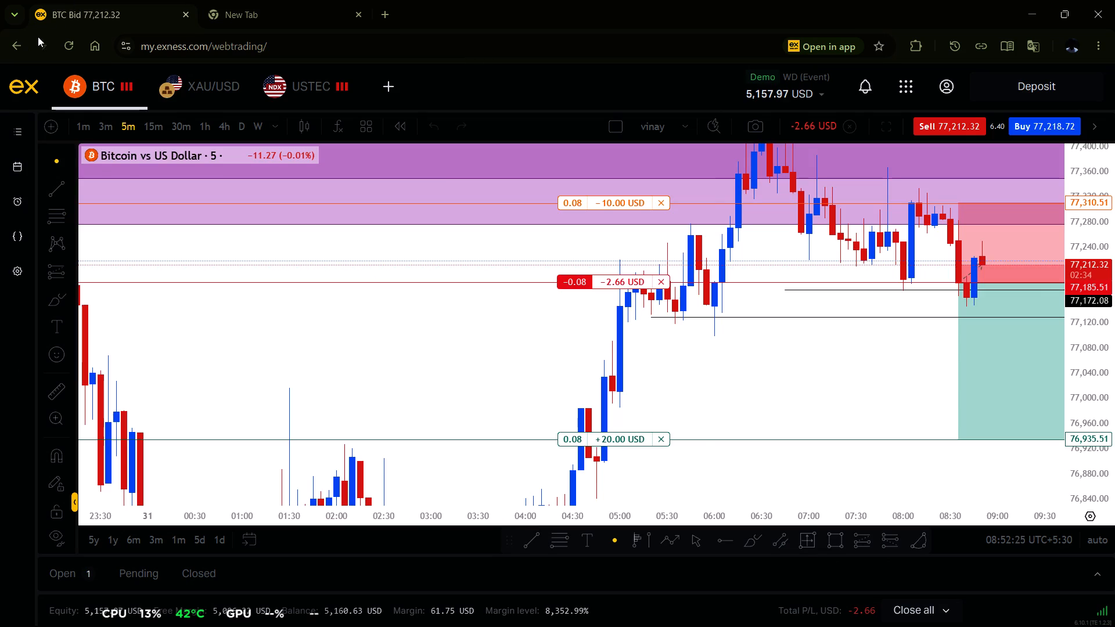
Examine recent 5-minute Bitcoin candles around the open 0.08-lot sell and the Short Position drawing on the reloaded chart.
{"action": "left_click_drag", "start_coordinate": [799, 377], "coordinate": [591, 377]}
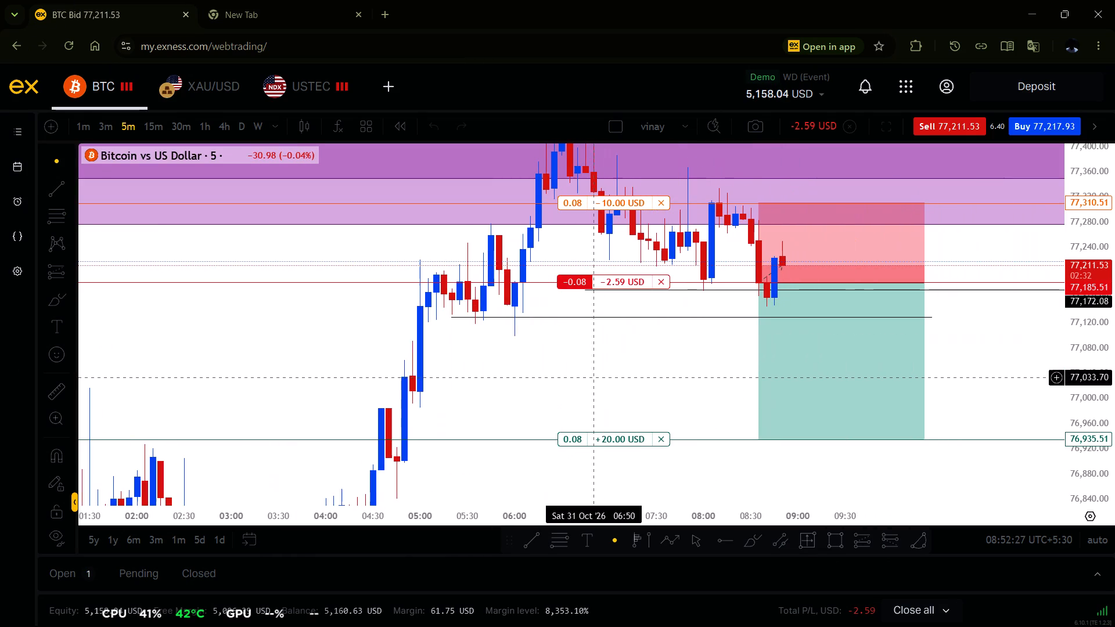
{"action": "left_click_drag", "start_coordinate": [591, 377], "coordinate": [589, 377]}
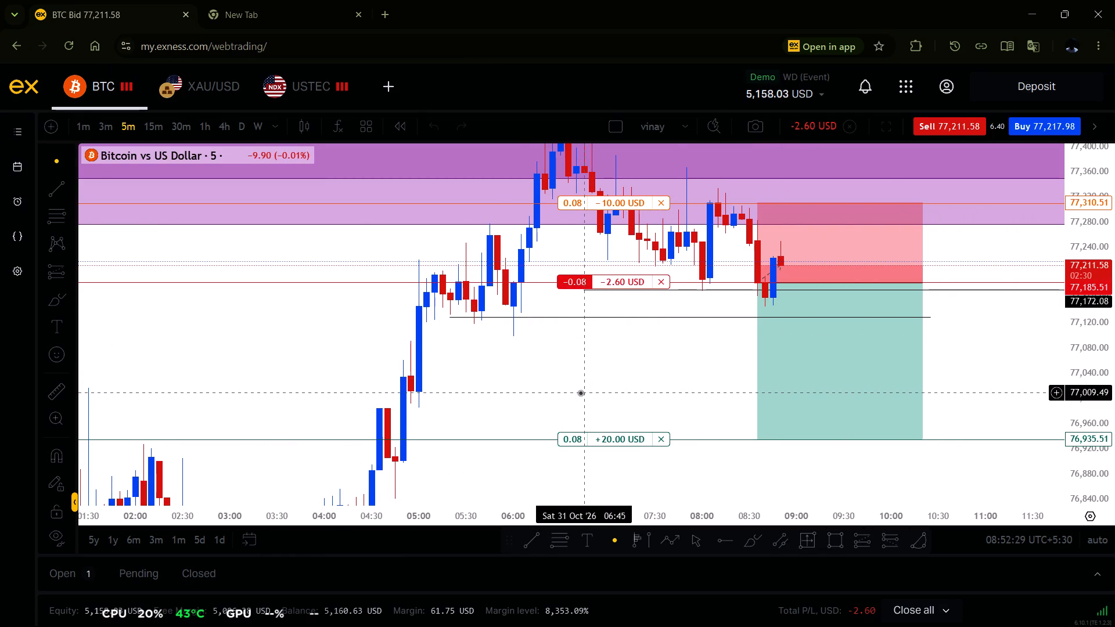
{"action": "scroll", "coordinate": [580, 392], "scroll_direction": "up", "scroll_amount": 1}
{"action": "scroll", "coordinate": [1114, 464], "scroll_direction": "up", "scroll_amount": 2}
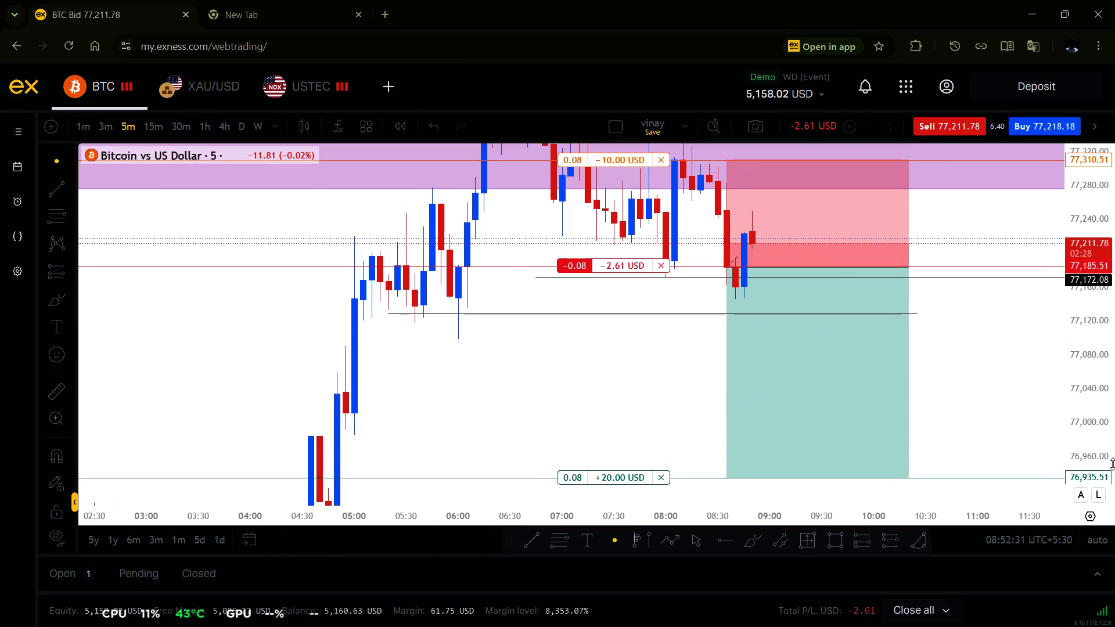
{"action": "scroll", "coordinate": [1113, 464], "scroll_direction": "up", "scroll_amount": 1}
{"action": "scroll", "coordinate": [794, 516], "scroll_direction": "up", "scroll_amount": 1}
{"action": "left_click_drag", "start_coordinate": [519, 437], "coordinate": [308, 436]}
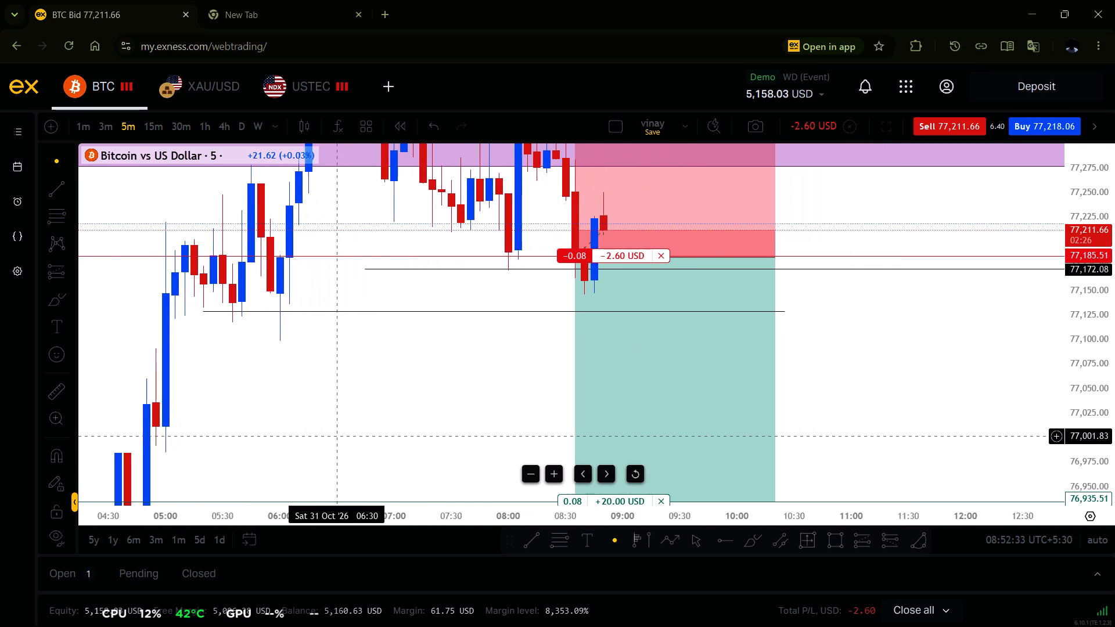
{"action": "left_click_drag", "start_coordinate": [308, 436], "coordinate": [255, 450]}
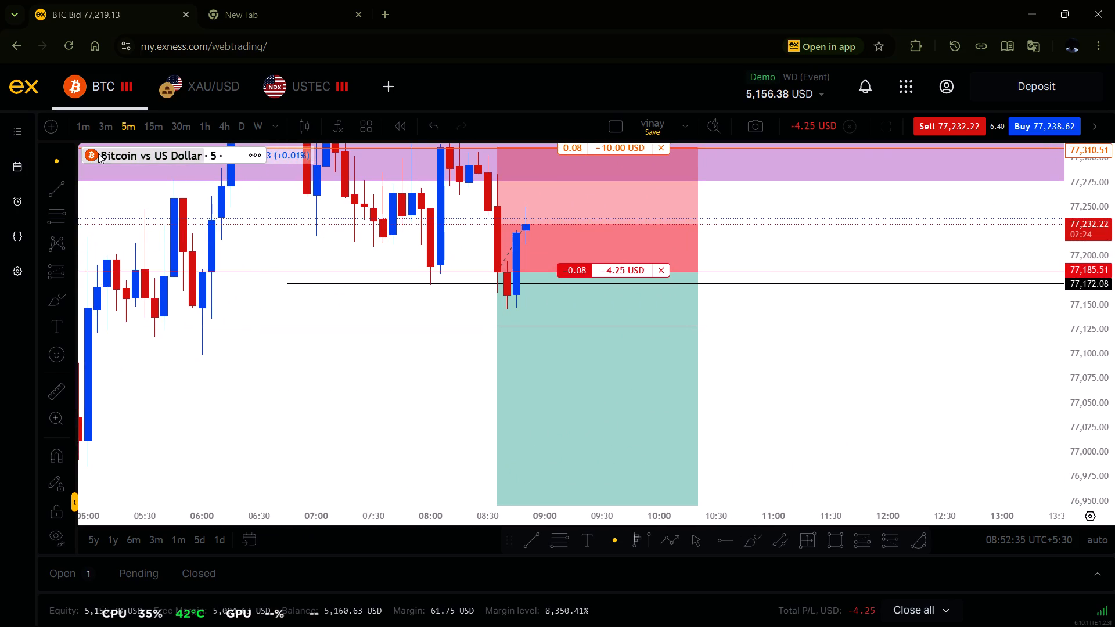
Switch the Bitcoin chart to the 15-minute timeframe to review the open sell between its stop loss and take profit.
{"action": "left_click", "coordinate": [141, 132]}
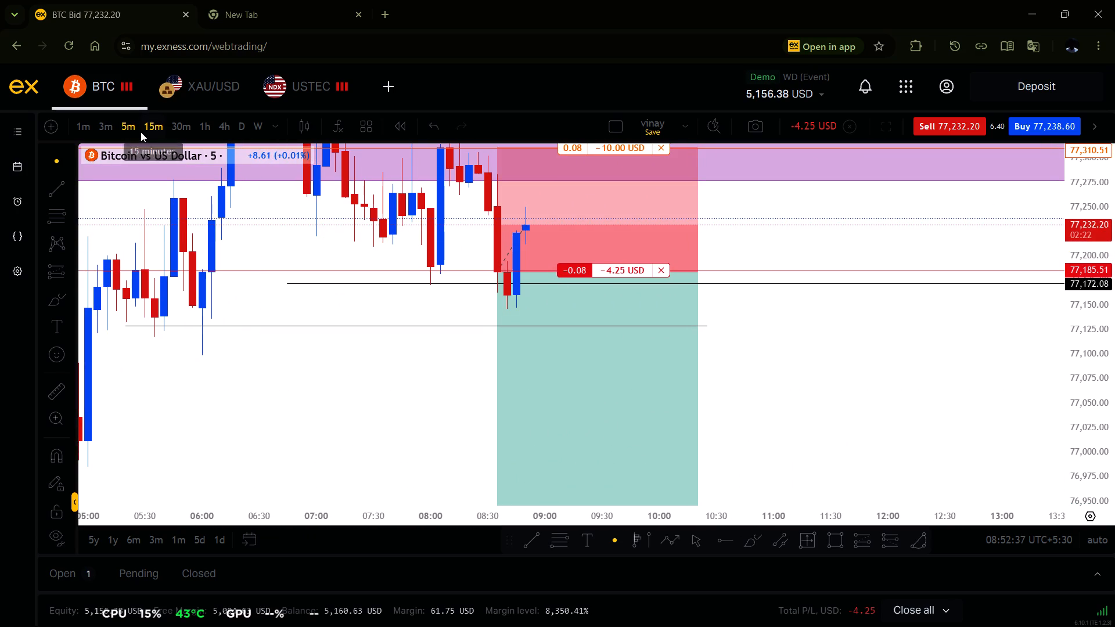
{"action": "scroll", "coordinate": [1114, 437], "scroll_direction": "down", "scroll_amount": 6}
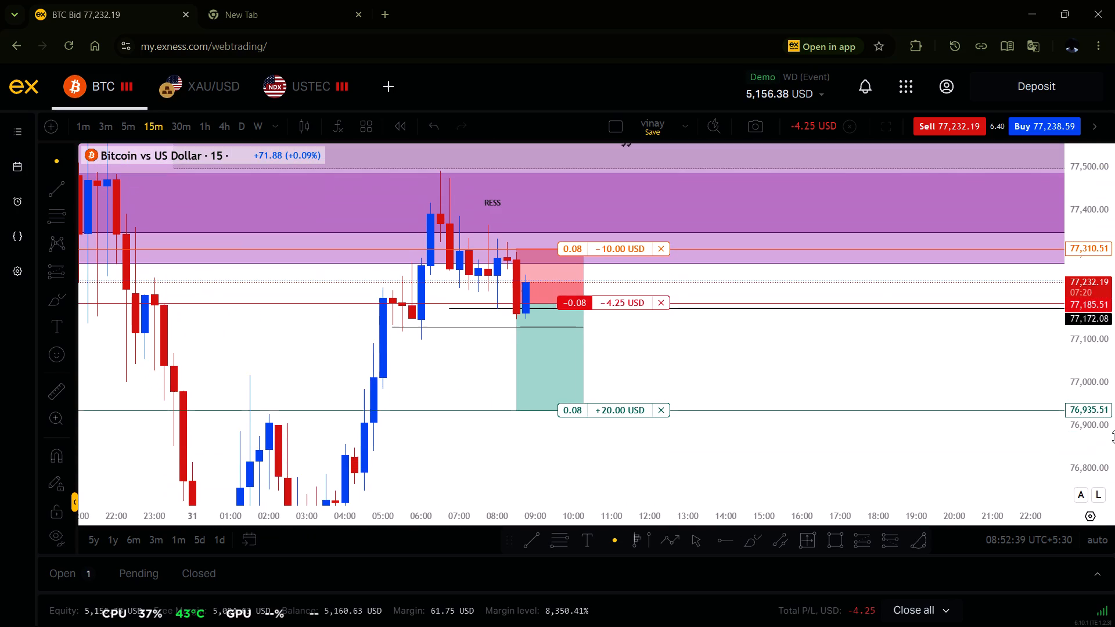
Switch to the blank new tab in the browser.
{"action": "left_click", "coordinate": [249, 16]}
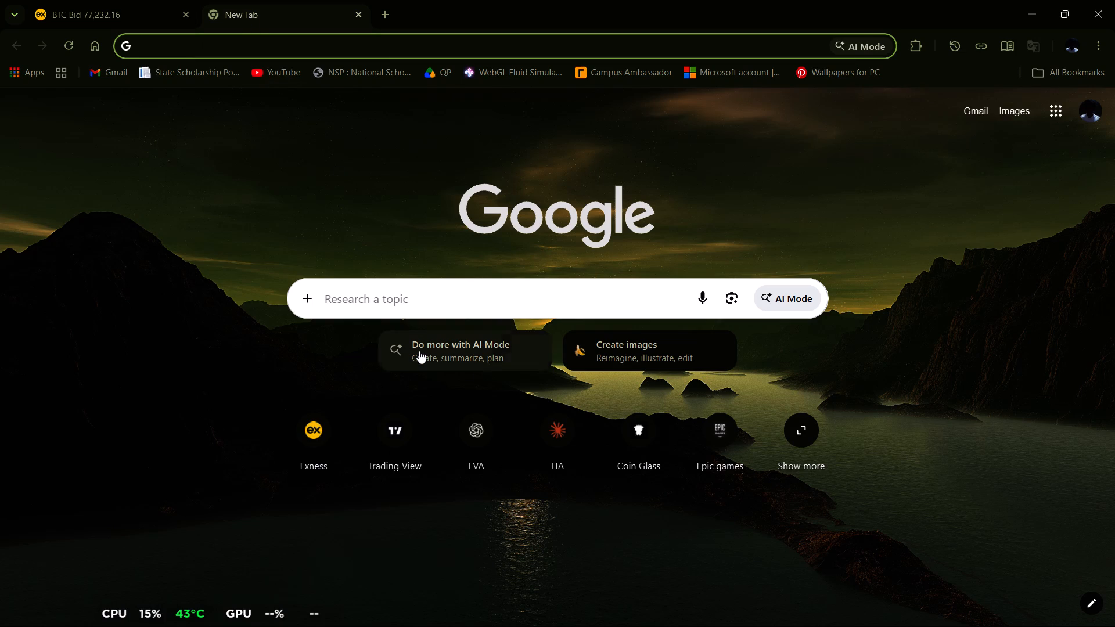
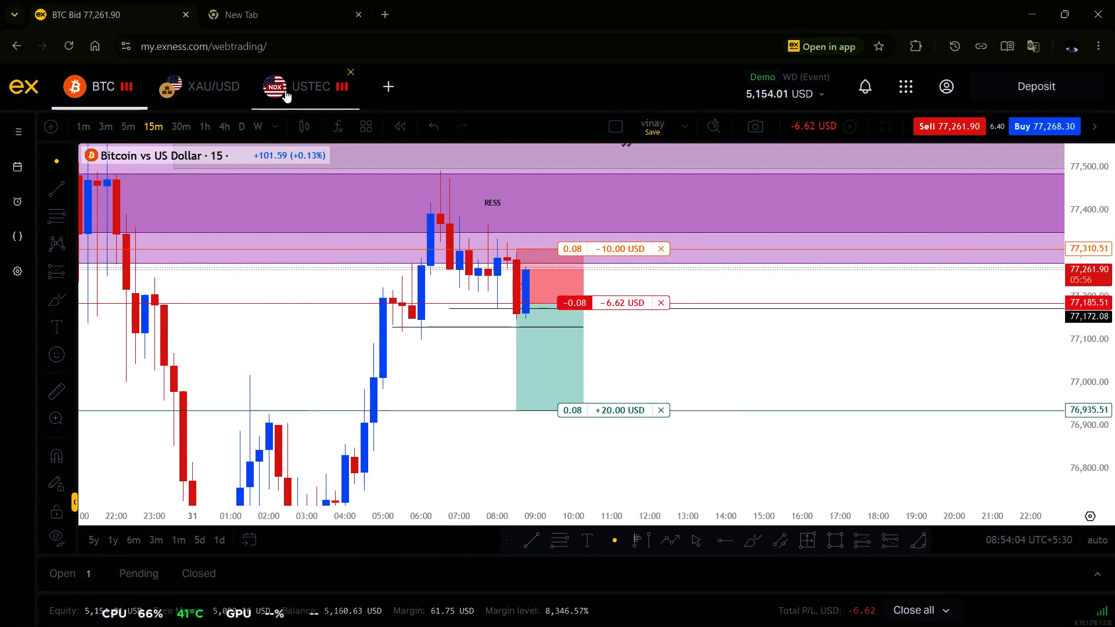
Switch the Bitcoin chart to the 5-minute timeframe and examine price around the open 0.08-lot sell, its stop loss and take profit.
{"action": "left_click", "coordinate": [130, 124]}
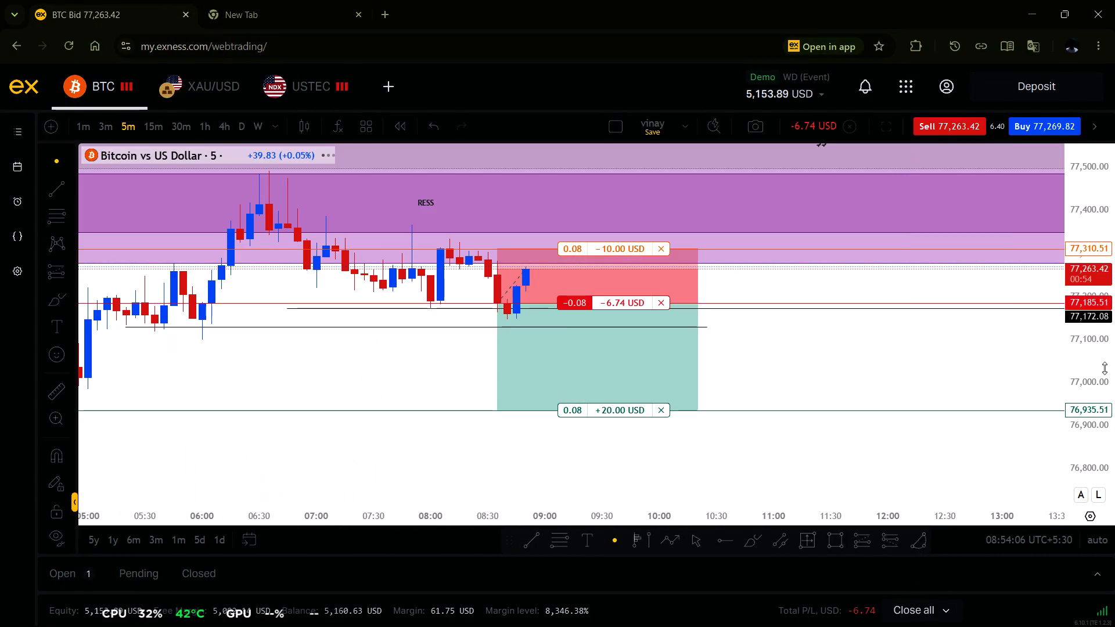
{"action": "double_click", "coordinate": [1102, 363]}
{"action": "scroll", "coordinate": [1099, 361], "scroll_direction": "down", "scroll_amount": 2}
{"action": "scroll", "coordinate": [1099, 361], "scroll_direction": "up", "scroll_amount": 4}
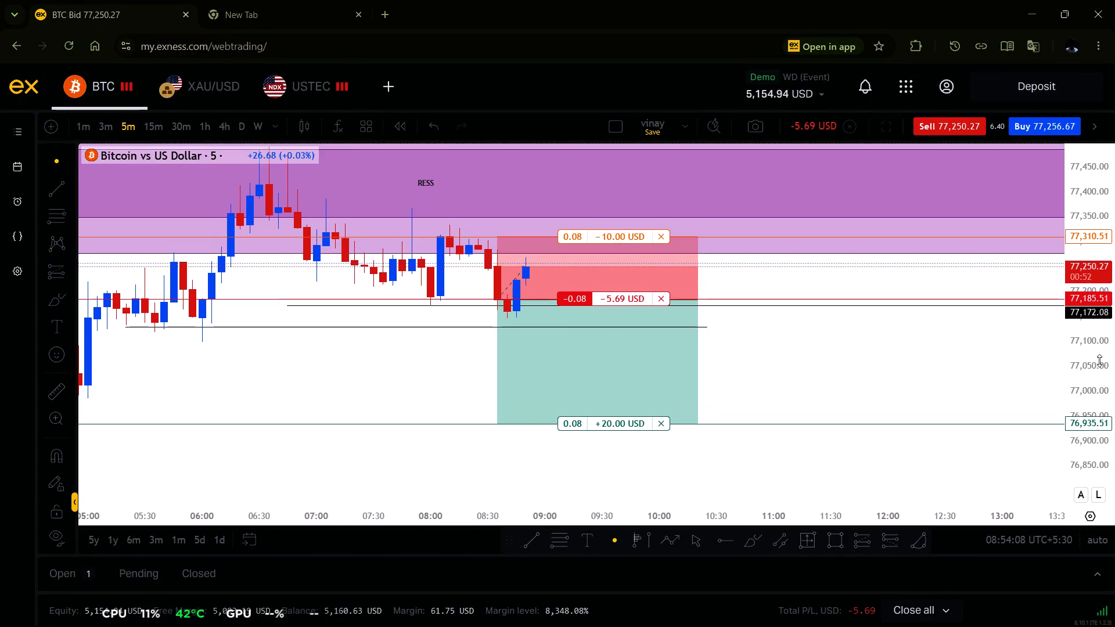
{"action": "scroll", "coordinate": [1099, 361], "scroll_direction": "up", "scroll_amount": 4}
{"action": "left_click", "coordinate": [839, 394]}
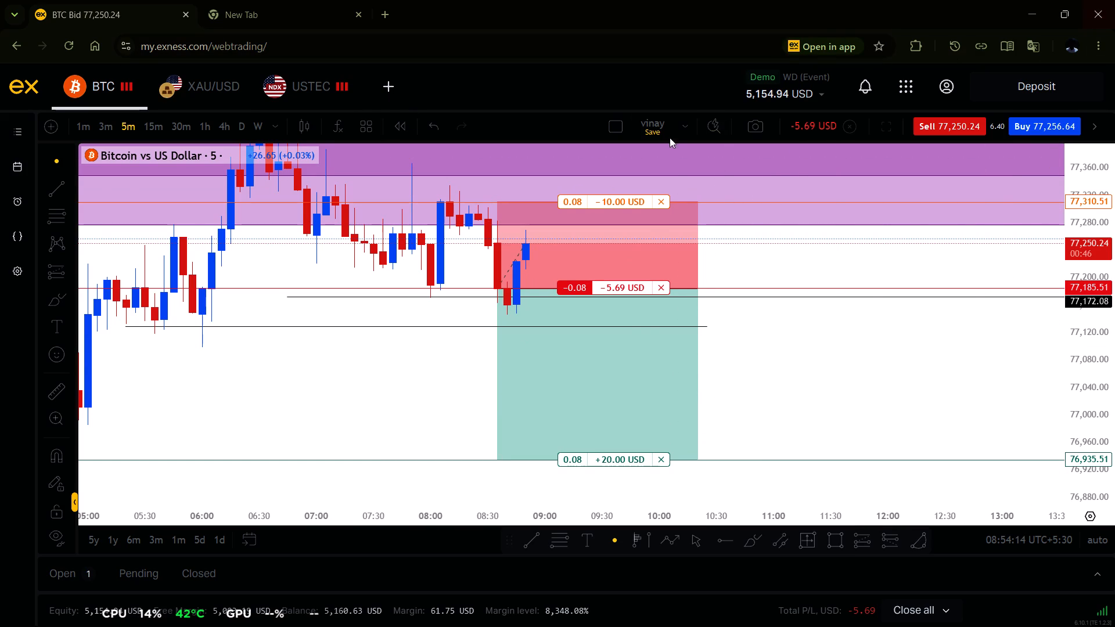
{"action": "left_click_drag", "start_coordinate": [564, 196], "coordinate": [572, 172]}
{"action": "left_click", "coordinate": [678, 233]}
{"action": "left_click", "coordinate": [828, 409]}
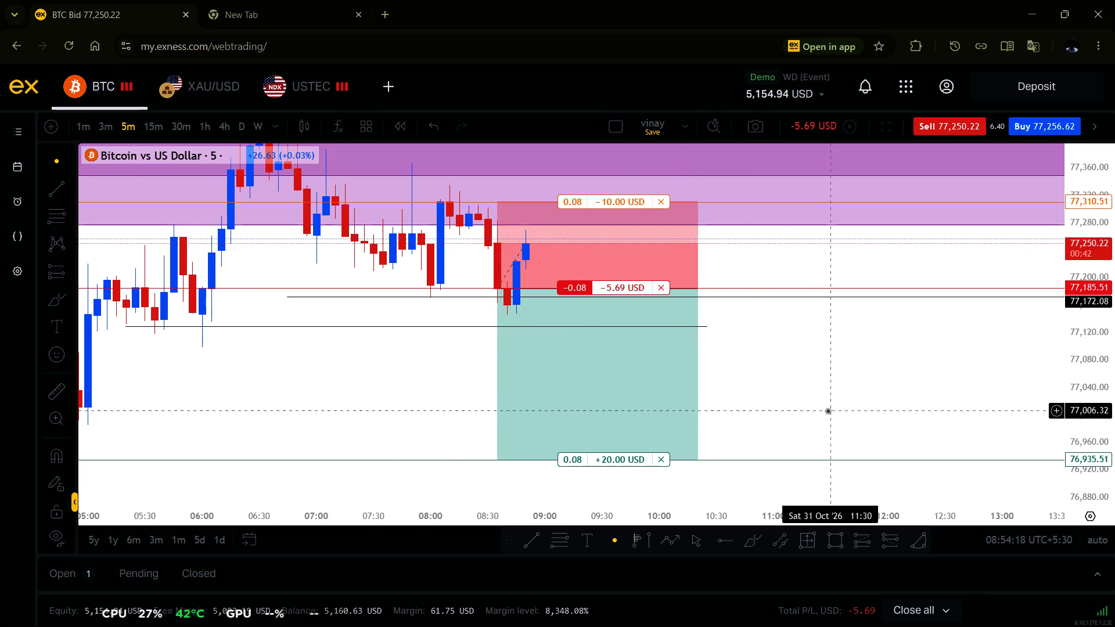
{"action": "left_click_drag", "start_coordinate": [828, 410], "coordinate": [790, 300]}
{"action": "scroll", "coordinate": [1114, 187], "scroll_direction": "down", "scroll_amount": 8}
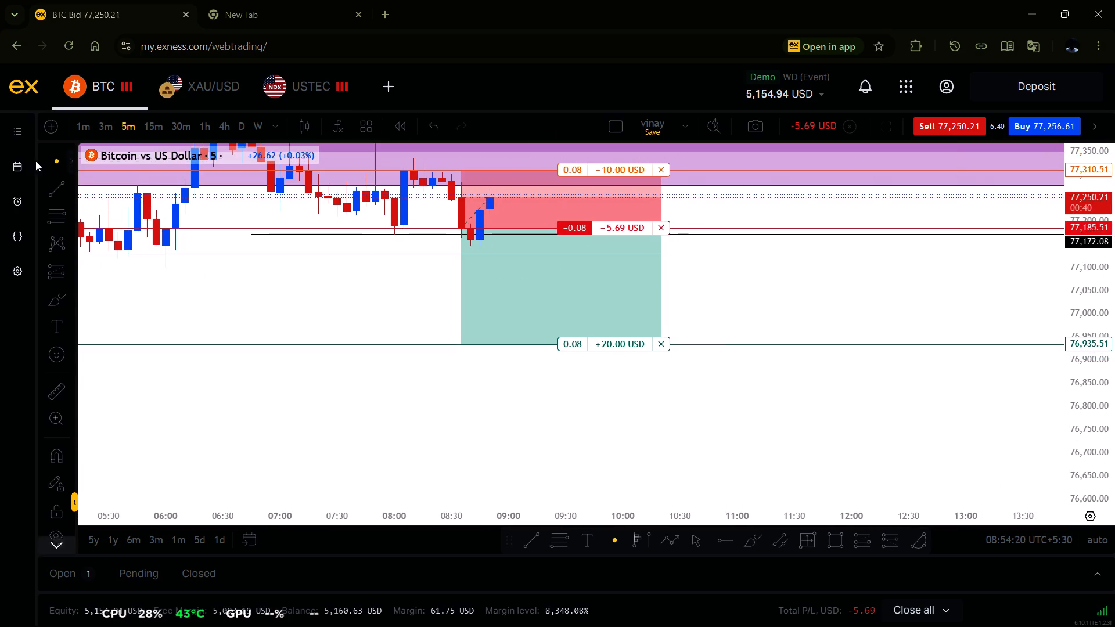
Display the Bitcoin chart full screen on the 15-minute timeframe, with both the RESS and SUPP zones in view.
{"action": "left_click", "coordinate": [148, 128]}
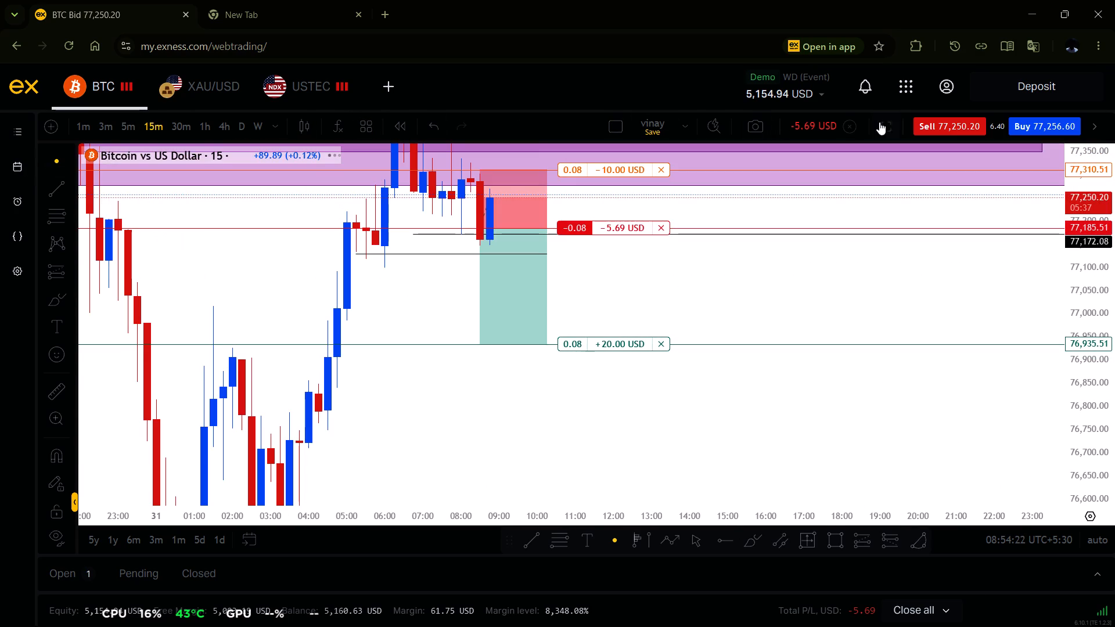
{"action": "left_click", "coordinate": [890, 122]}
{"action": "left_click", "coordinate": [775, 242]}
{"action": "scroll", "coordinate": [1114, 228], "scroll_direction": "down", "scroll_amount": 6}
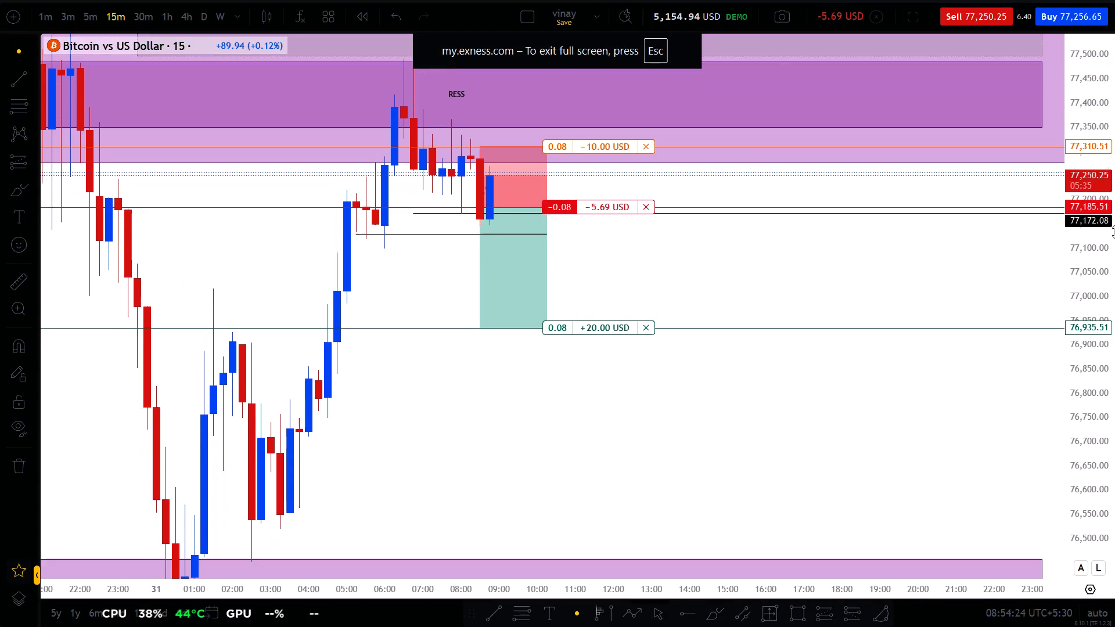
{"action": "scroll", "coordinate": [1114, 232], "scroll_direction": "down", "scroll_amount": 10}
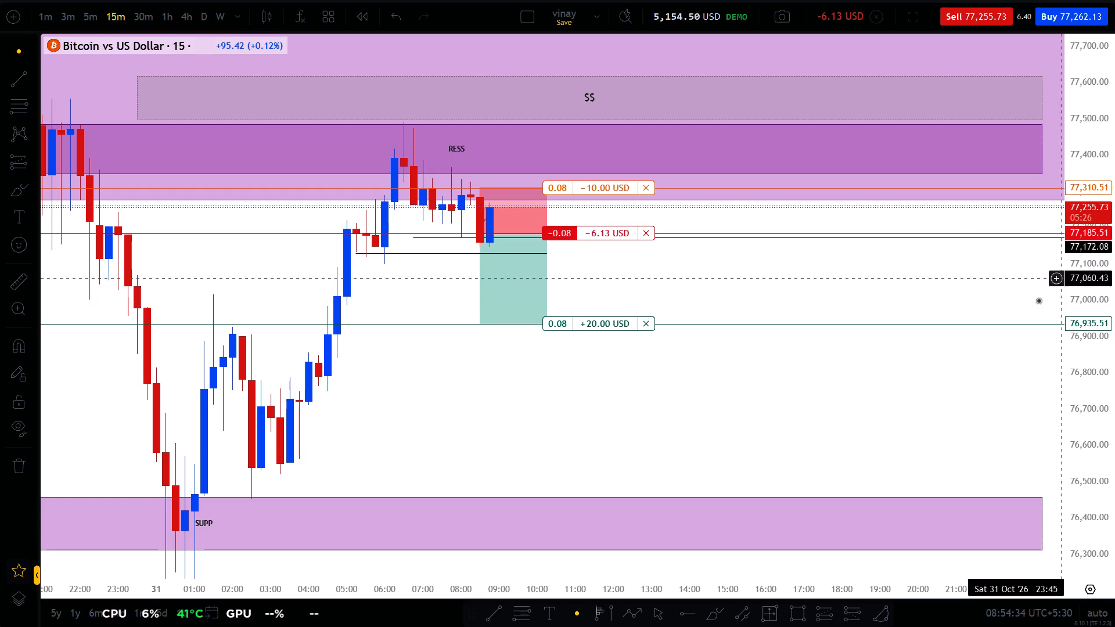
Start a new Bitcoin sell order and make it a pending order instead of a market order.
{"action": "left_click", "coordinate": [969, 8]}
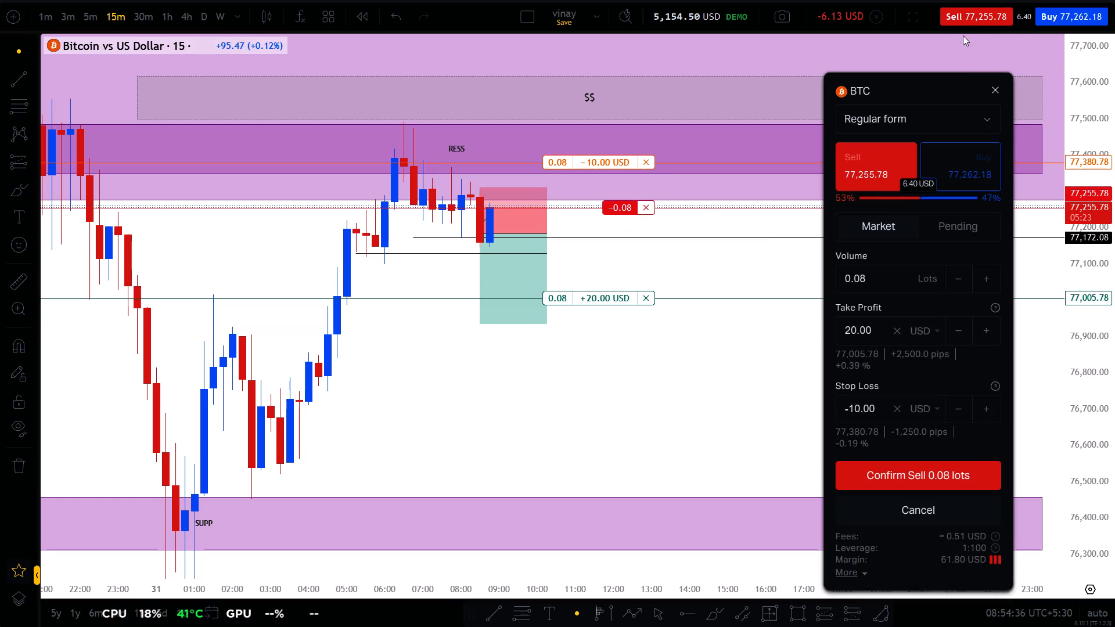
{"action": "left_click", "coordinate": [949, 222]}
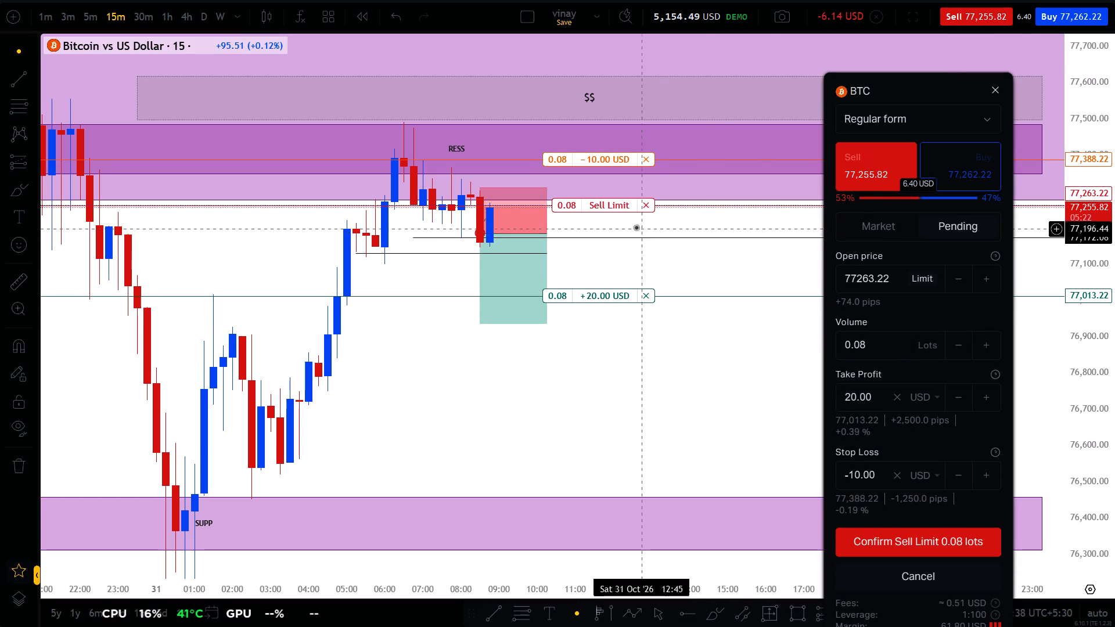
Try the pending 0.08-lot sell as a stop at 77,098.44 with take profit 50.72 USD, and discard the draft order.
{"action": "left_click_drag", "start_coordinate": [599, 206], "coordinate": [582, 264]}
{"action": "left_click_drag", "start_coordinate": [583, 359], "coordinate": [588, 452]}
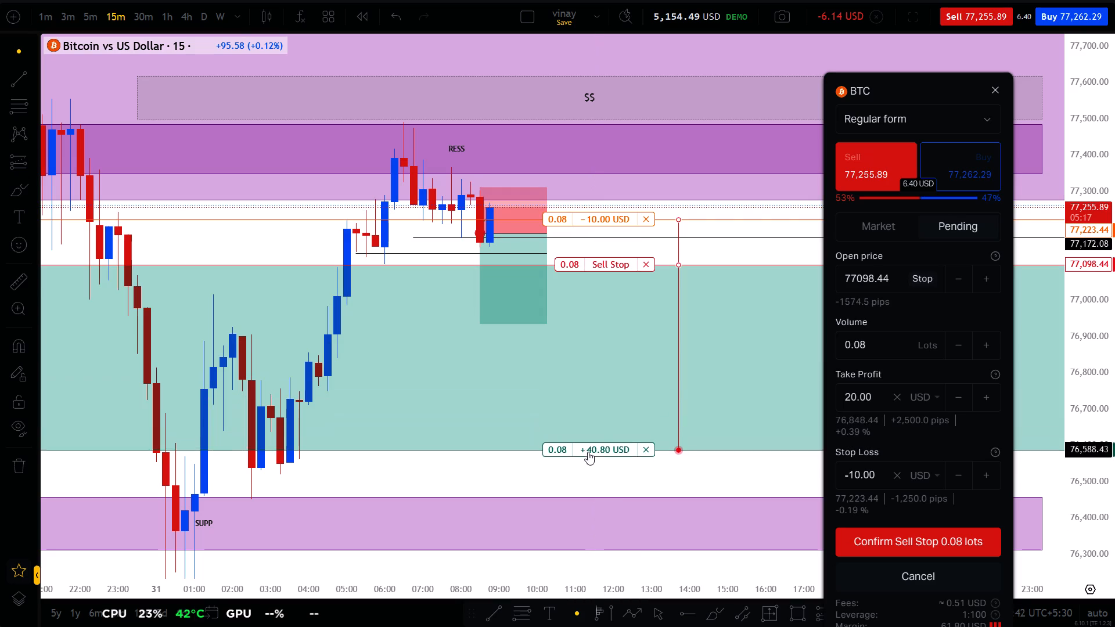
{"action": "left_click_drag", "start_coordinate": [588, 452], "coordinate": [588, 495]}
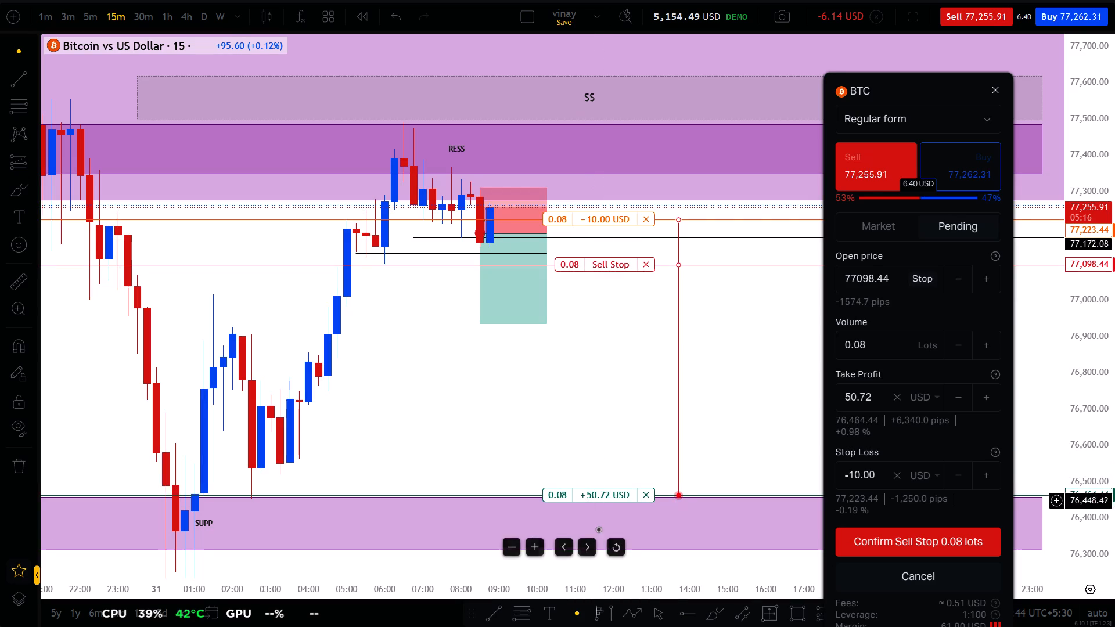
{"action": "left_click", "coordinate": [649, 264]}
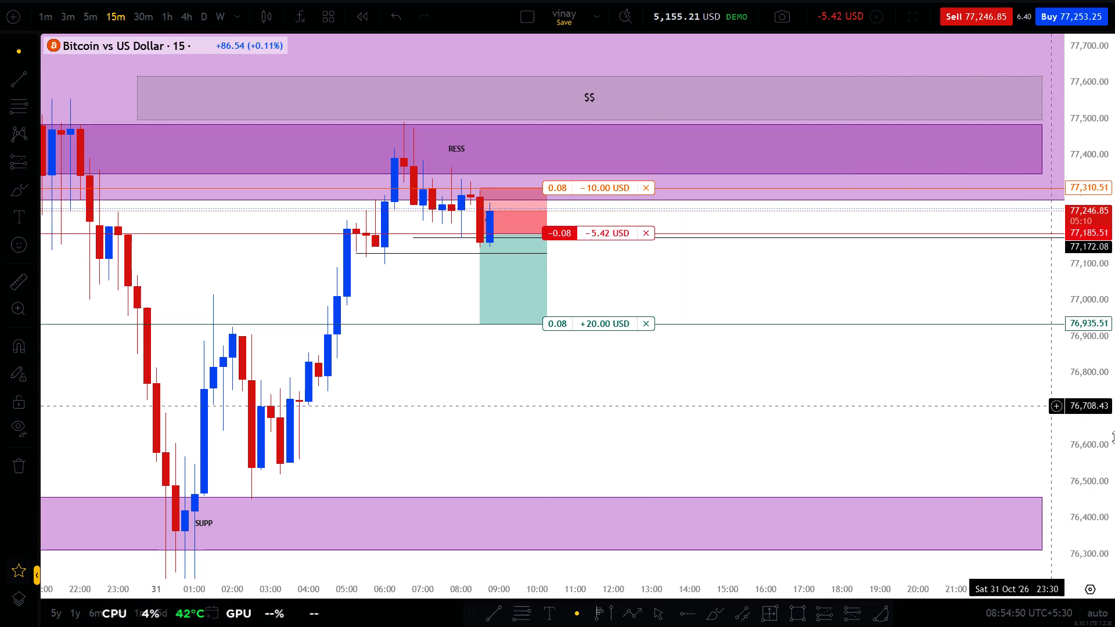
Leave the full-screen Bitcoin chart and close the browser window.
{"action": "left_click", "coordinate": [559, 12]}
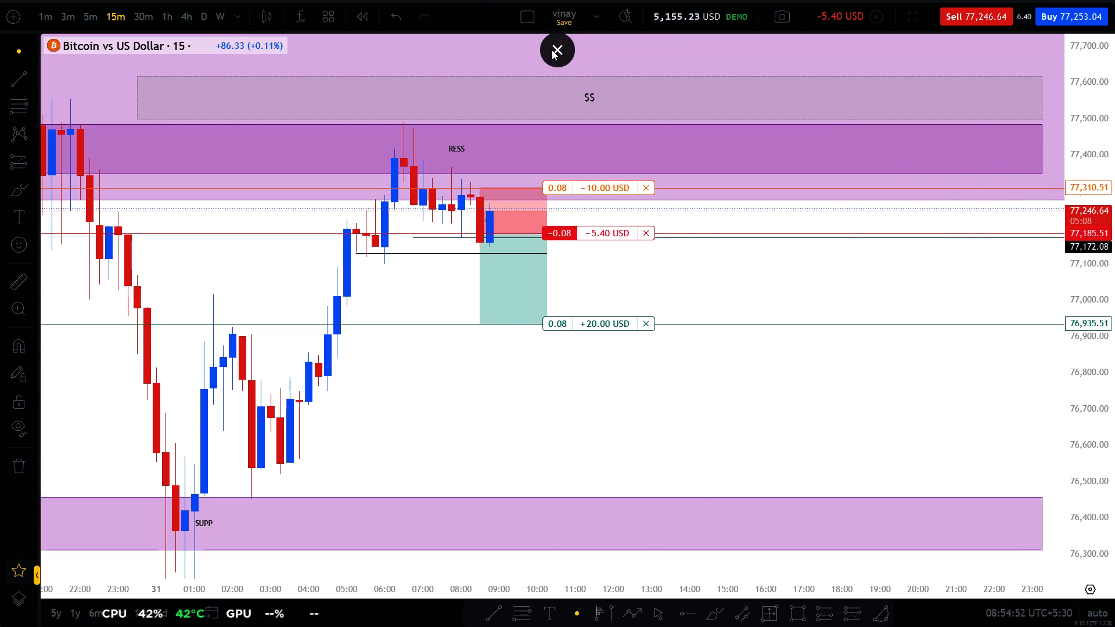
{"action": "left_click", "coordinate": [552, 58]}
{"action": "left_click", "coordinate": [346, 0]}
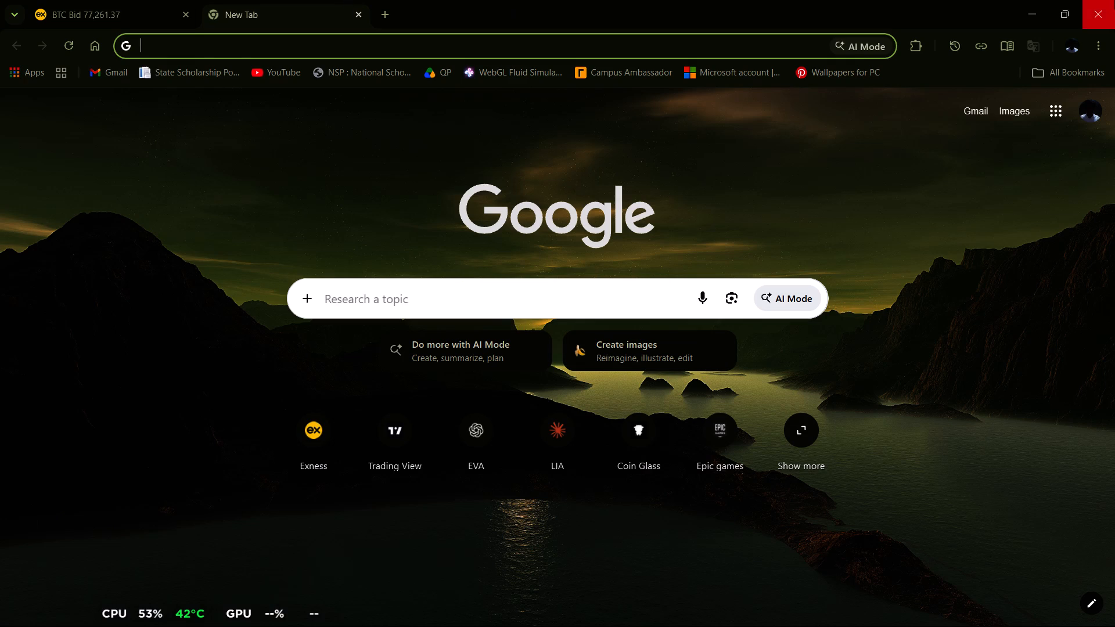
{"action": "left_click", "coordinate": [1114, 0]}
Refresh the desktop.
{"action": "right_click", "coordinate": [526, 347]}
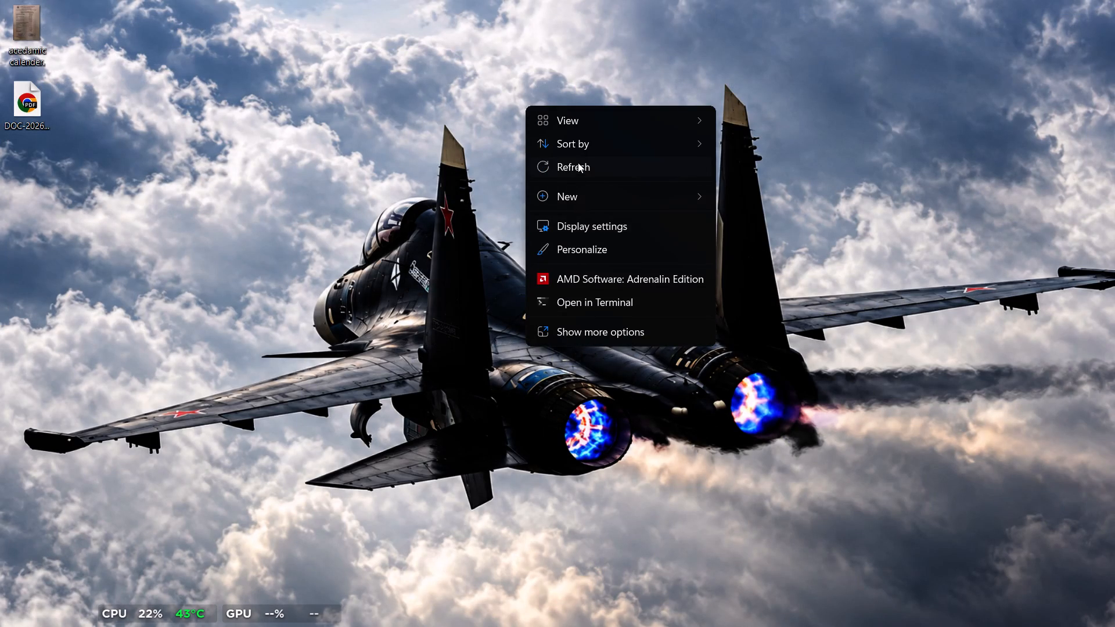
{"action": "left_click", "coordinate": [578, 162]}
Exit the NVIDIA and Chrome apps still running in the background.
{"action": "left_click", "coordinate": [937, 600]}
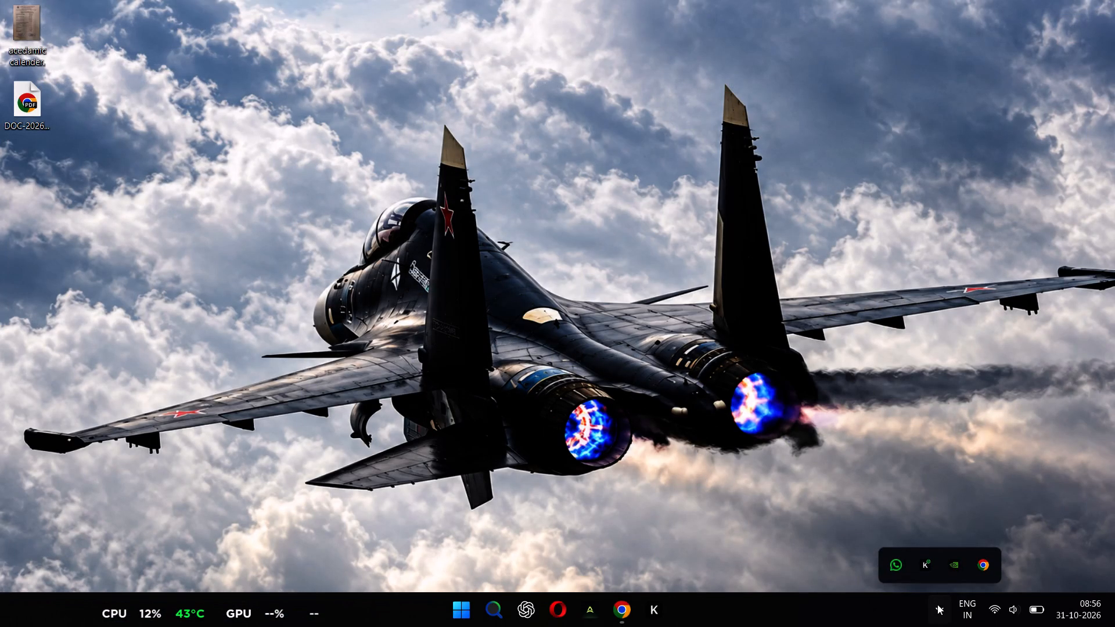
{"action": "right_click", "coordinate": [948, 557]}
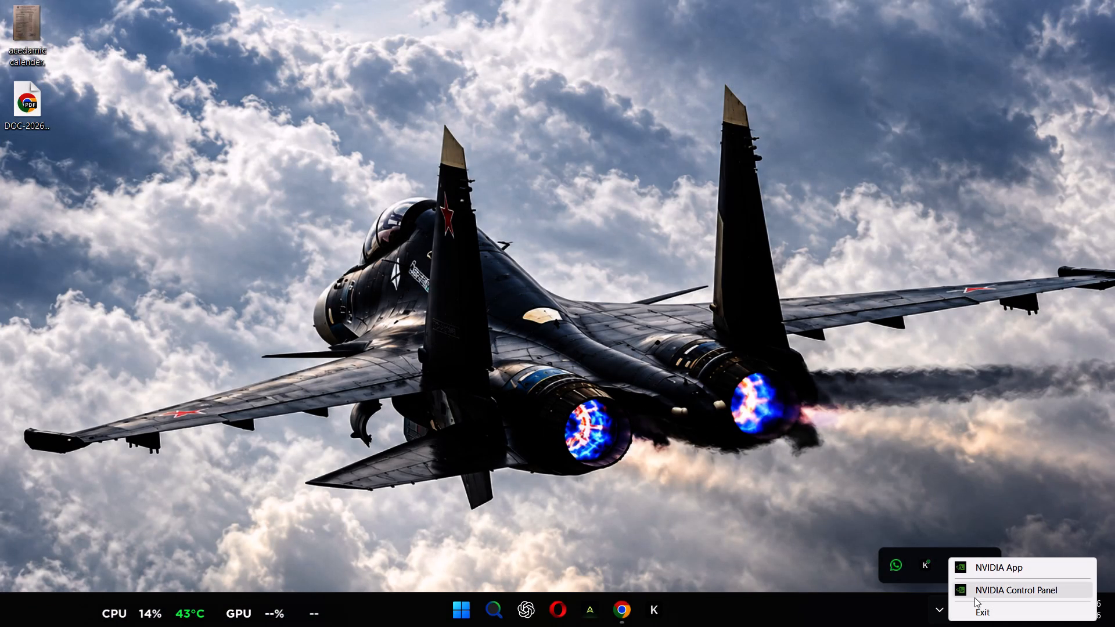
{"action": "right_click", "coordinate": [973, 567]}
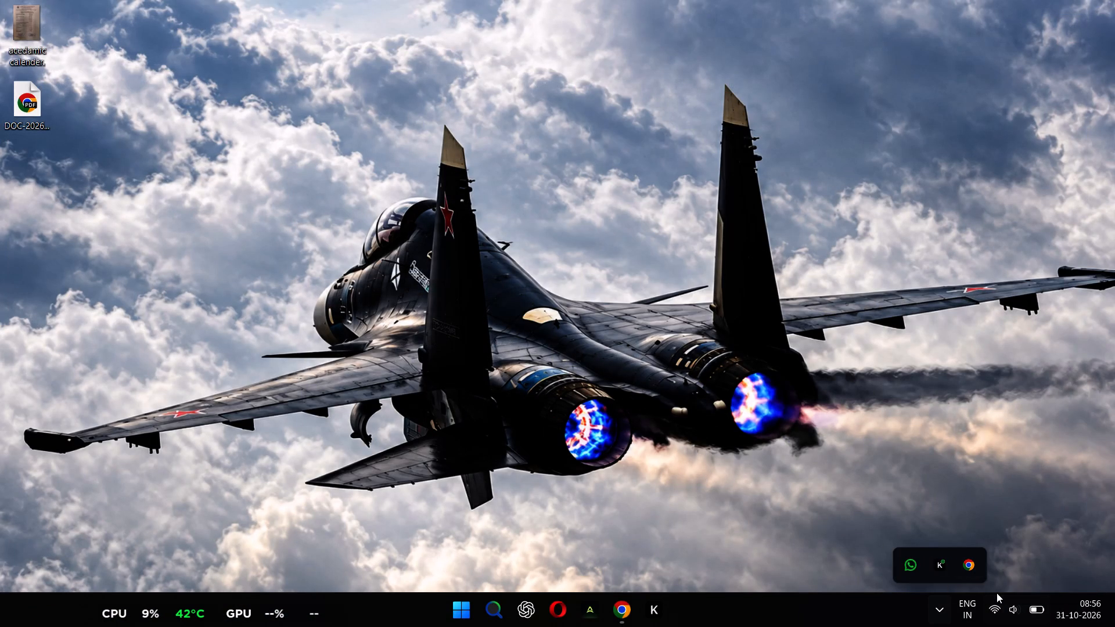
{"action": "right_click", "coordinate": [966, 560]}
{"action": "left_click", "coordinate": [944, 549]}
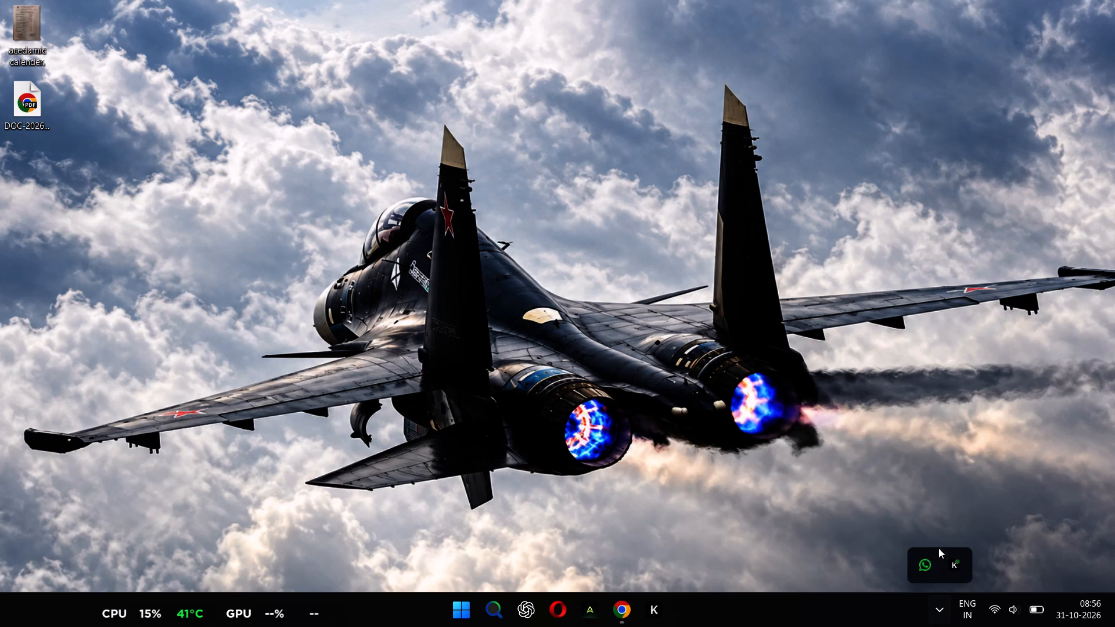